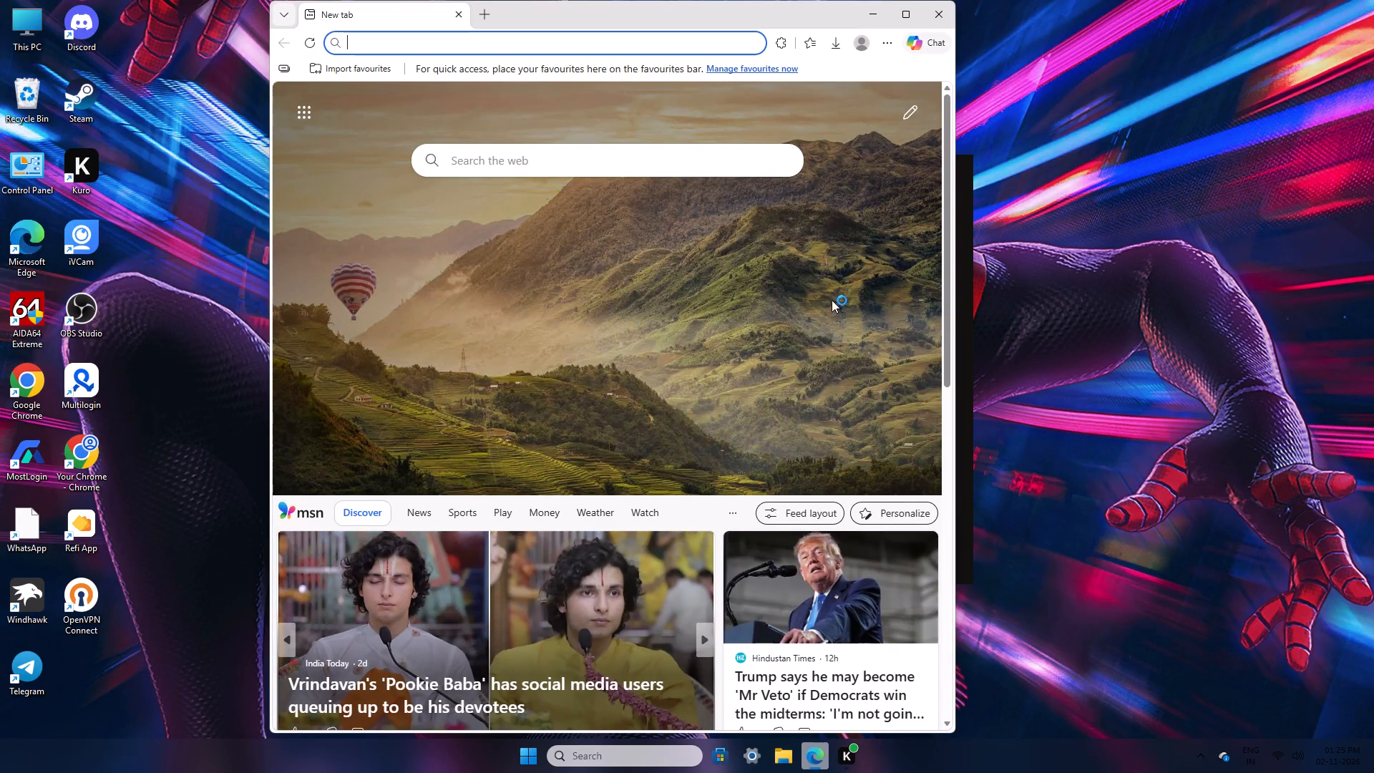
# Maximize the browser window showing the new tab page.
pyautogui.click(919, 4)
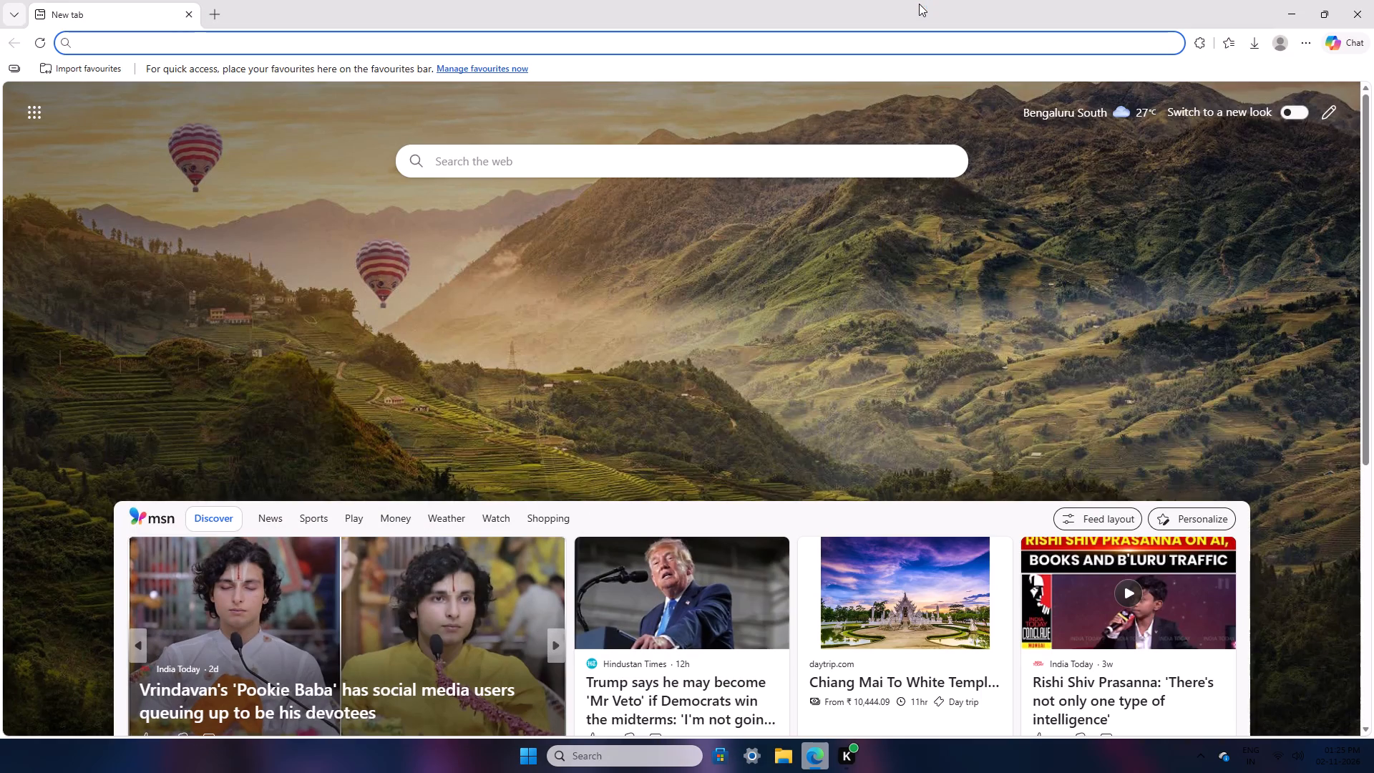
# Open Windows search from the desktop taskbar.
pyautogui.click(652, 764)
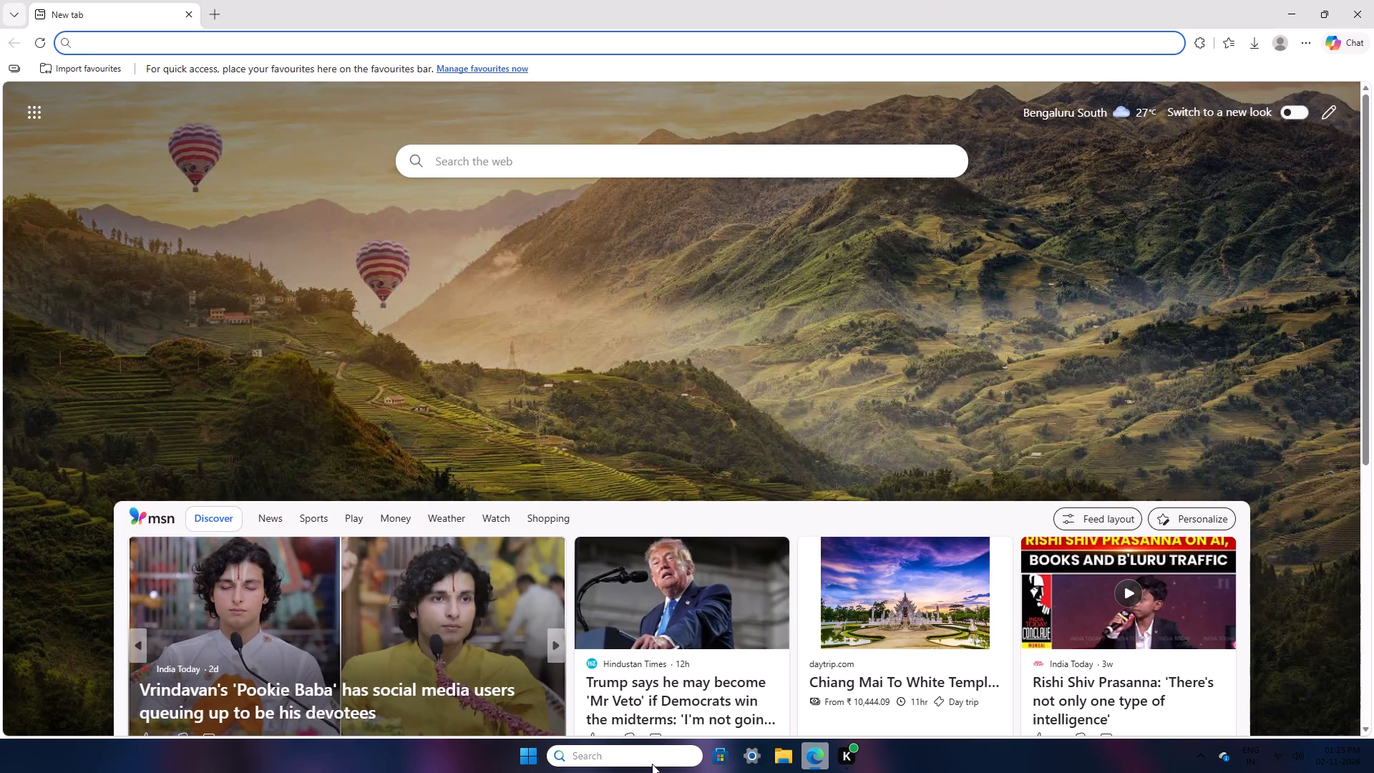
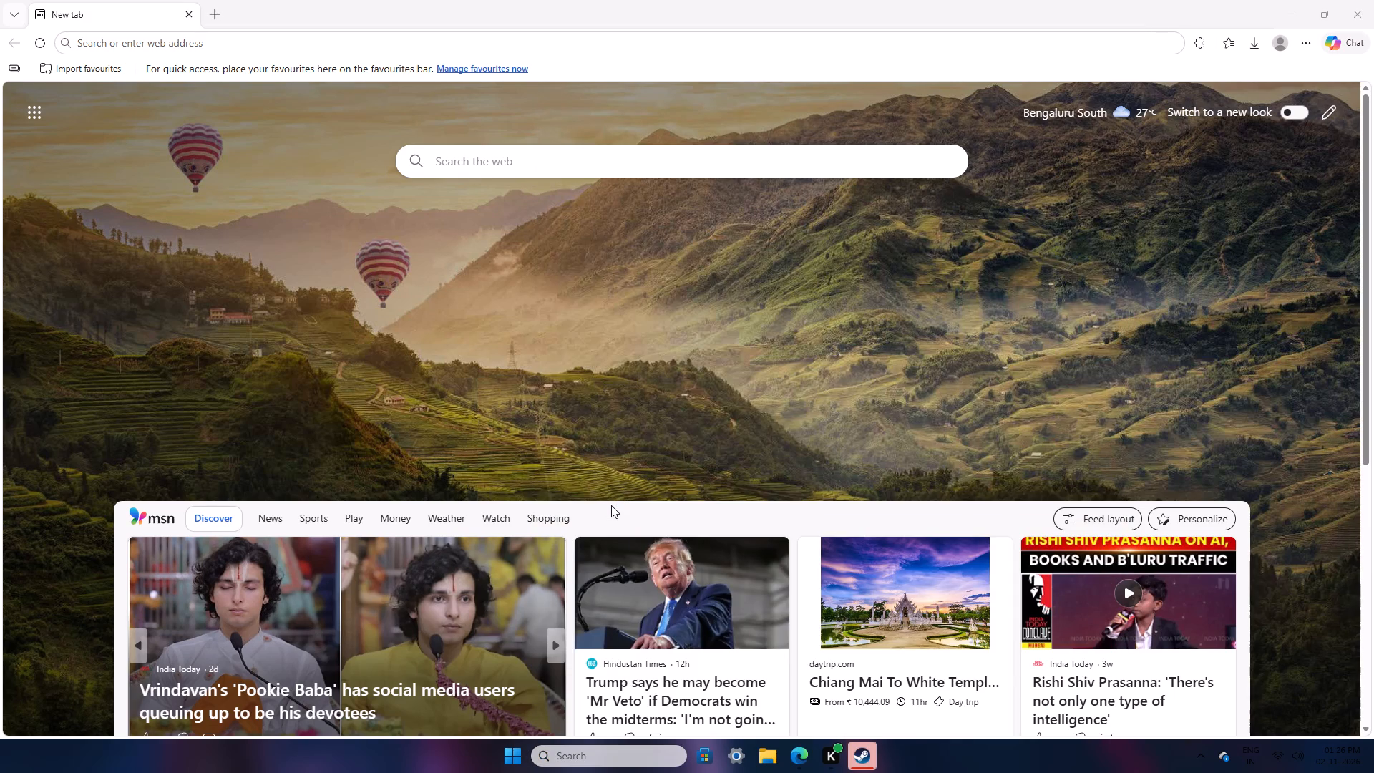
# Launch Figma from Windows search and maximize its window.
pyautogui.click(656, 753)
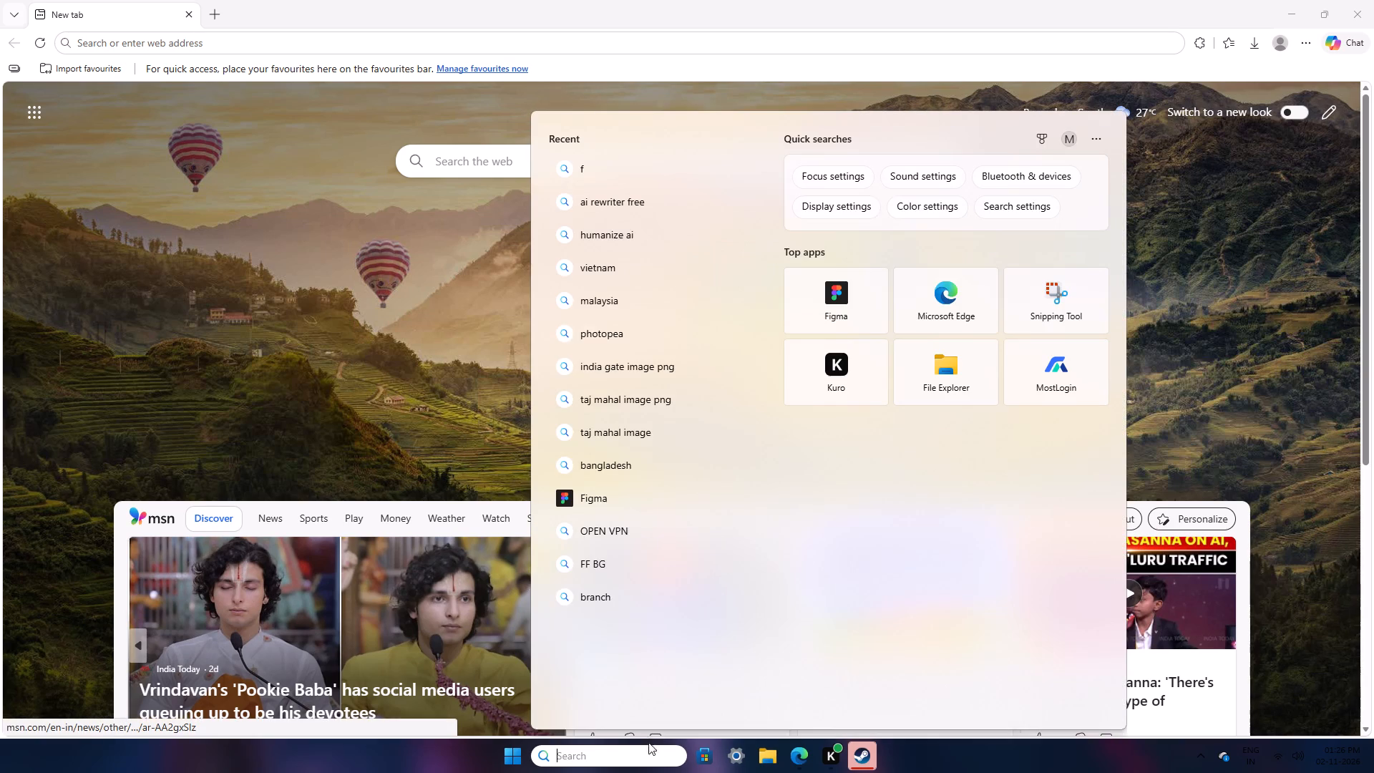
pyautogui.click(628, 505)
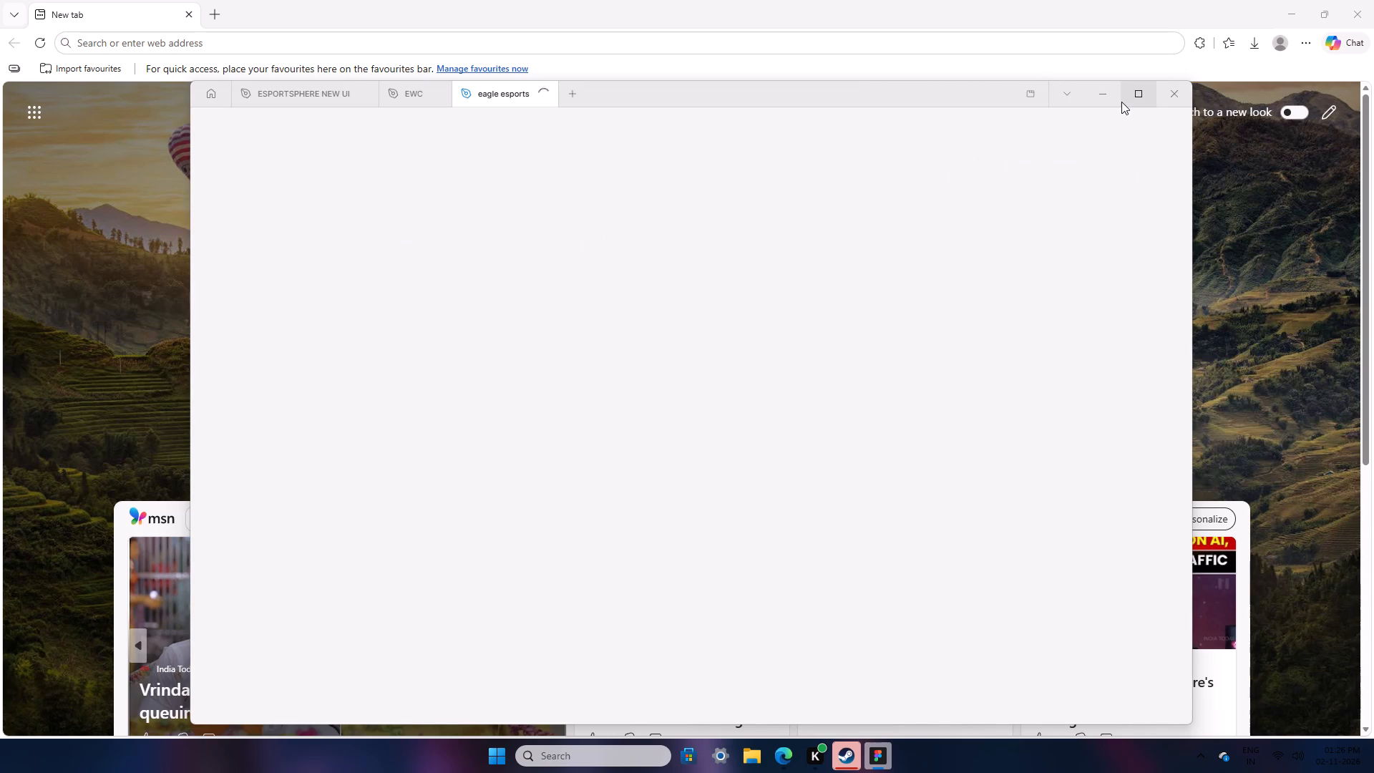
pyautogui.click(1121, 102)
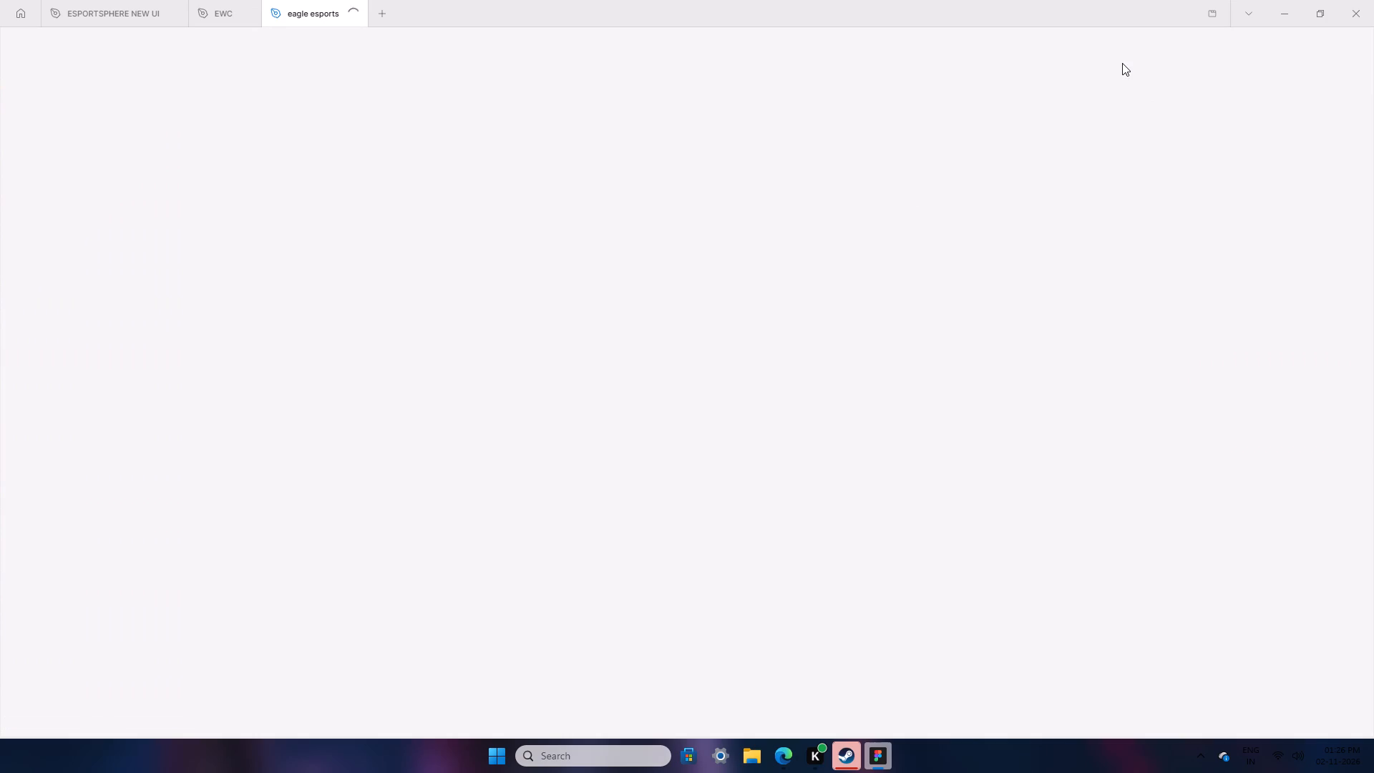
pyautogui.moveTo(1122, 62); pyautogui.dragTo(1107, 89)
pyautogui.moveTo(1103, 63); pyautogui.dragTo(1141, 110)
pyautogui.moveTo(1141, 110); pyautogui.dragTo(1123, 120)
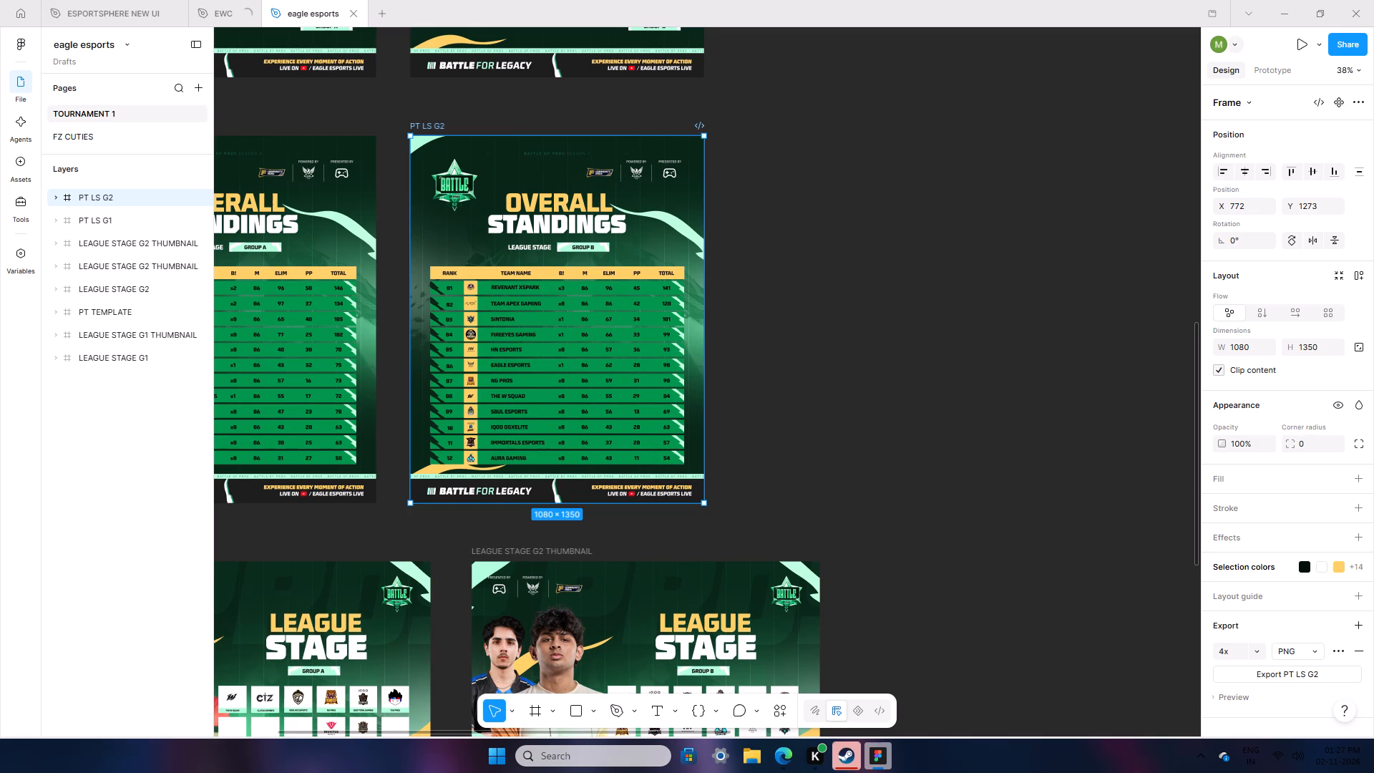
# Look through the overall standings, League Stage thumbnails and League Stage posters on the eagle esports file's TOURNAMENT 1 page.
pyautogui.scroll(-4, 639, 414)
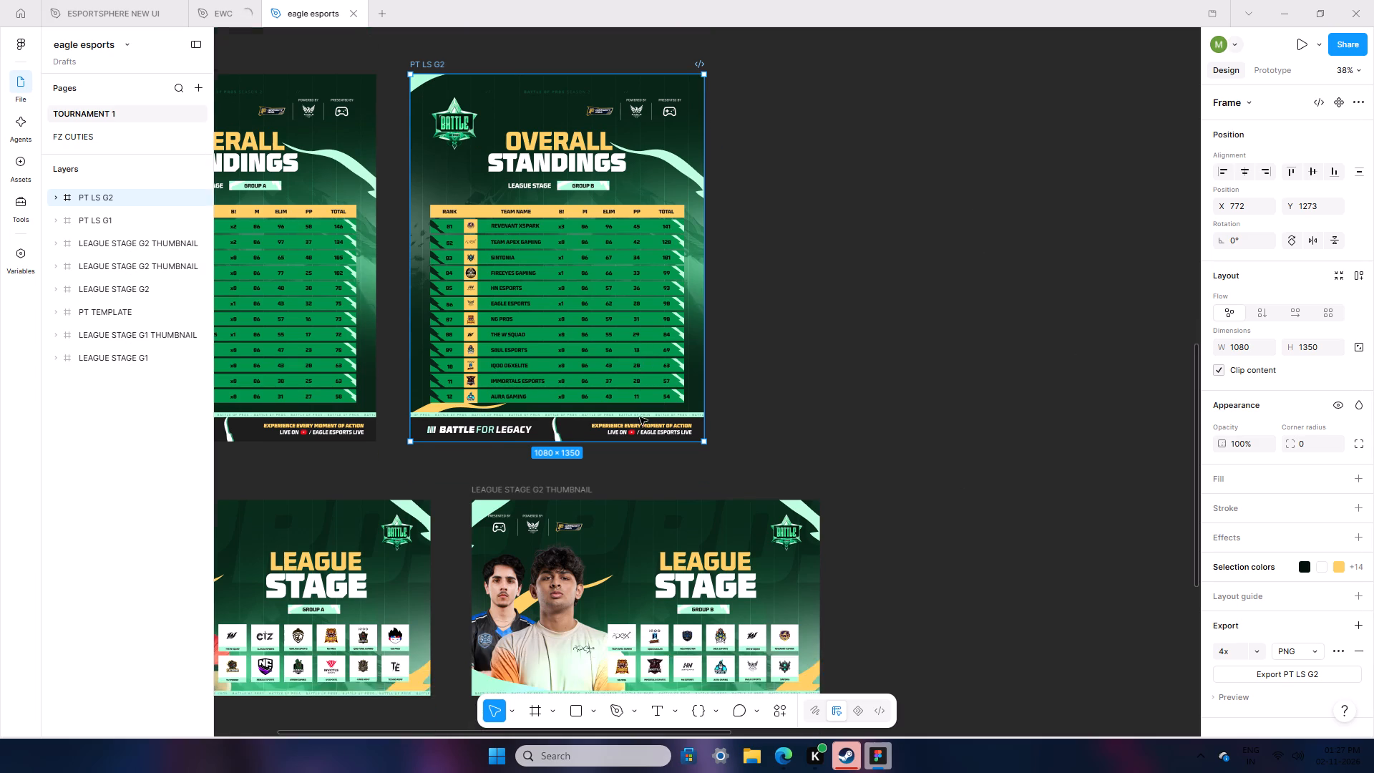
pyautogui.scroll(-9, 640, 417)
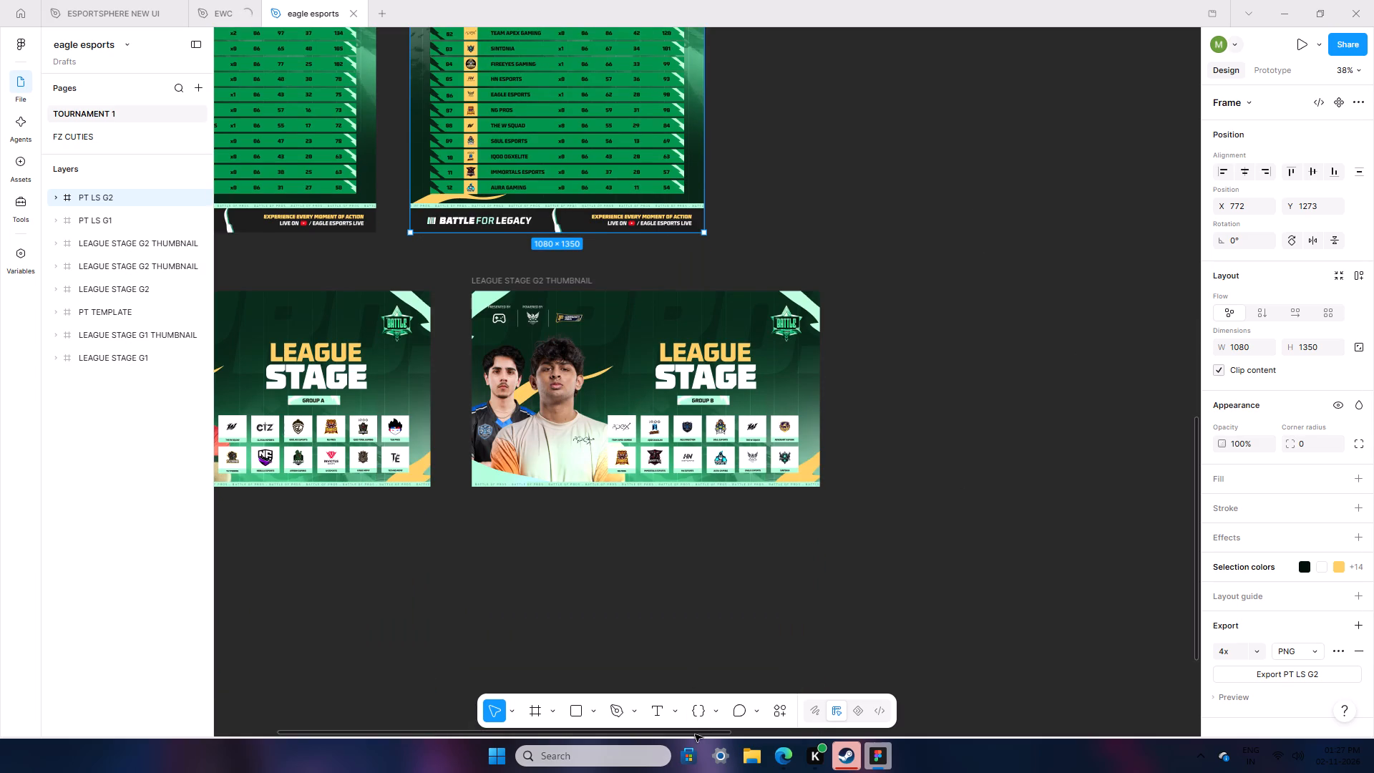
pyautogui.moveTo(695, 734); pyautogui.dragTo(601, 772)
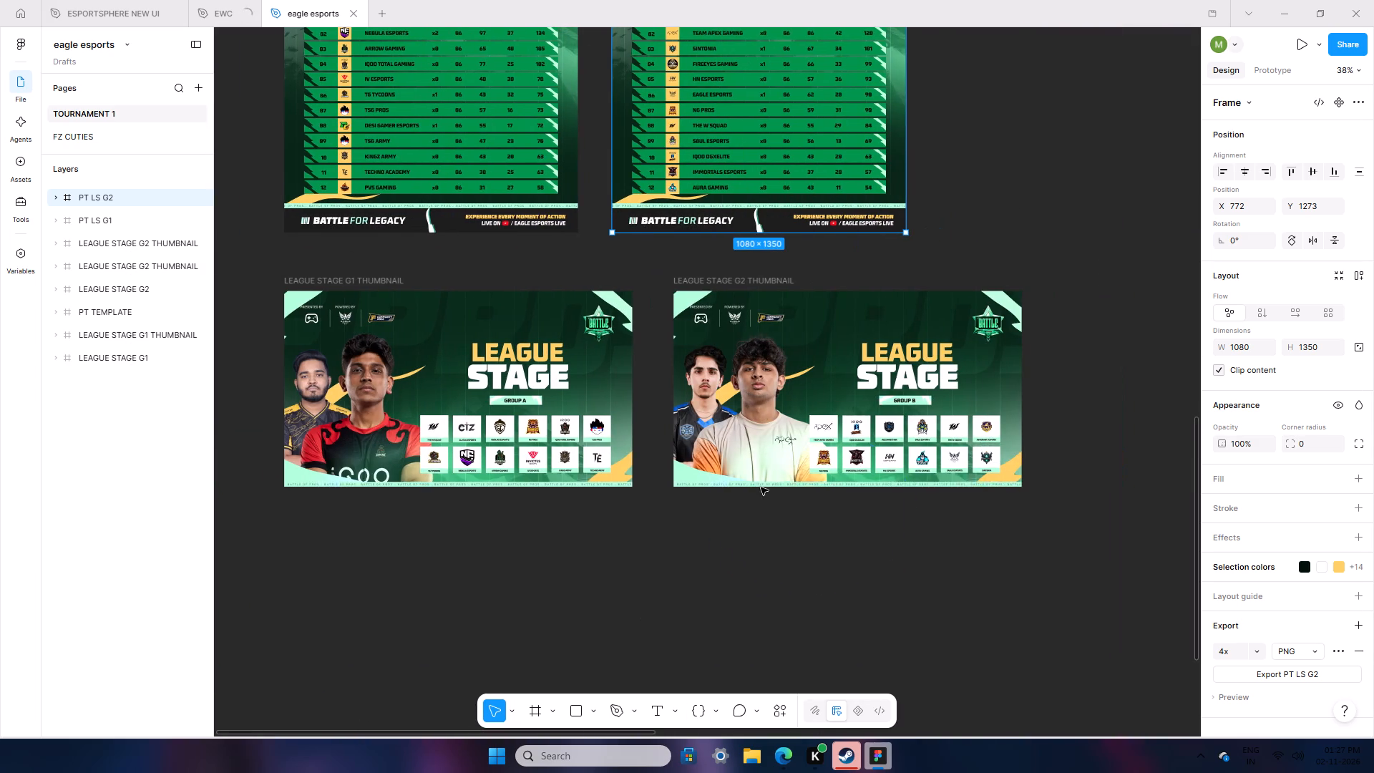
pyautogui.scroll(8, 761, 487)
pyautogui.click(983, 292)
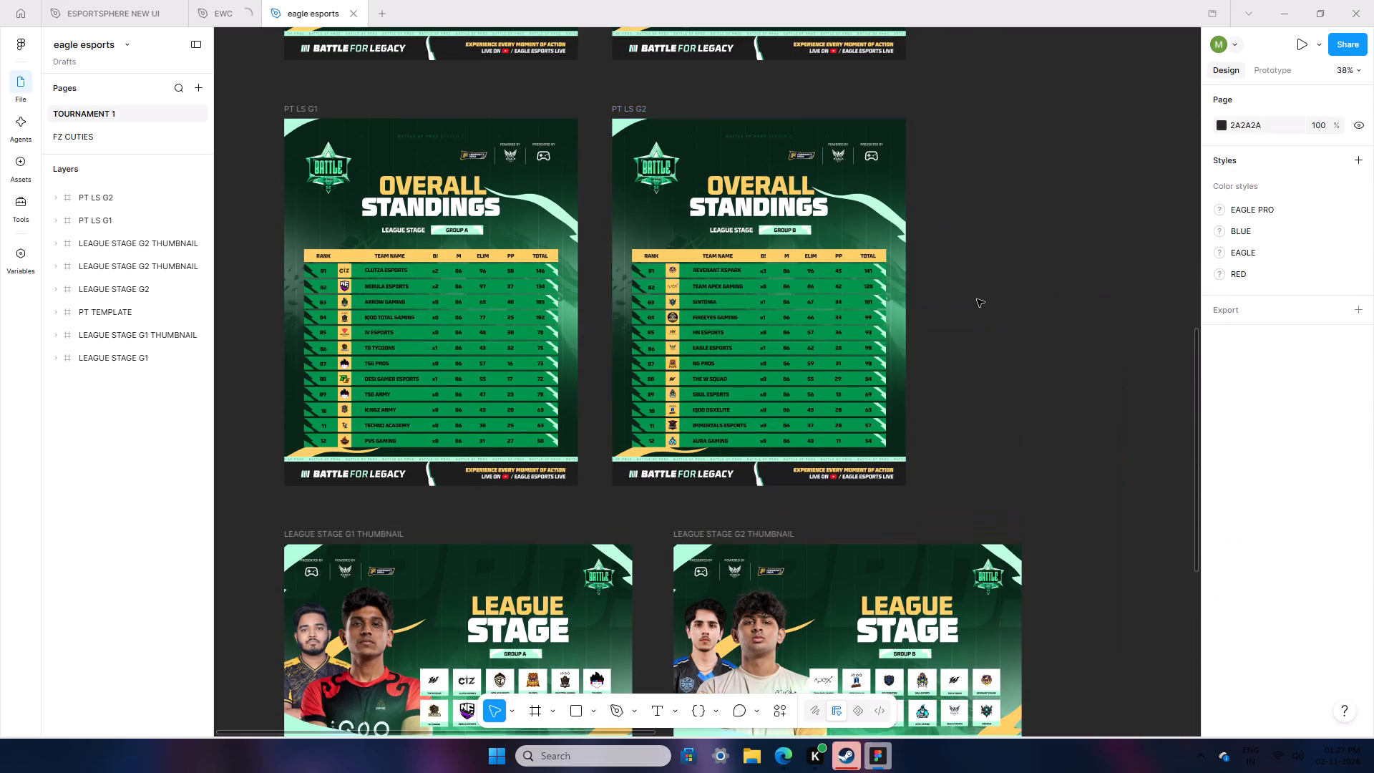
pyautogui.scroll(17, 976, 299)
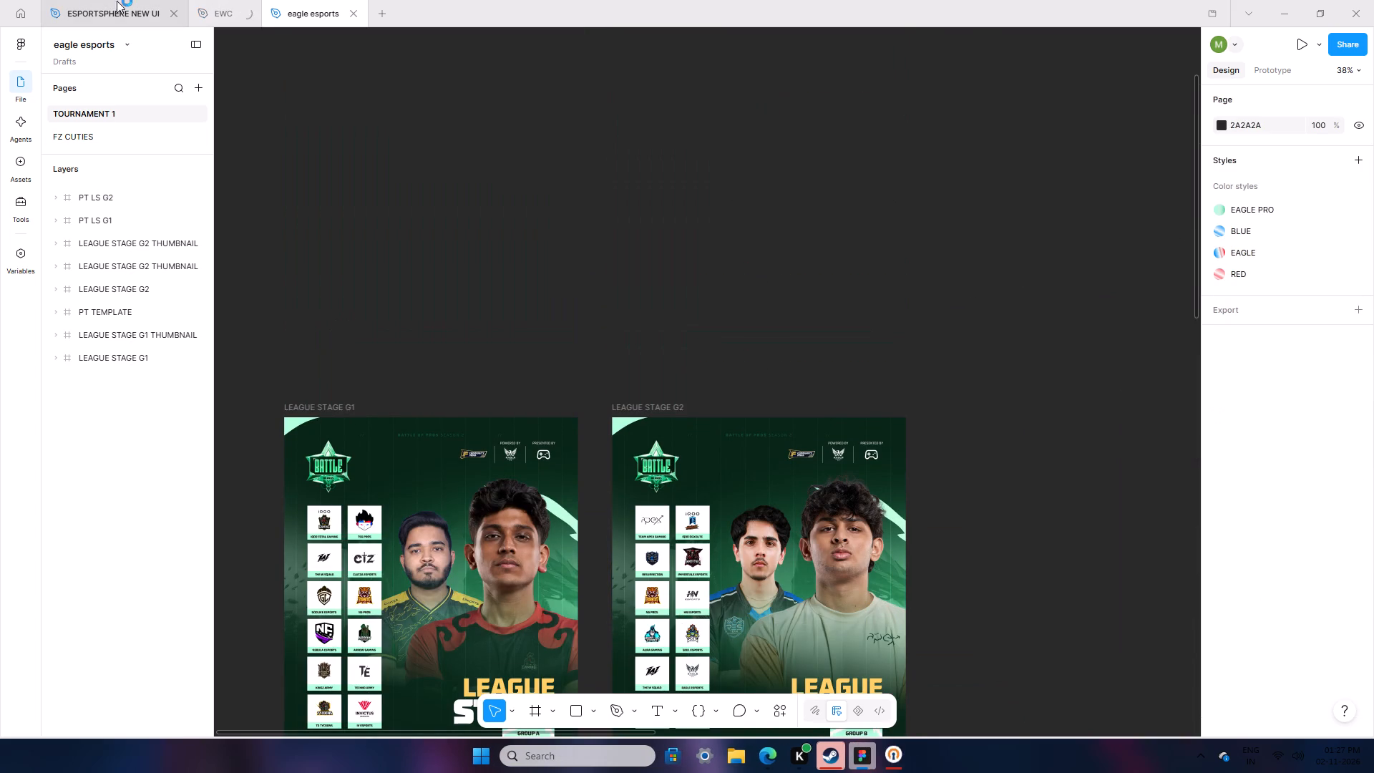
# Switch to the EWC file and add a new page named FFWS.
pyautogui.click(205, 0)
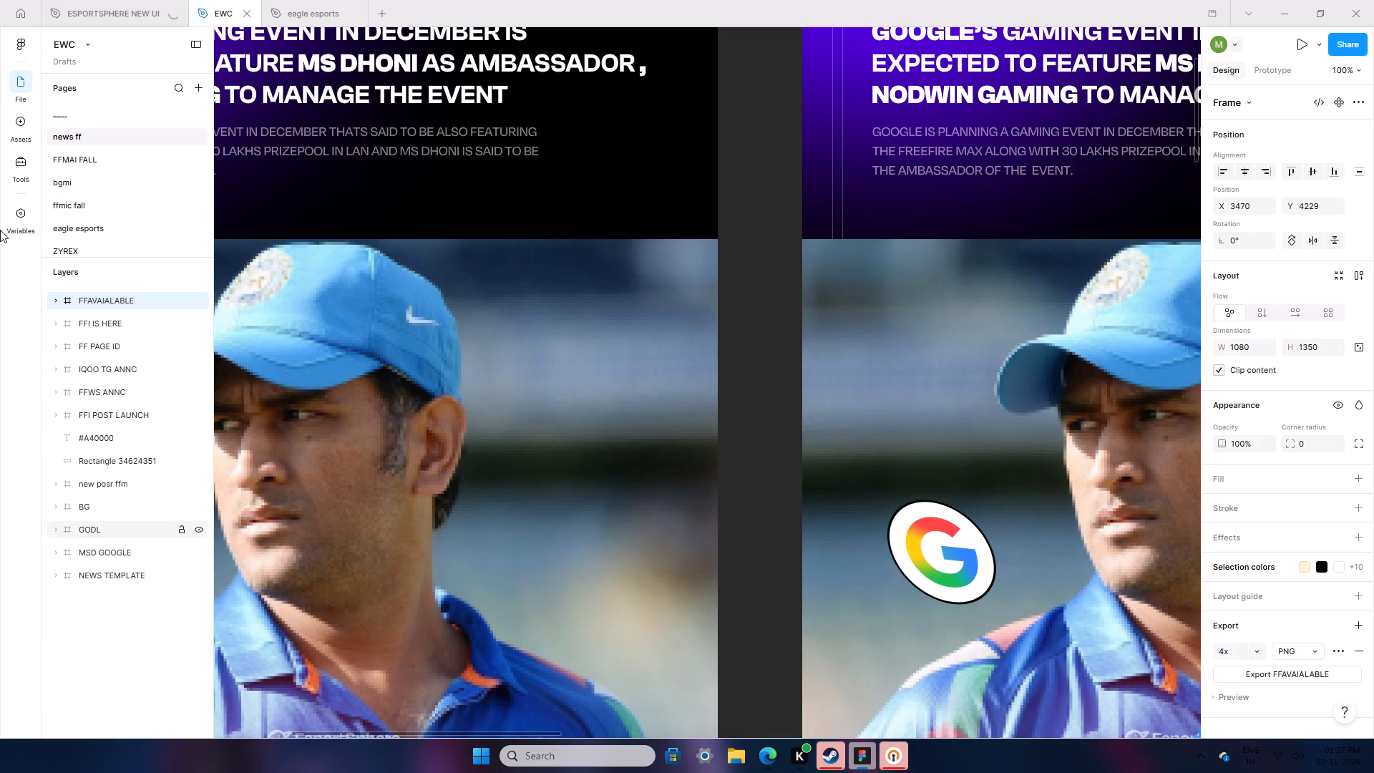
pyautogui.click(193, 87)
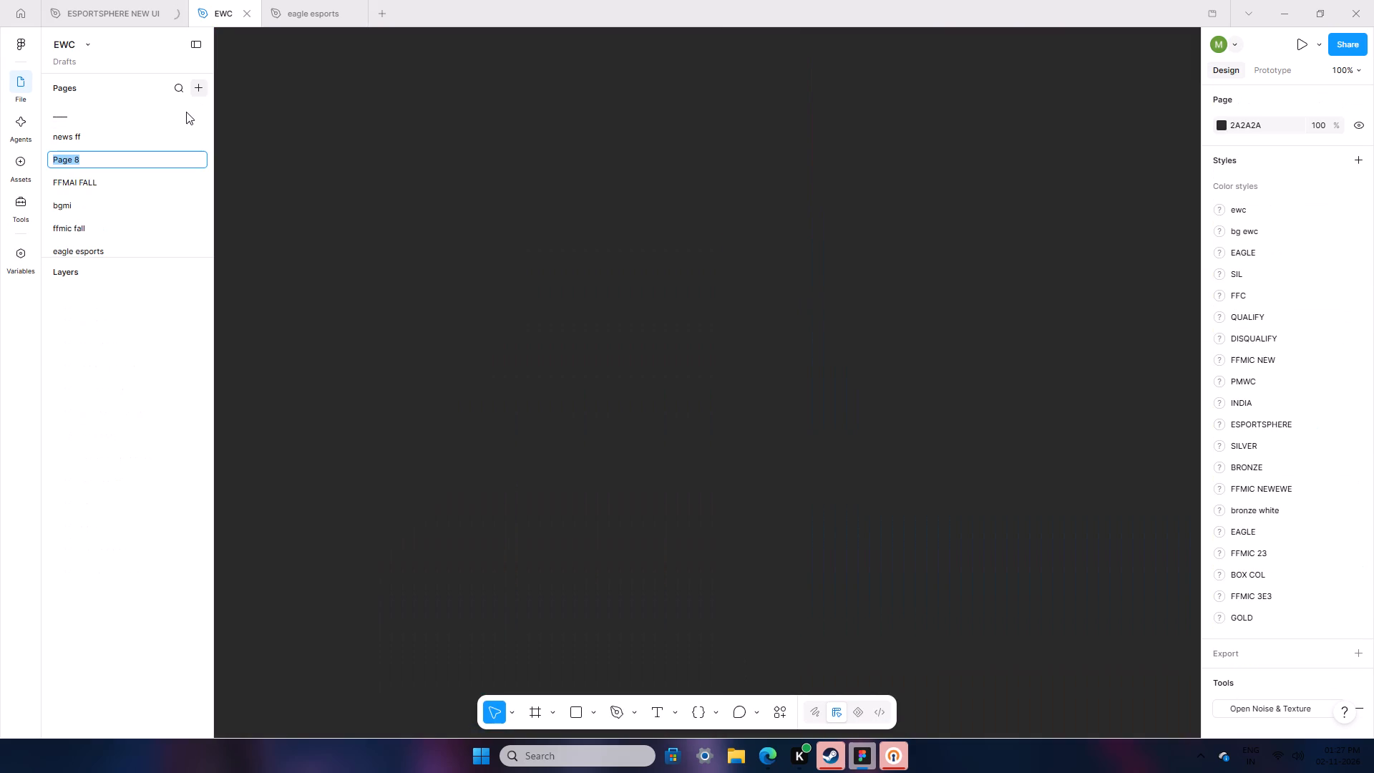
pyautogui.write('ffws')
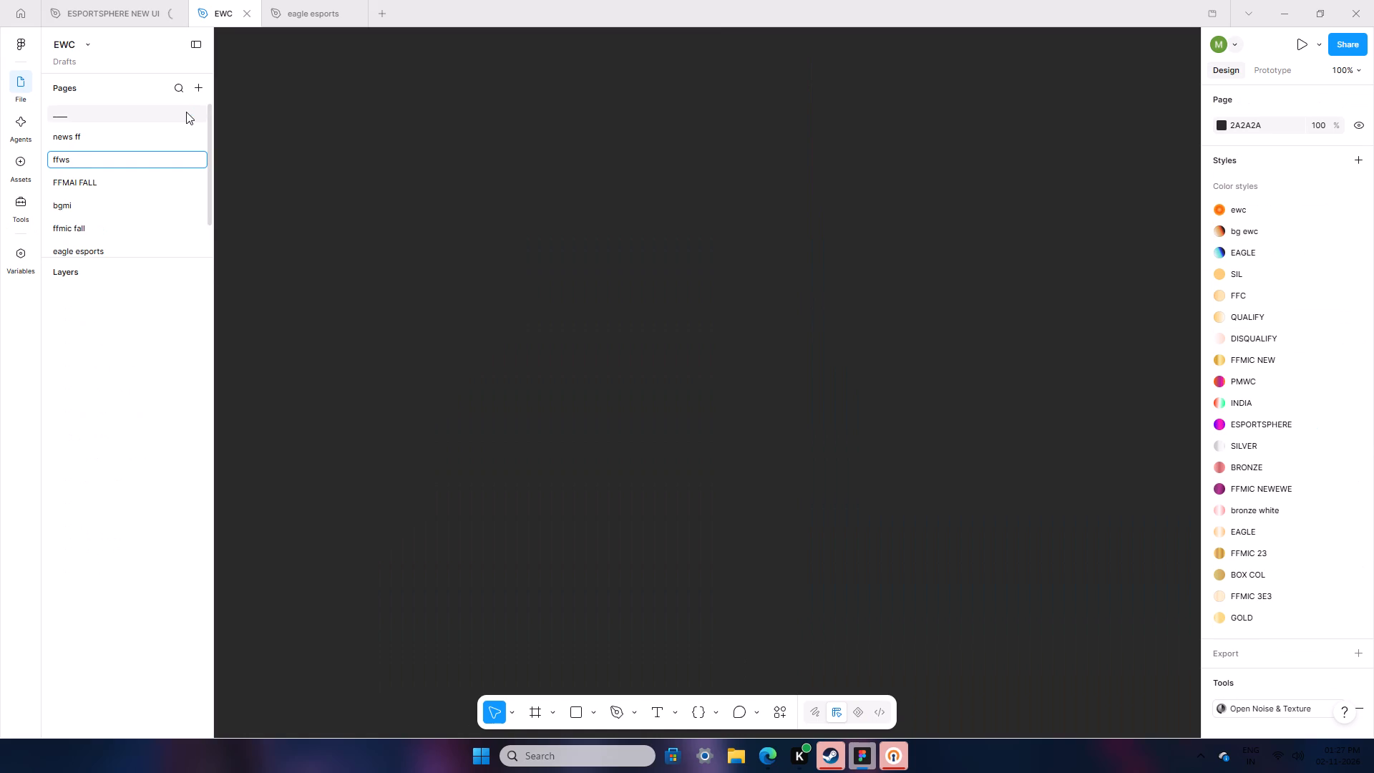
pyautogui.tripleClick(66, 159)
pyautogui.write('FFWS')
pyautogui.click(398, 343)
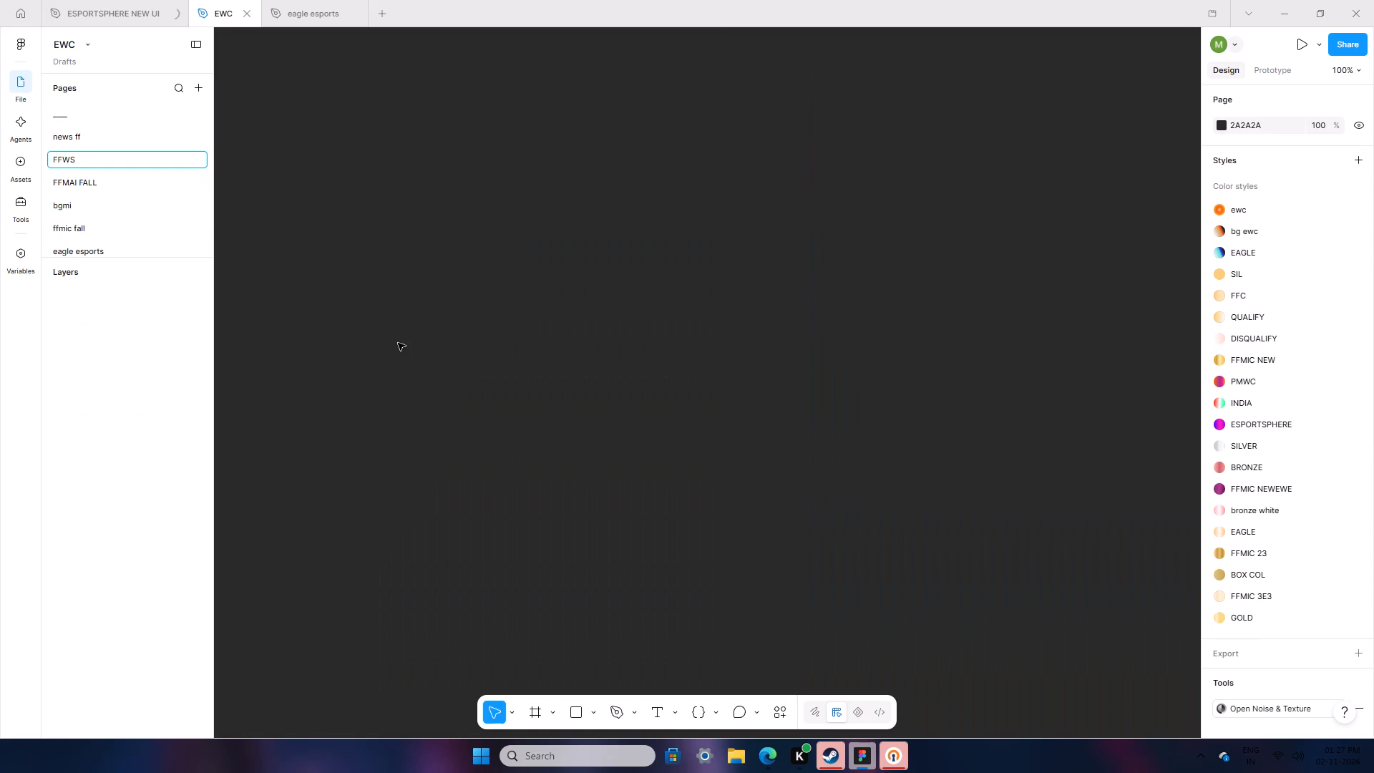
# Copy the BOOYAH REEL 1 FFMAI frame from the FFMAI FALL page and paste it into the FFWS page.
pyautogui.click(87, 183)
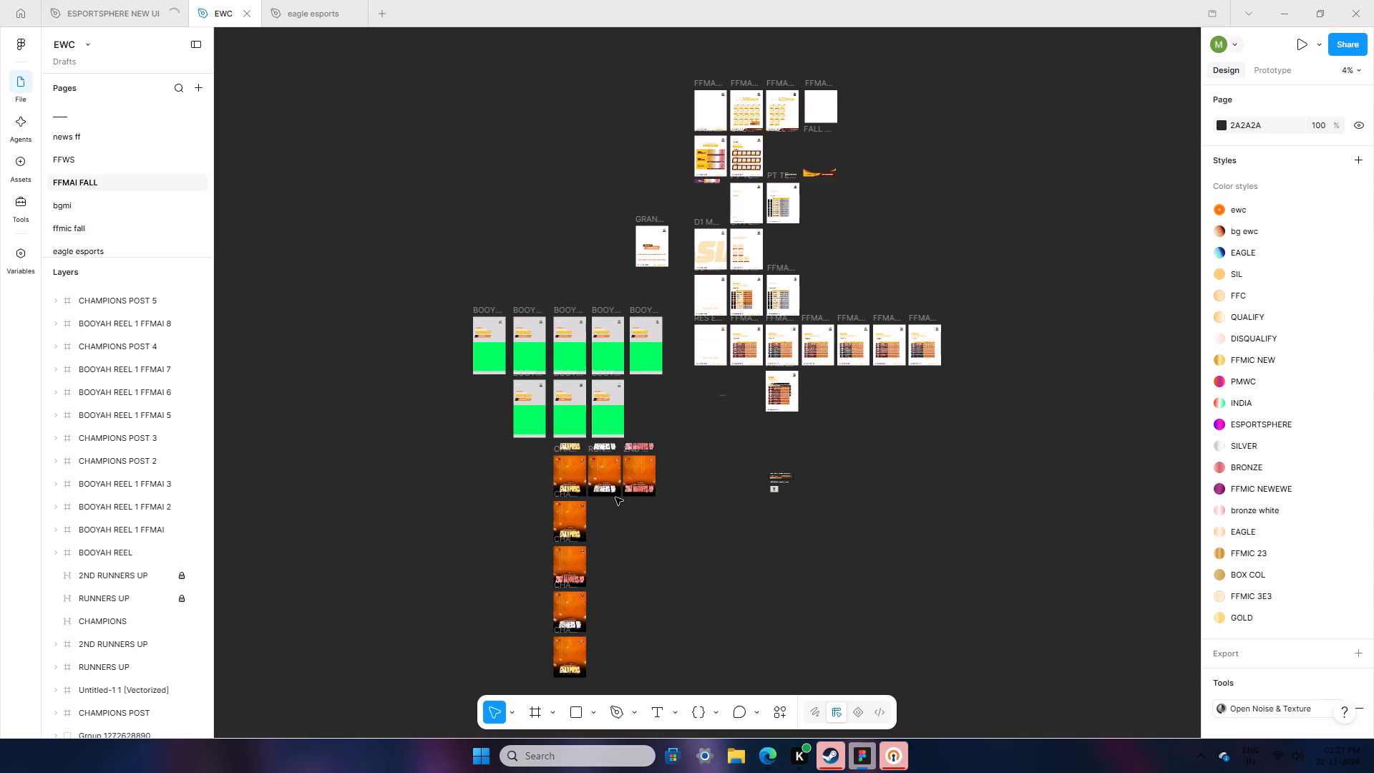
pyautogui.click(600, 309)
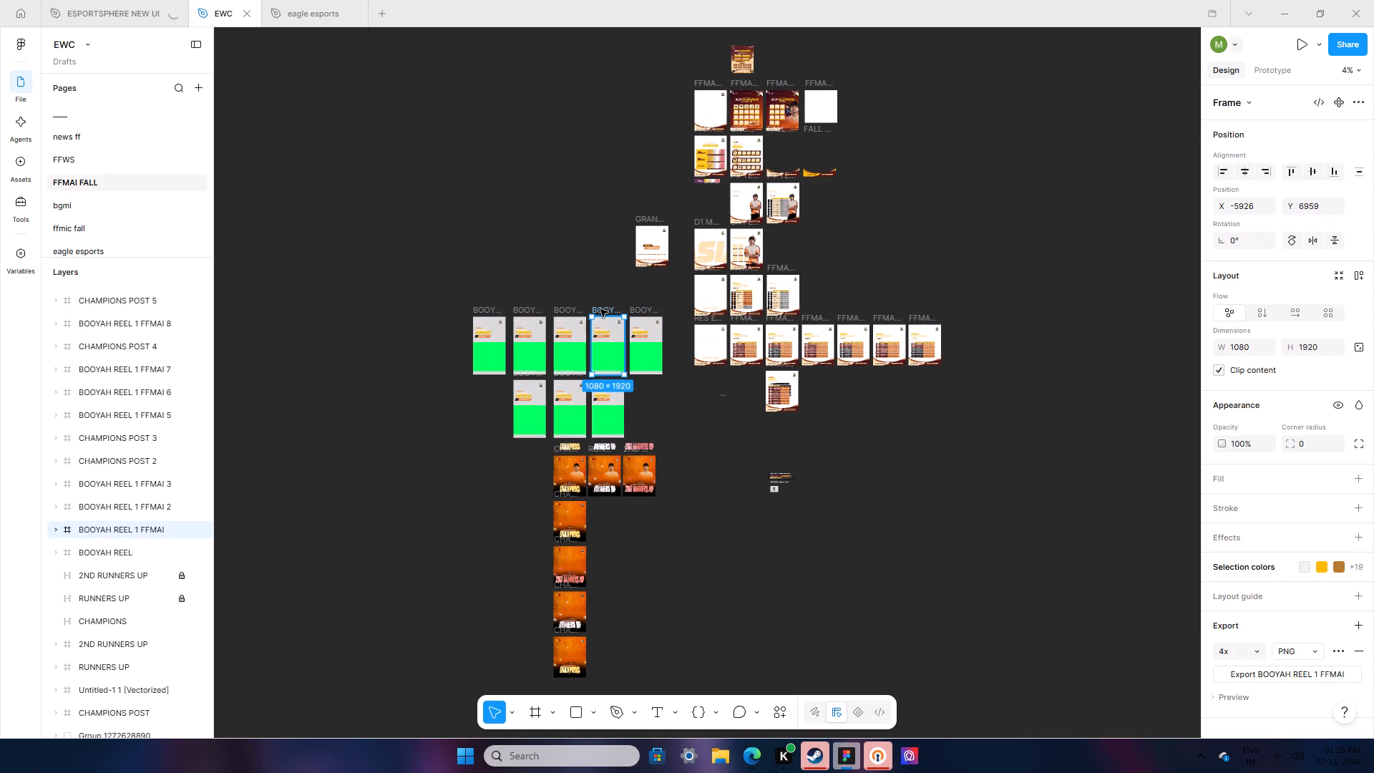
pyautogui.rightClick(600, 309)
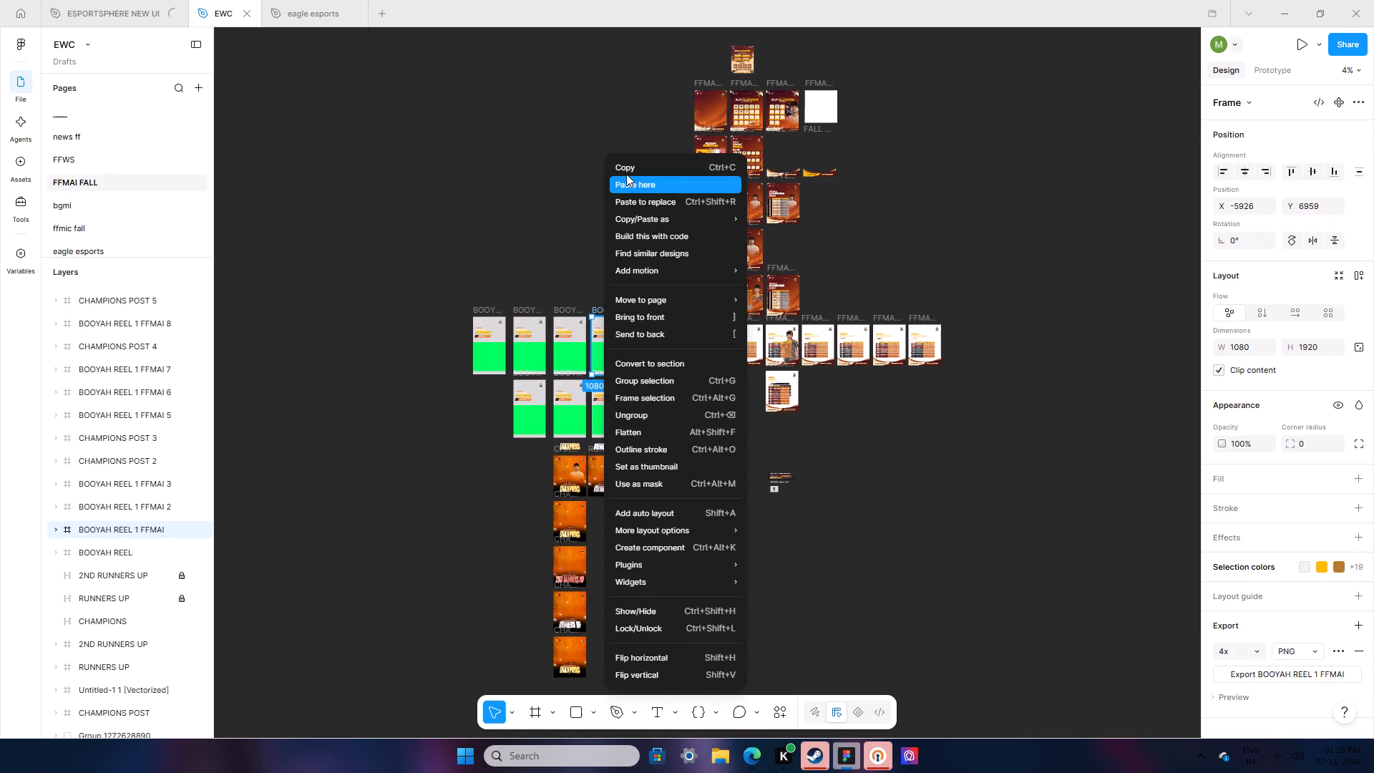
pyautogui.click(634, 162)
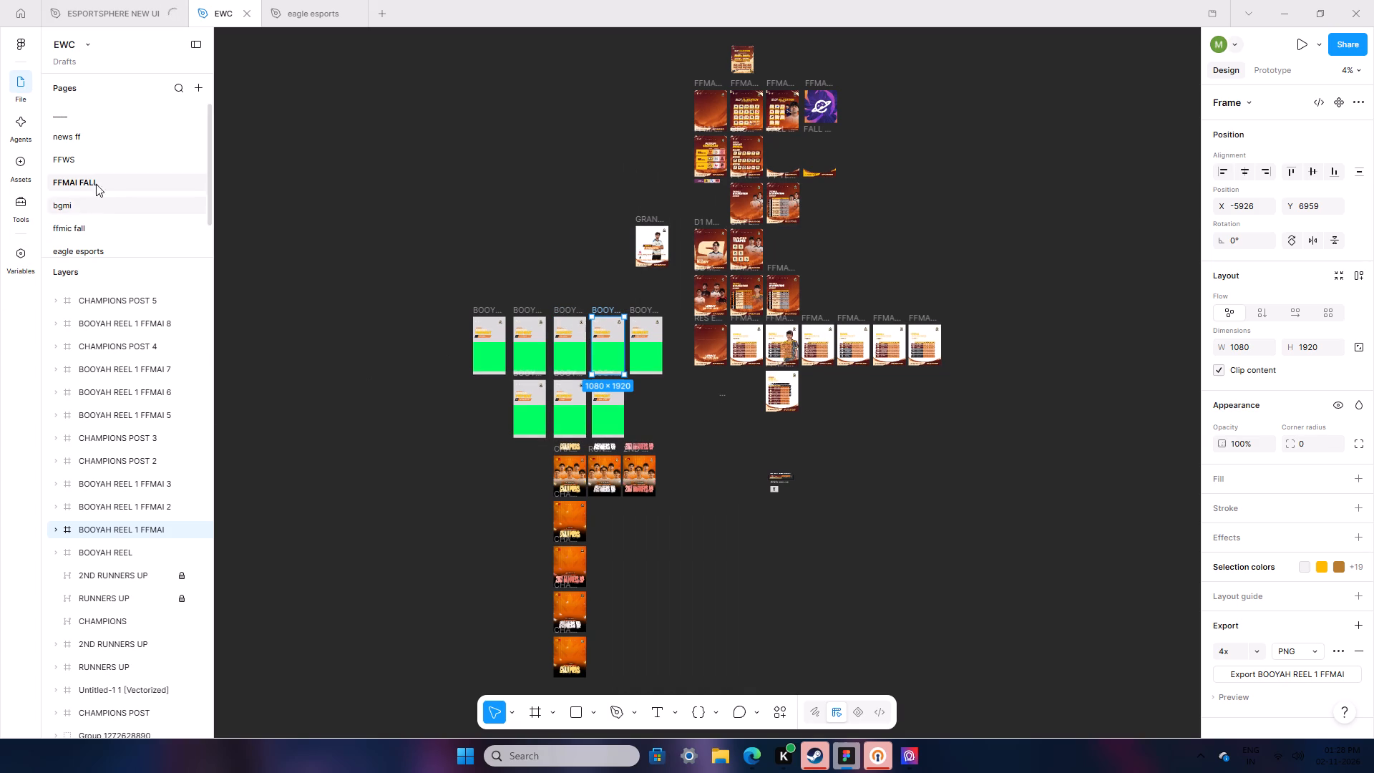
pyautogui.click(94, 159)
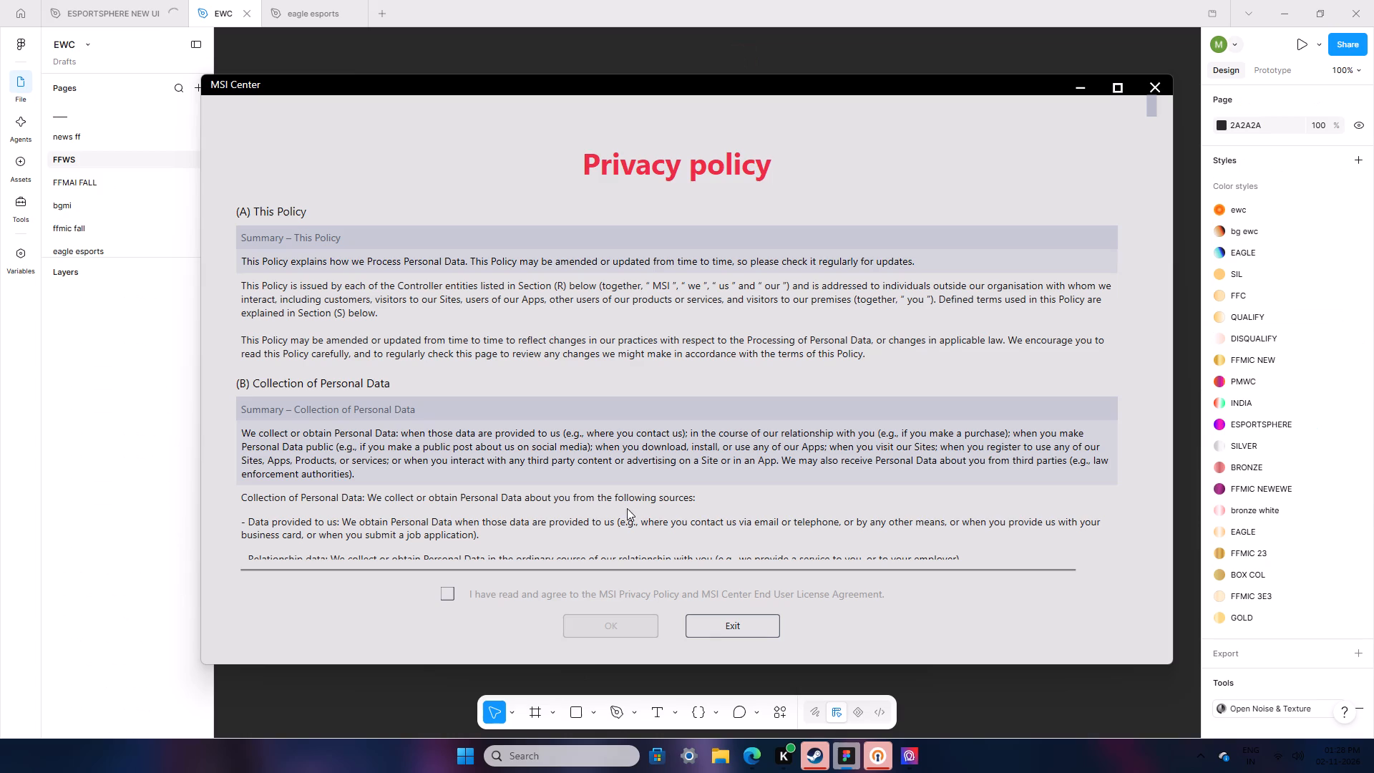
pyautogui.click(1159, 89)
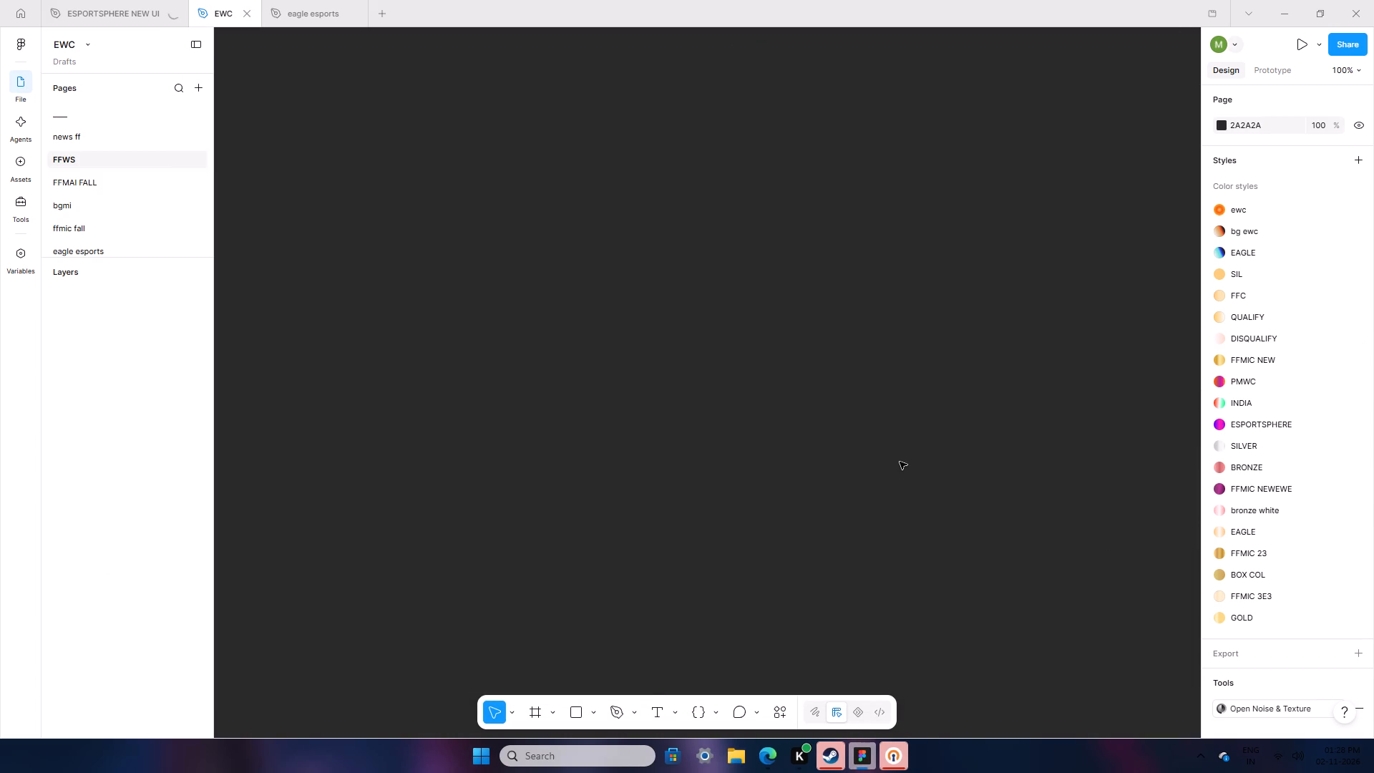
pyautogui.rightClick(502, 263)
pyautogui.click(527, 270)
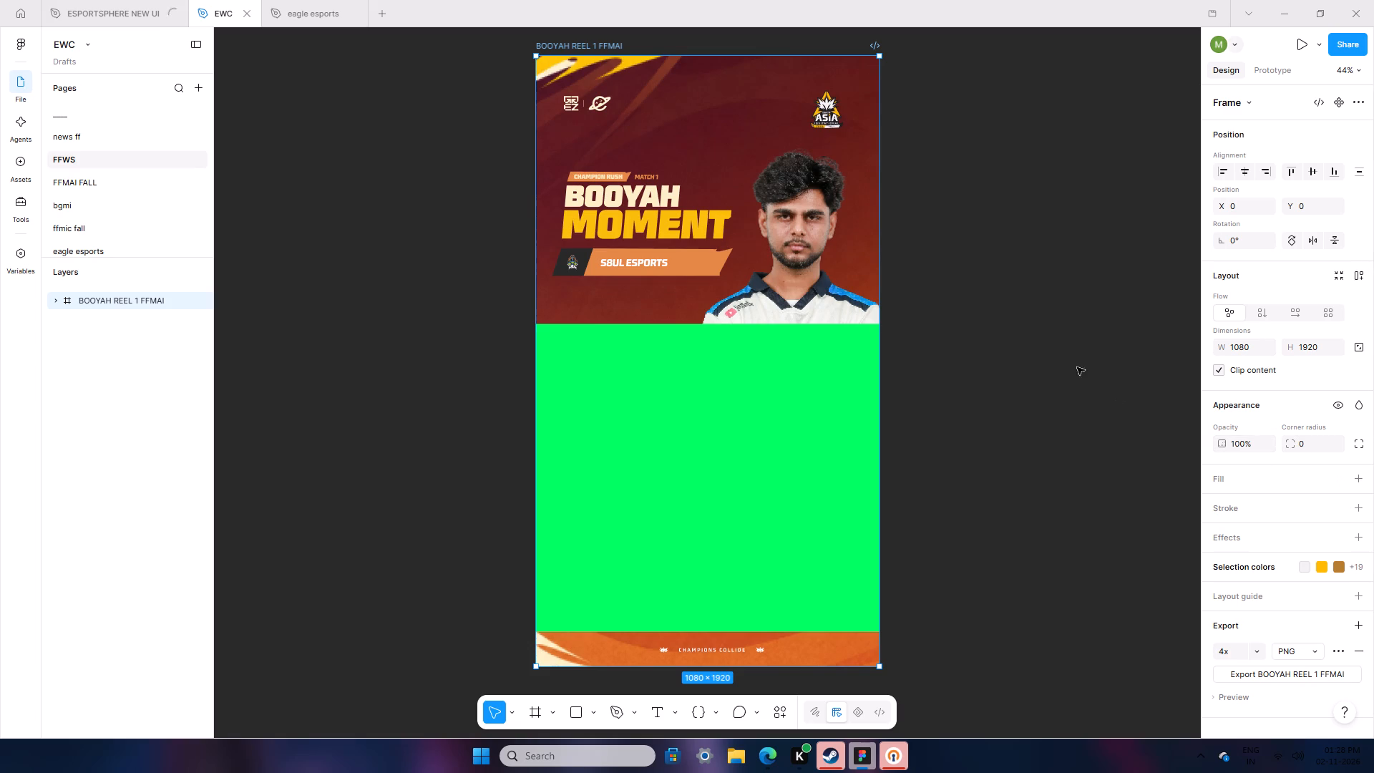
# Rename the pasted reel frame as FFWS PARTNERSHIP.
pyautogui.doubleClick(586, 44)
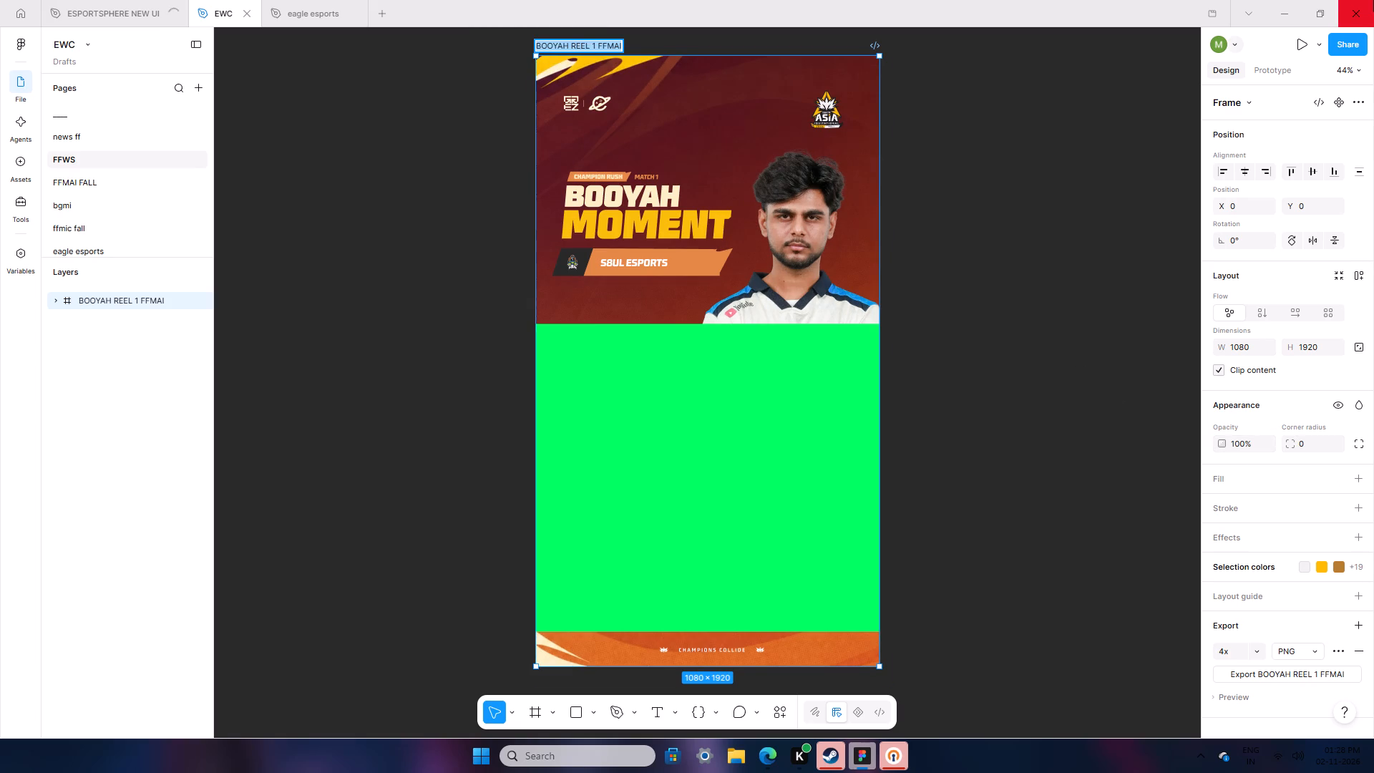
pyautogui.write('FFWS PART')
pyautogui.write('NERSHIP')
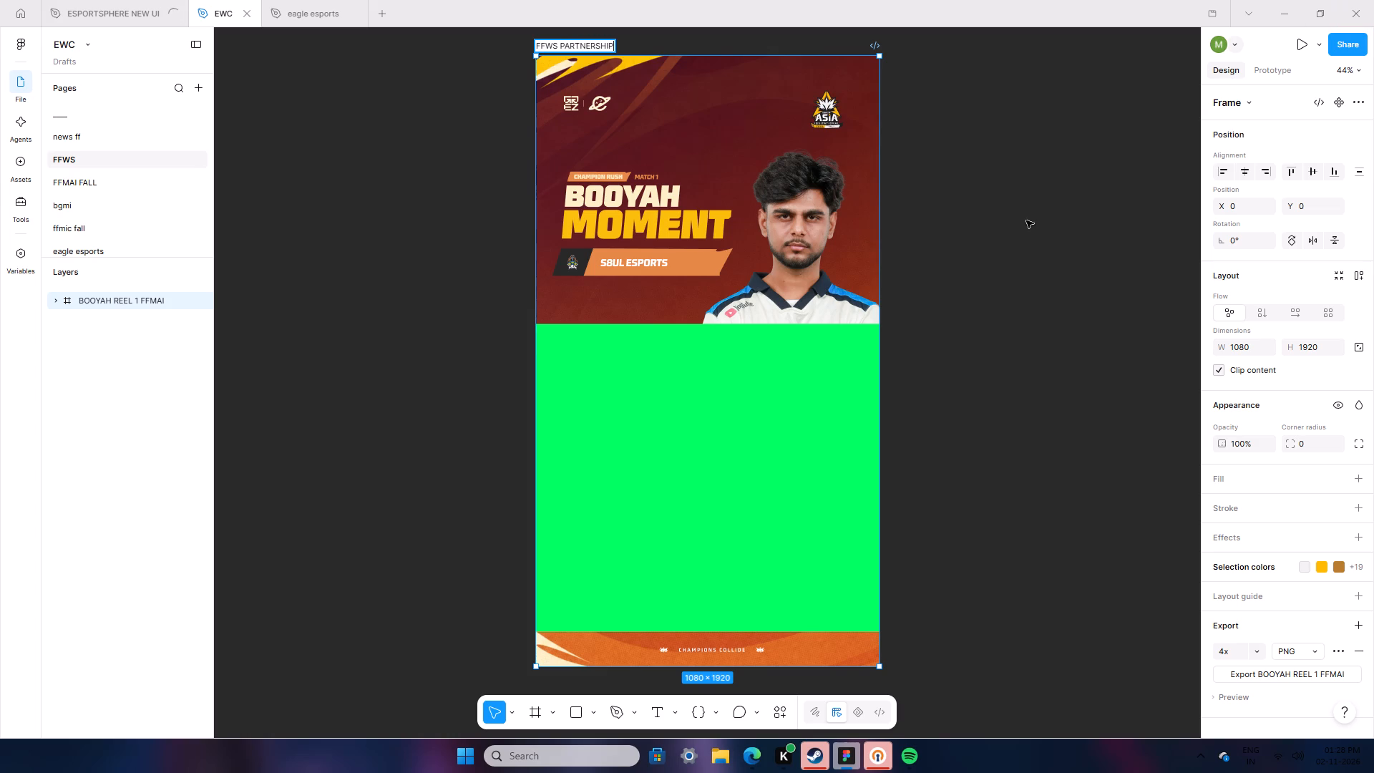
pyautogui.click(1026, 220)
# Delete the orange team banner, MOMENT heading, S8UL ESPORTS text, team logo and the dark shape behind the logo from the frame.
pyautogui.click(663, 250)
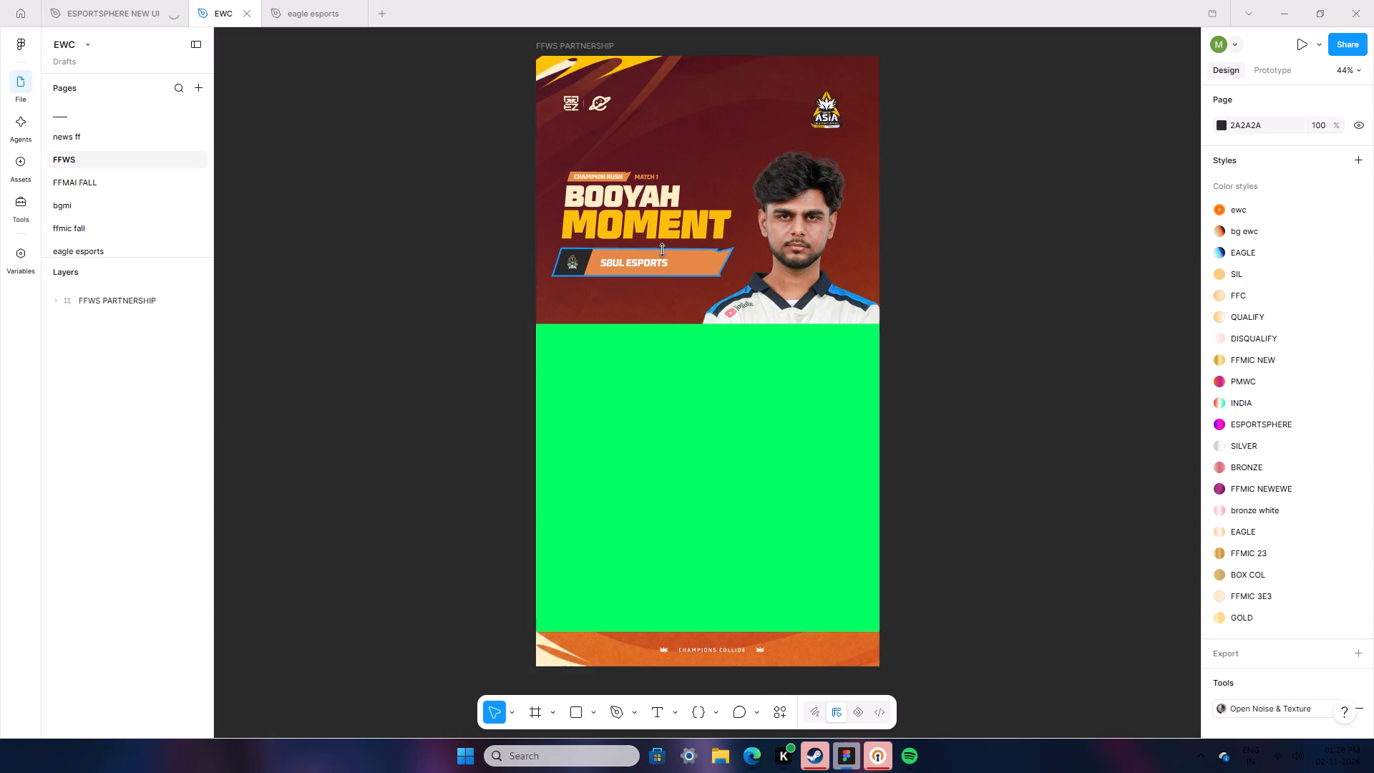
pyautogui.press('BackSpace')
pyautogui.click(676, 223)
pyautogui.press('BackSpace')
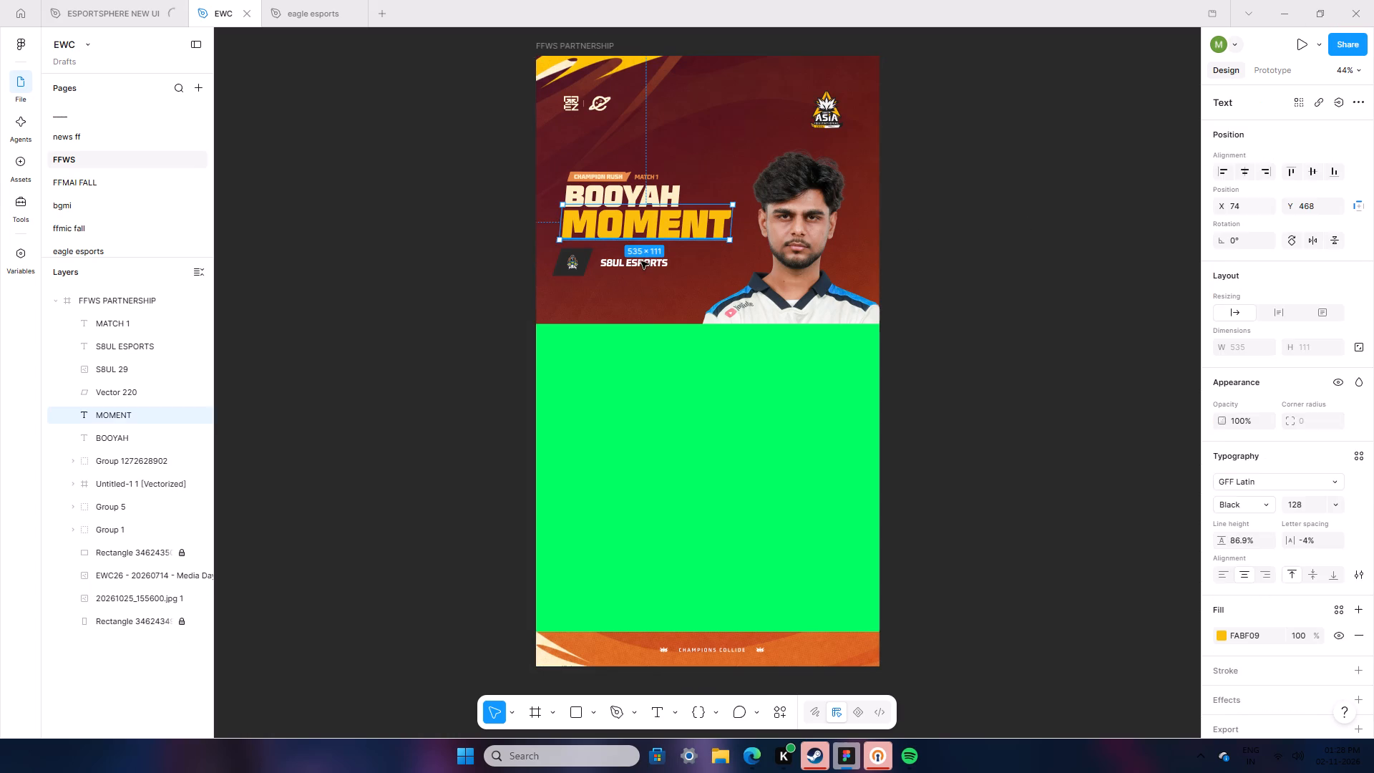
pyautogui.click(641, 261)
pyautogui.press('BackSpace')
pyautogui.click(572, 266)
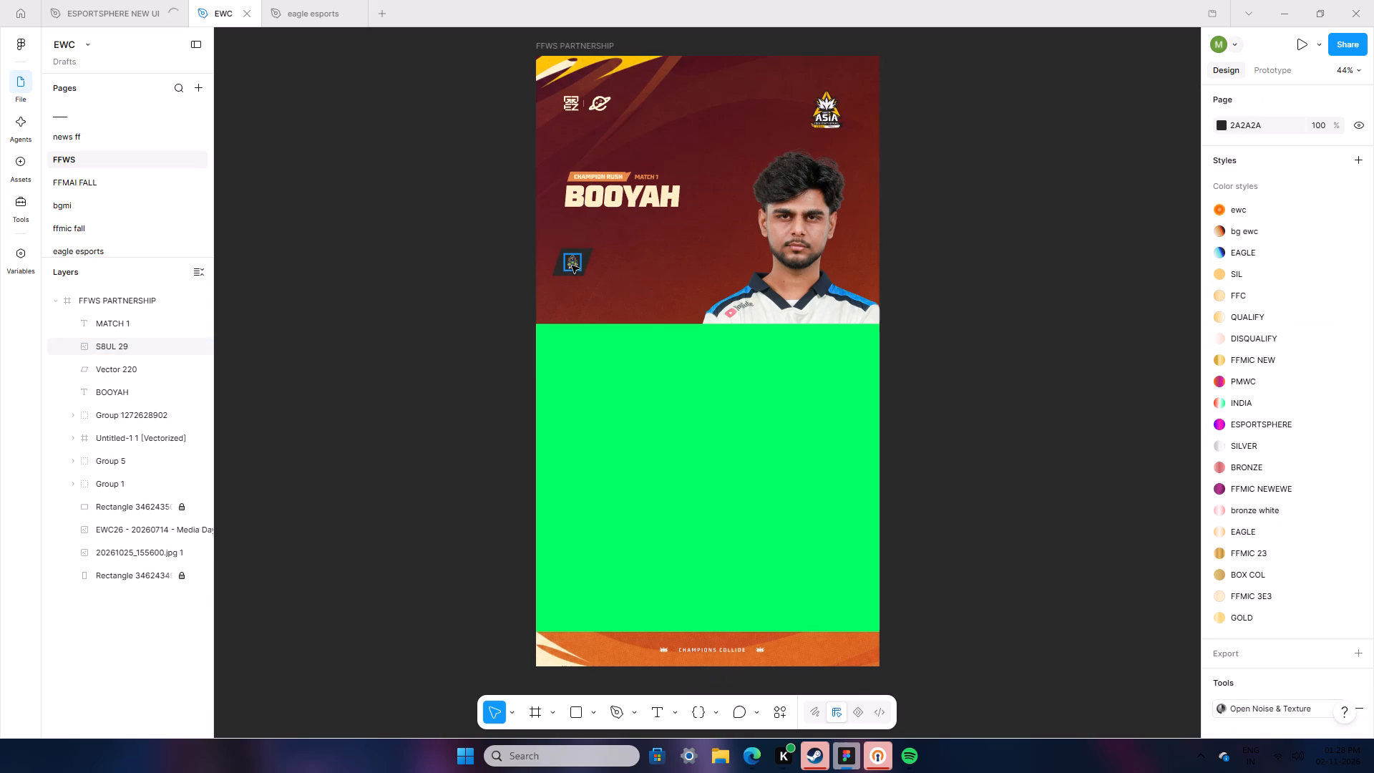
pyautogui.press('BackSpace')
pyautogui.click(572, 266)
pyautogui.press('BackSpace')
# Delete the BOOYAH heading, the CHAMPION RUSH tag and the MATCH 1 label from the frame.
pyautogui.click(610, 204)
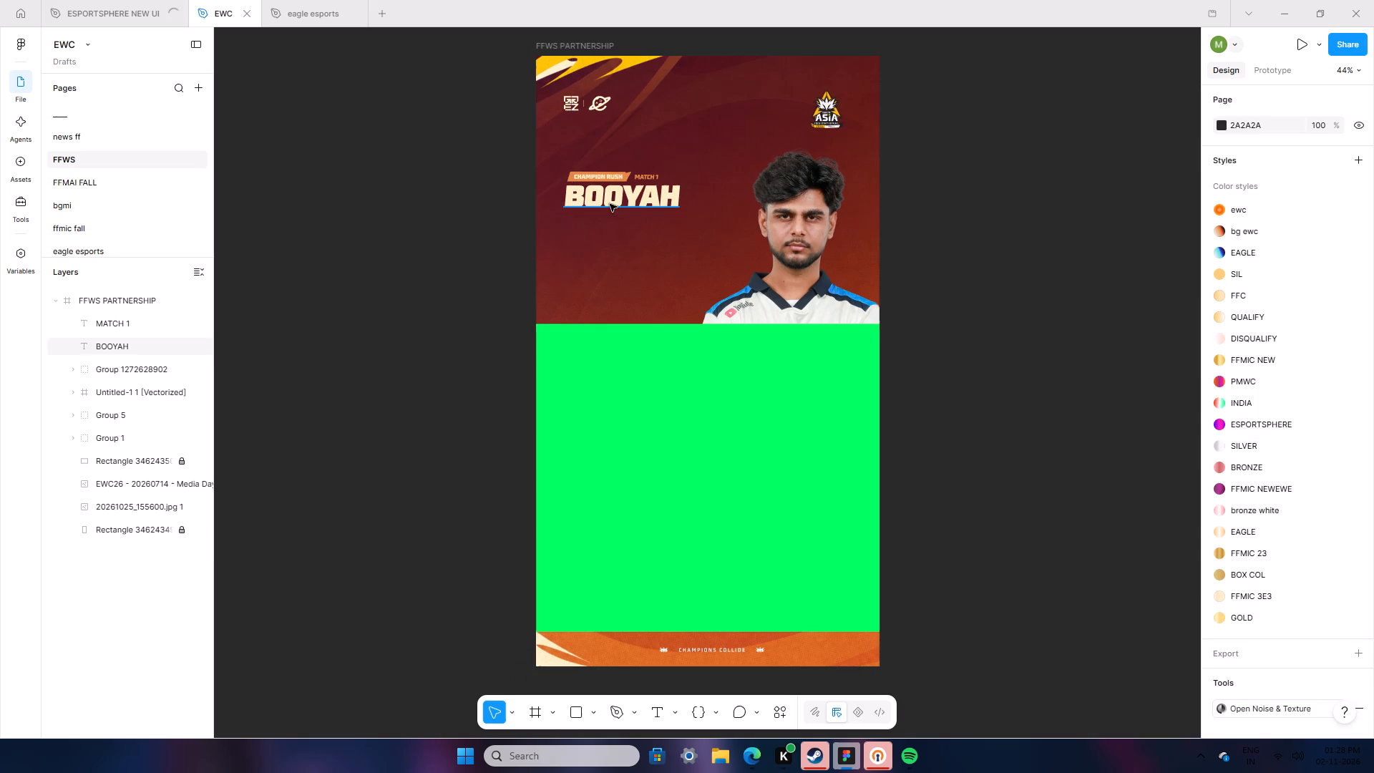
pyautogui.press('BackSpace')
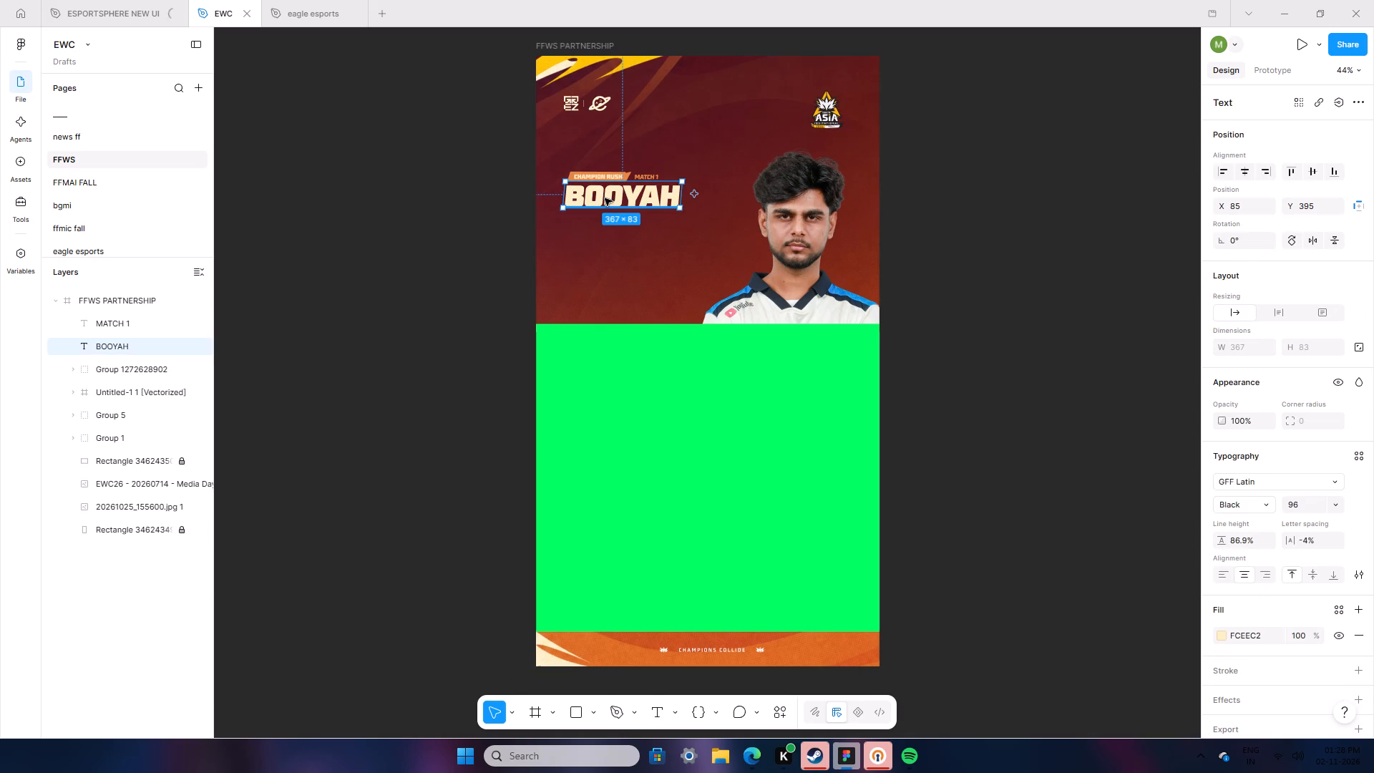
pyautogui.click(612, 175)
pyautogui.press('BackSpace')
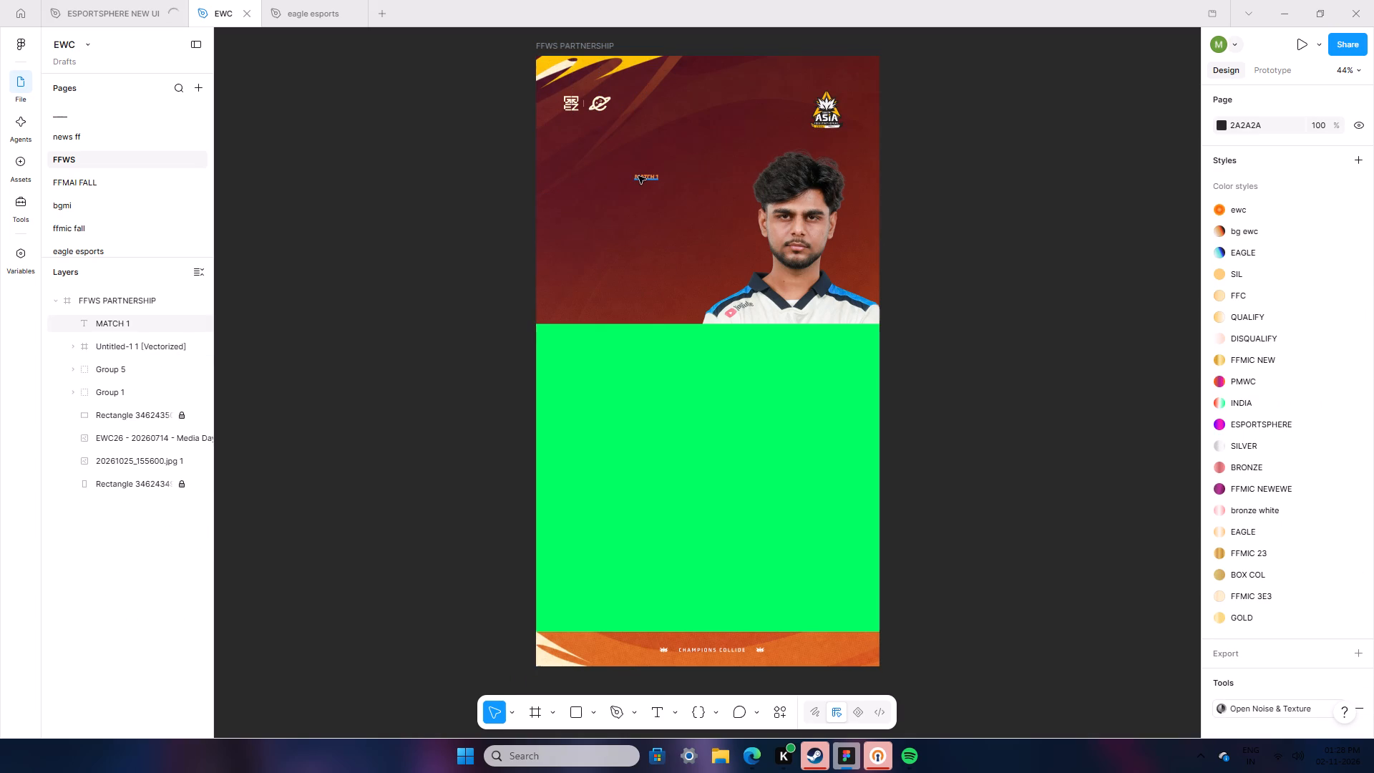
pyautogui.click(638, 176)
pyautogui.press('BackSpace')
# Delete the player photo and the ASIA tournament logo from the frame.
pyautogui.click(837, 257)
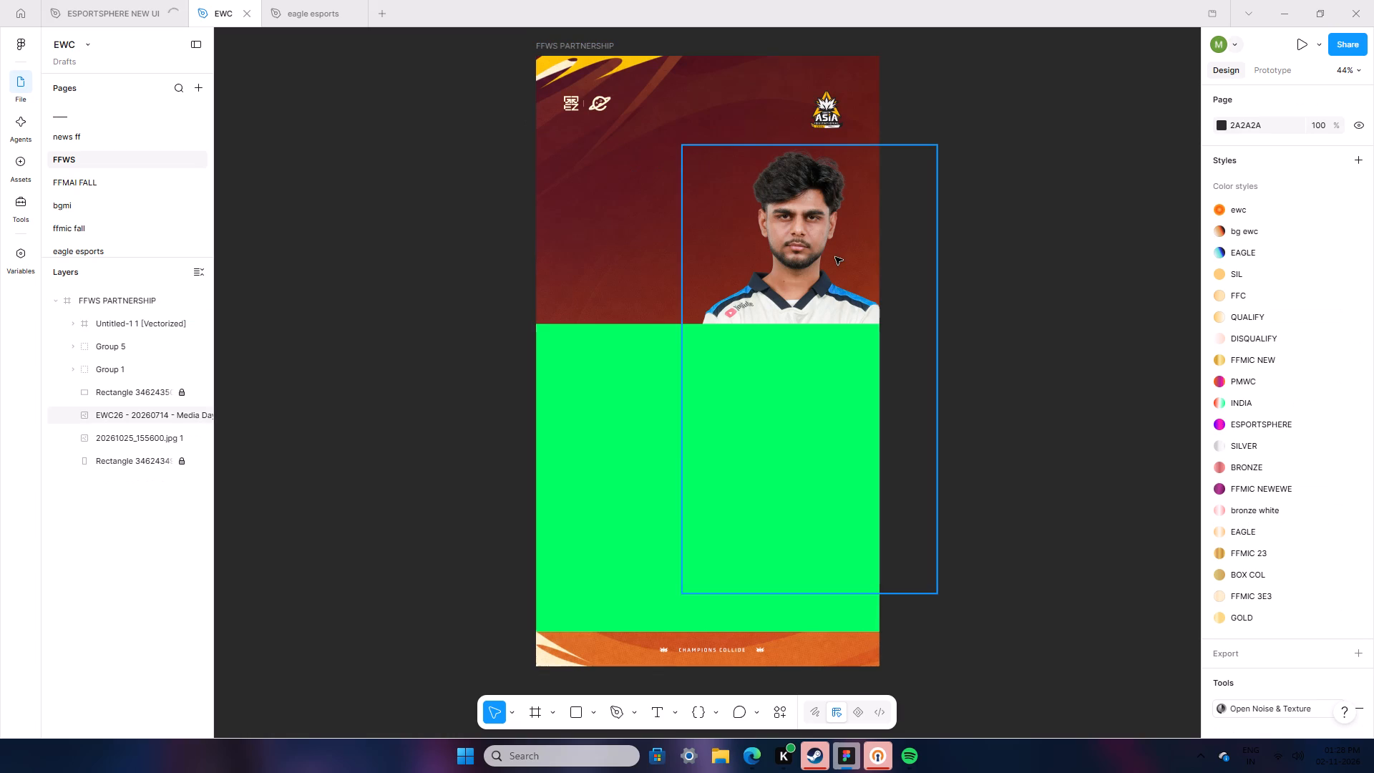
pyautogui.press('BackSpace')
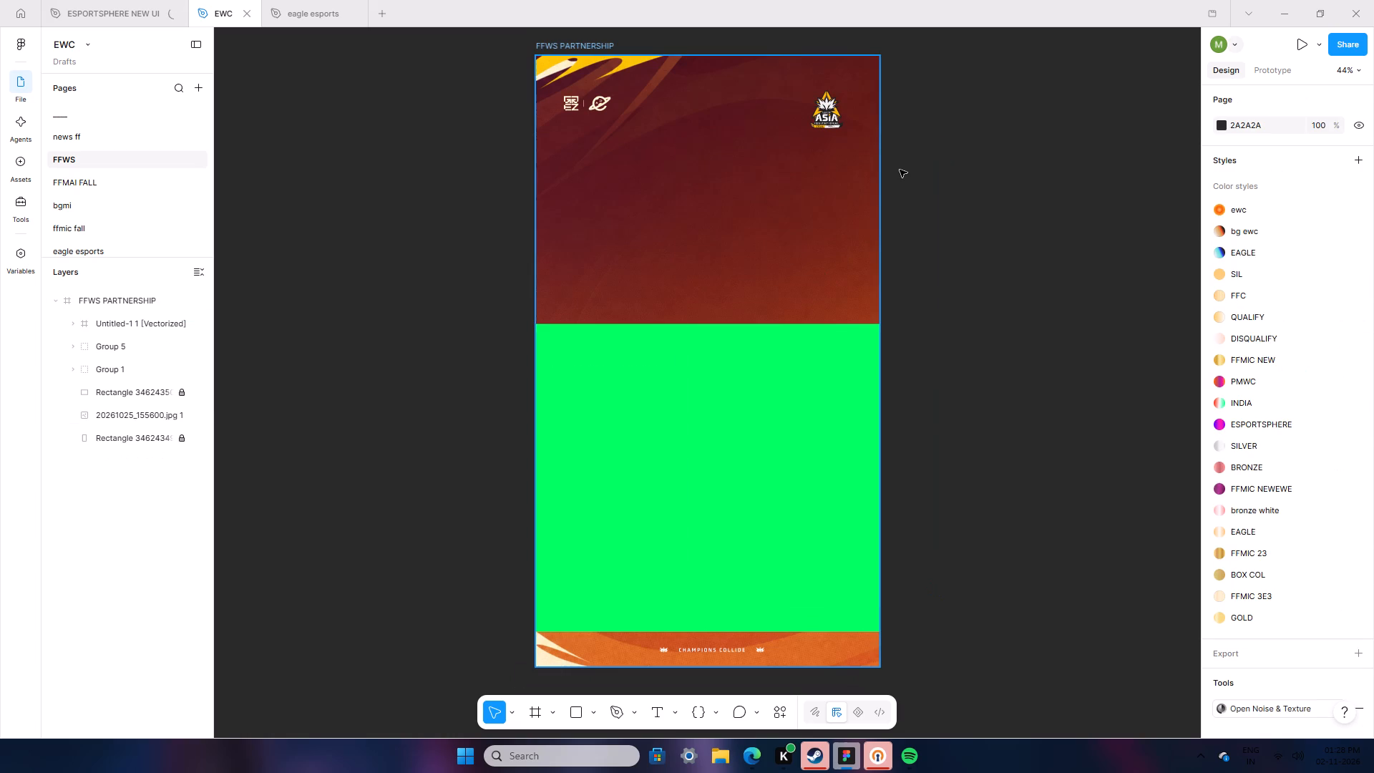
pyautogui.click(838, 126)
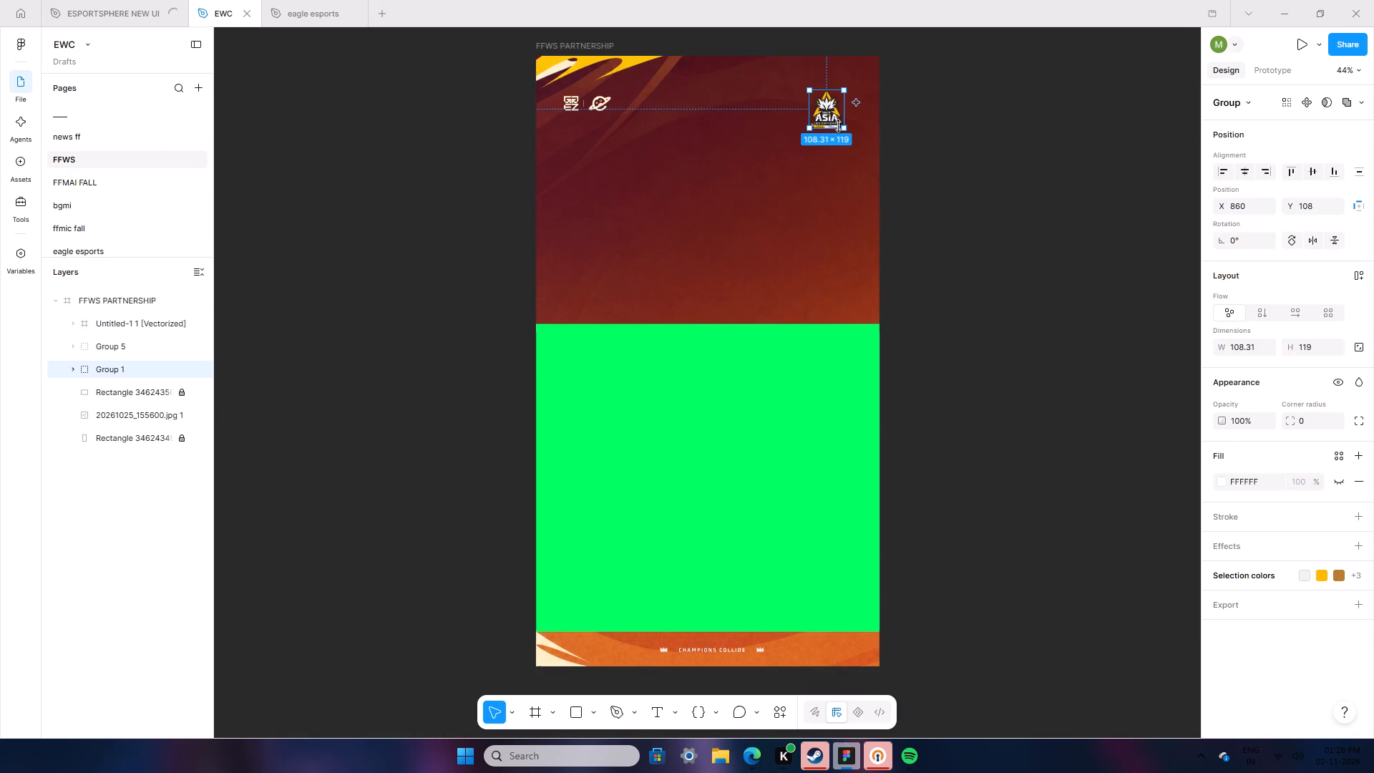
pyautogui.press('BackSpace')
# Delete the green rectangle and the CHAMPIONS COLLIDE footer text from the FFWS PARTNERSHIP frame.
pyautogui.doubleClick(711, 437)
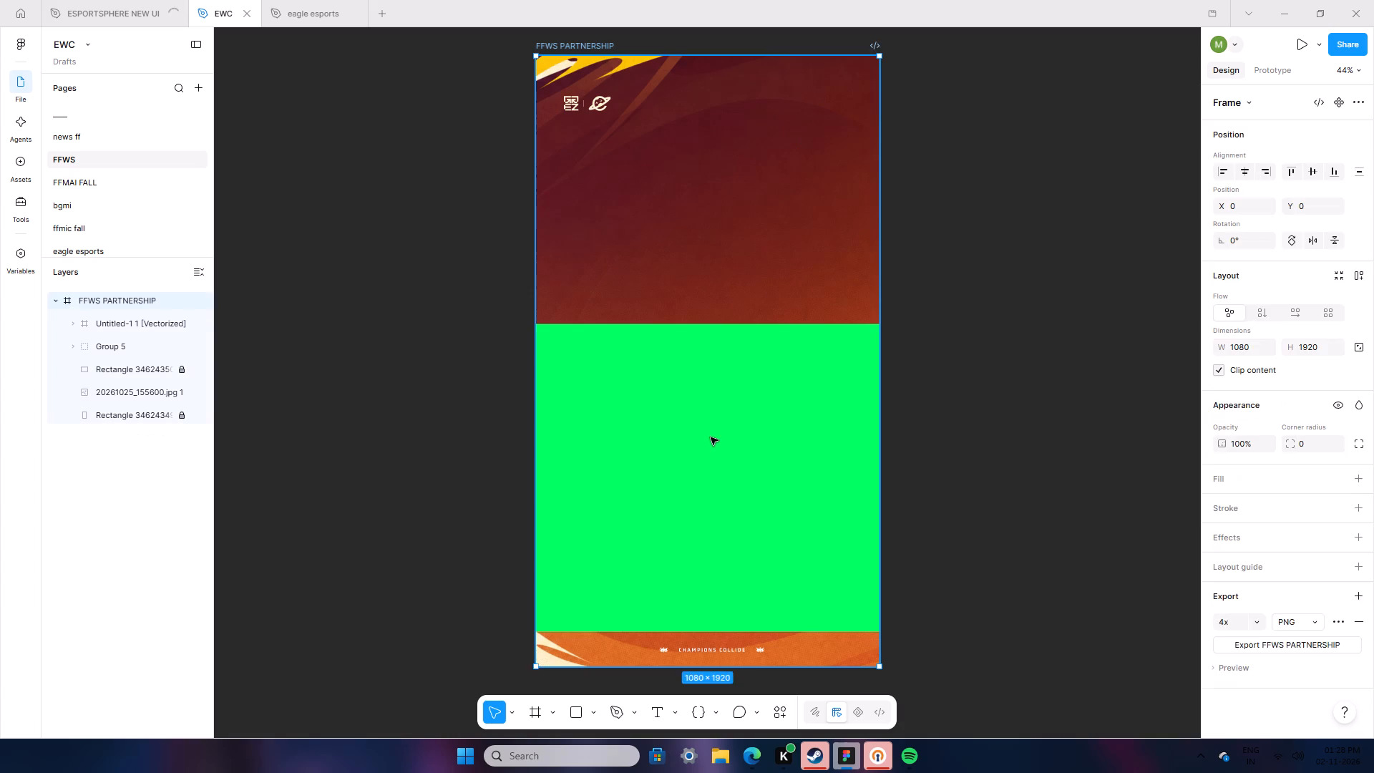
pyautogui.doubleClick(711, 437)
pyautogui.doubleClick(711, 437)
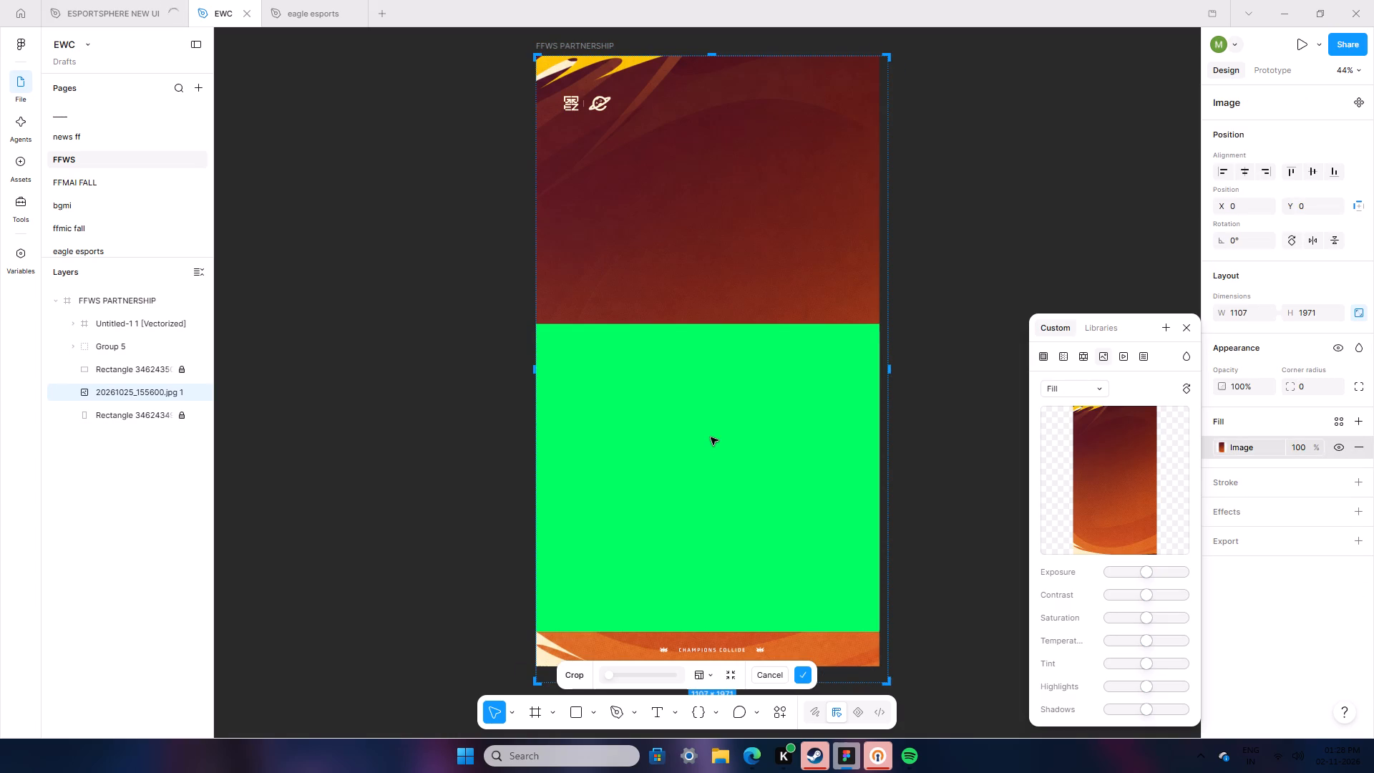
pyautogui.click(144, 370)
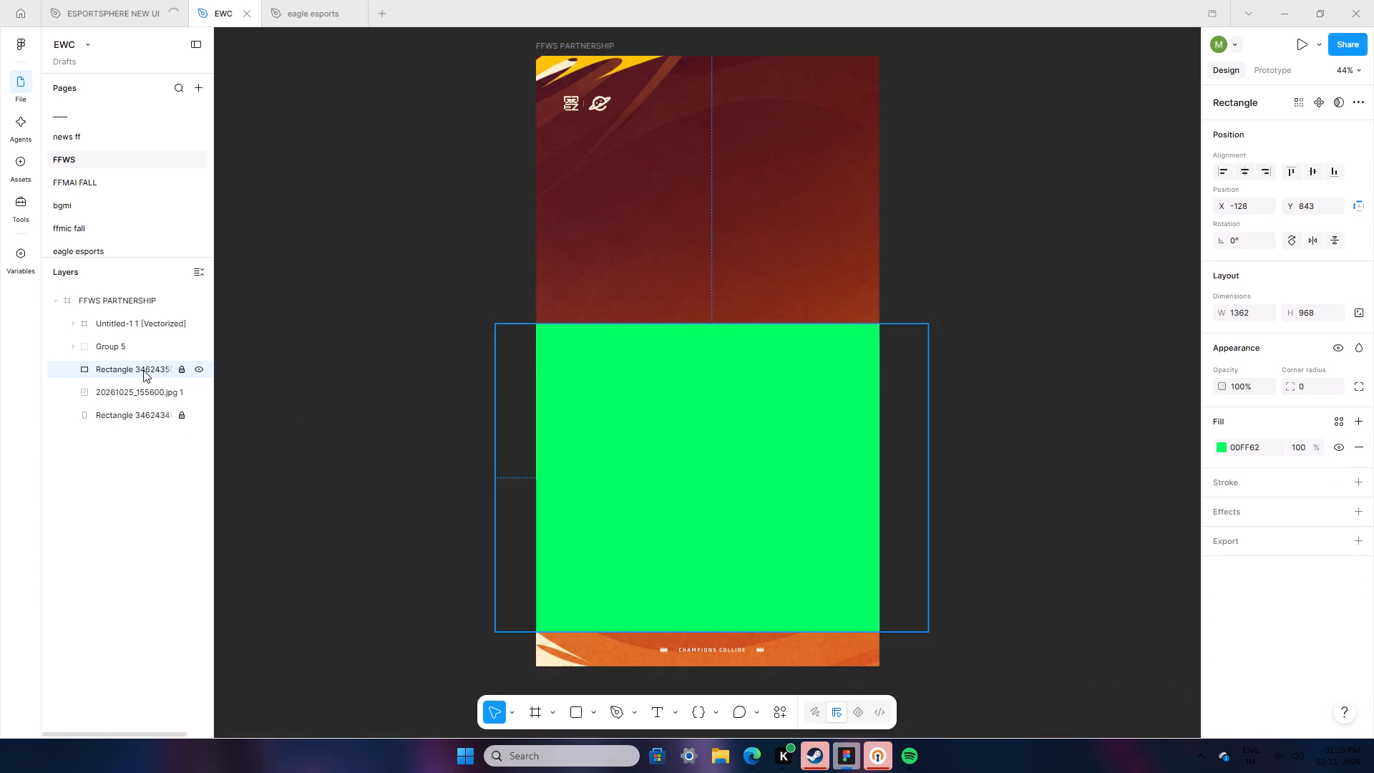
pyautogui.press('BackSpace')
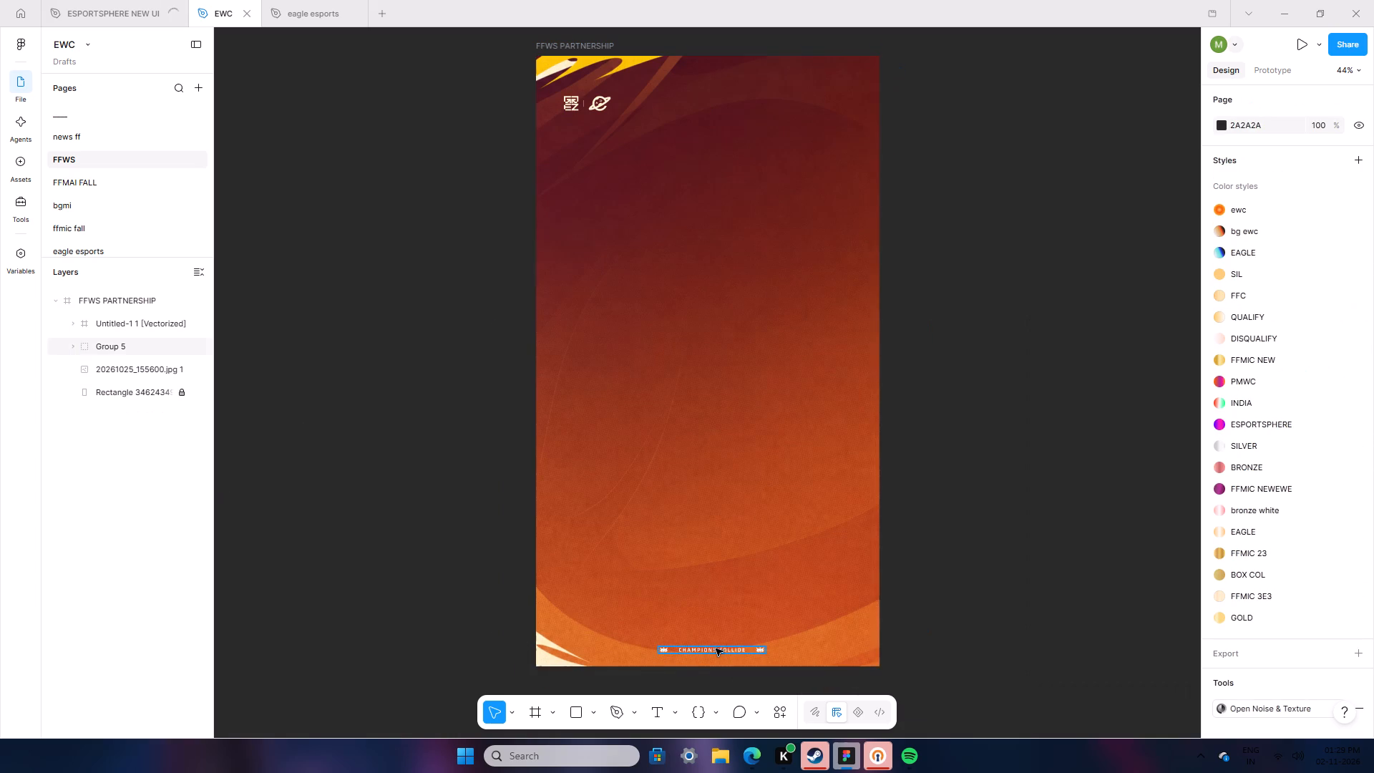
pyautogui.click(715, 647)
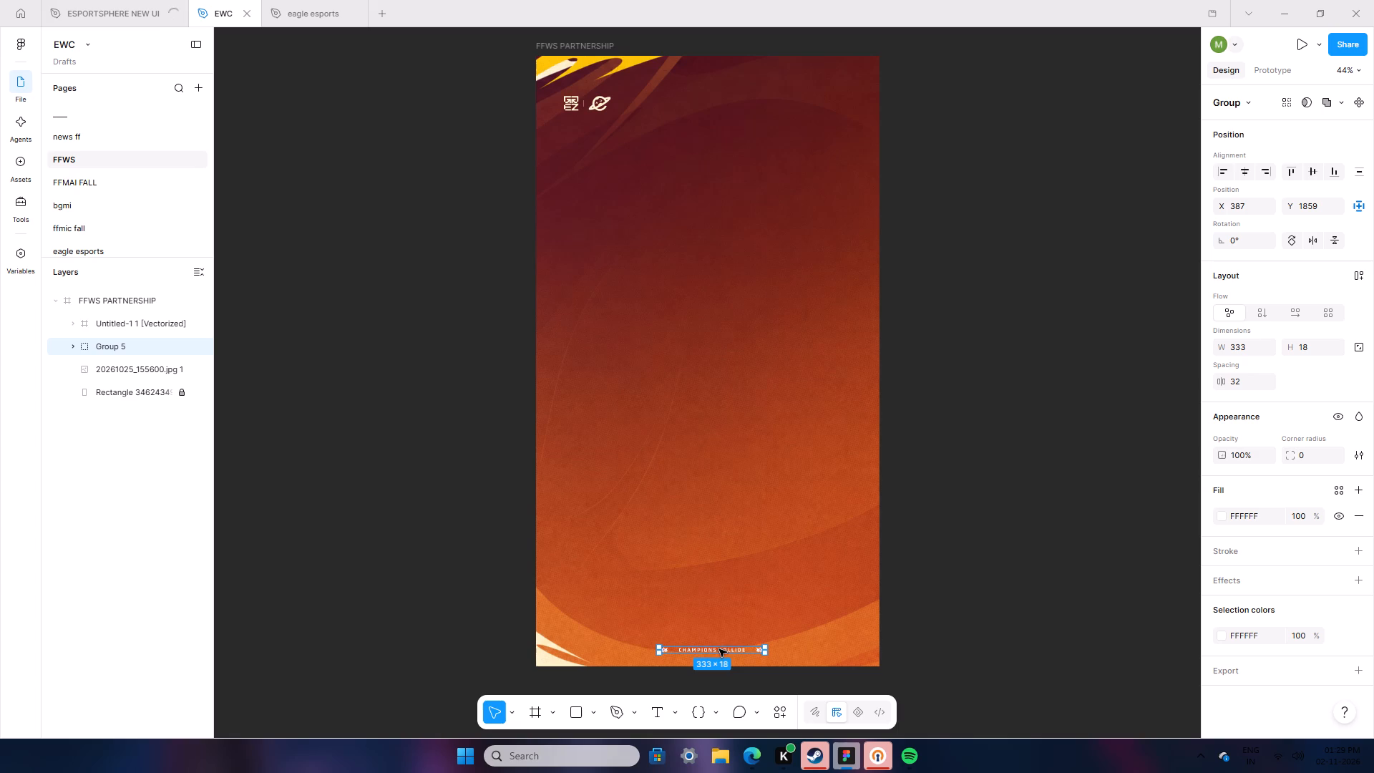
pyautogui.press('BackSpace')
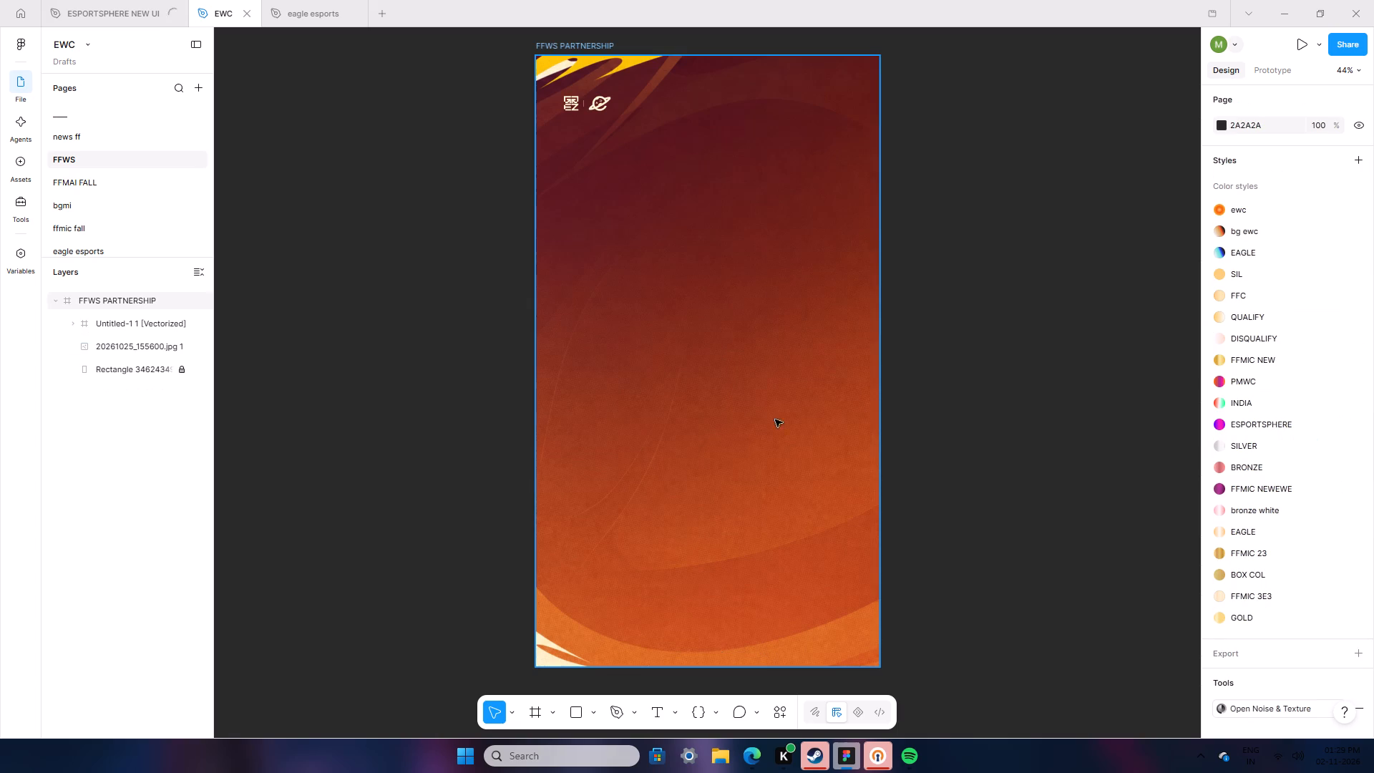
pyautogui.click(1041, 404)
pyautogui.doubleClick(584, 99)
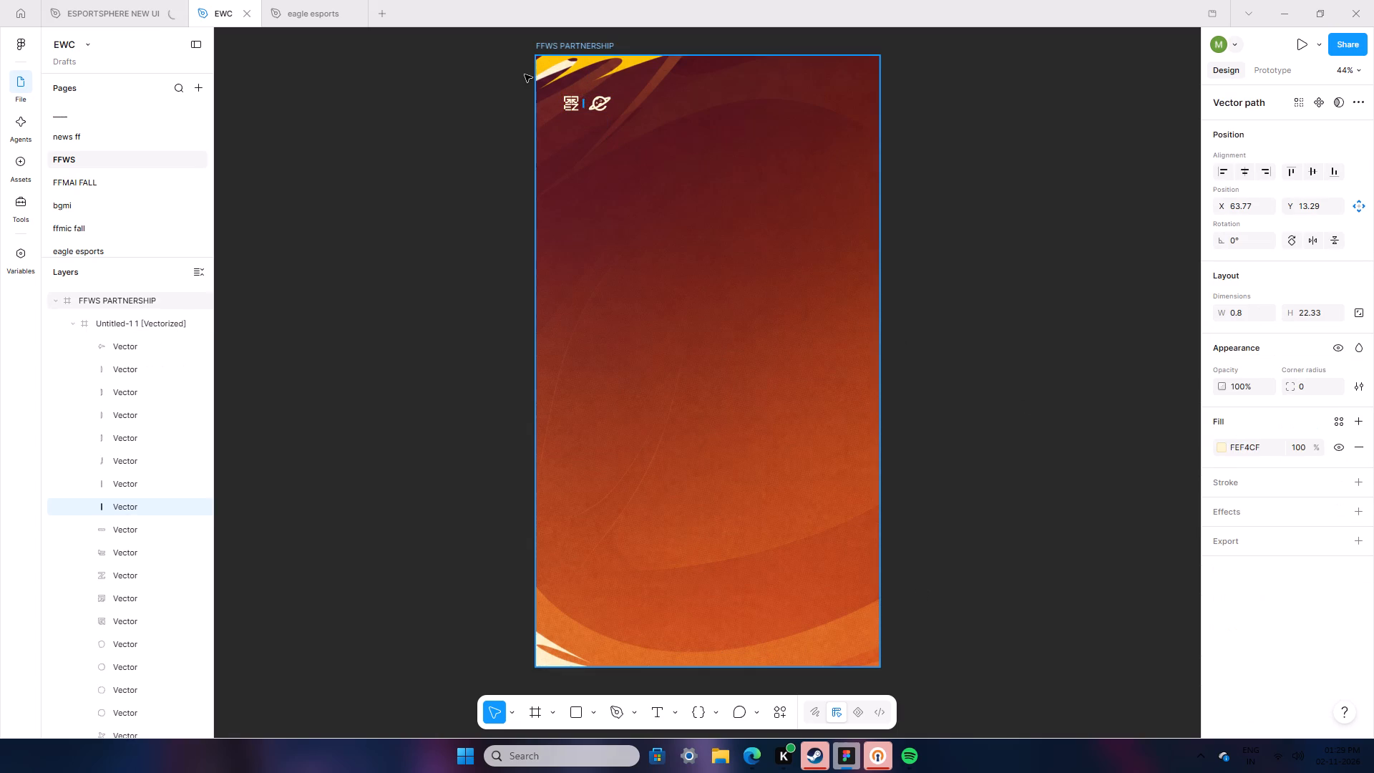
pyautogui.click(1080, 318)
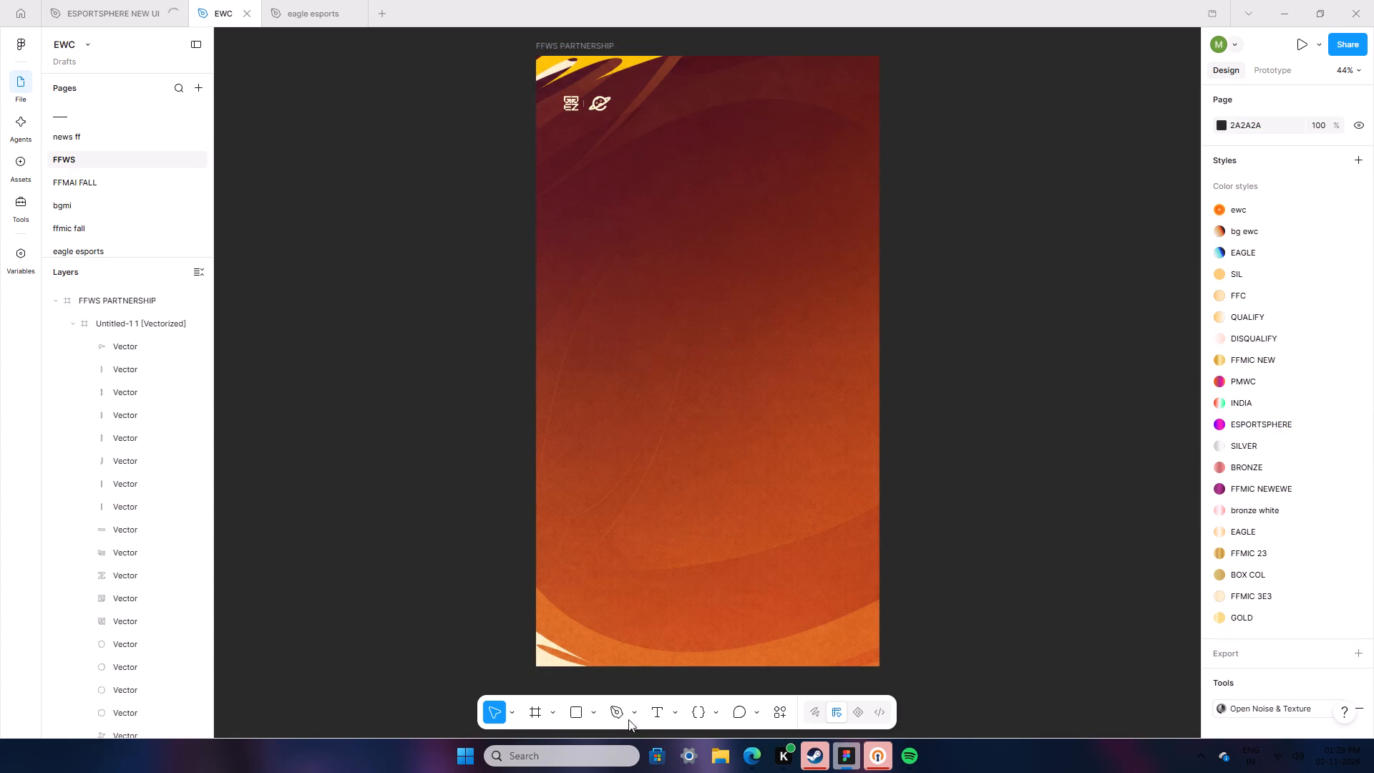
# Add the text PARTNERSHIP on the canvas beside the frame, in Clash Grotesk Bold at size 96.
pyautogui.click(653, 709)
pyautogui.click(1010, 505)
pyautogui.write('PARTNERSHIP')
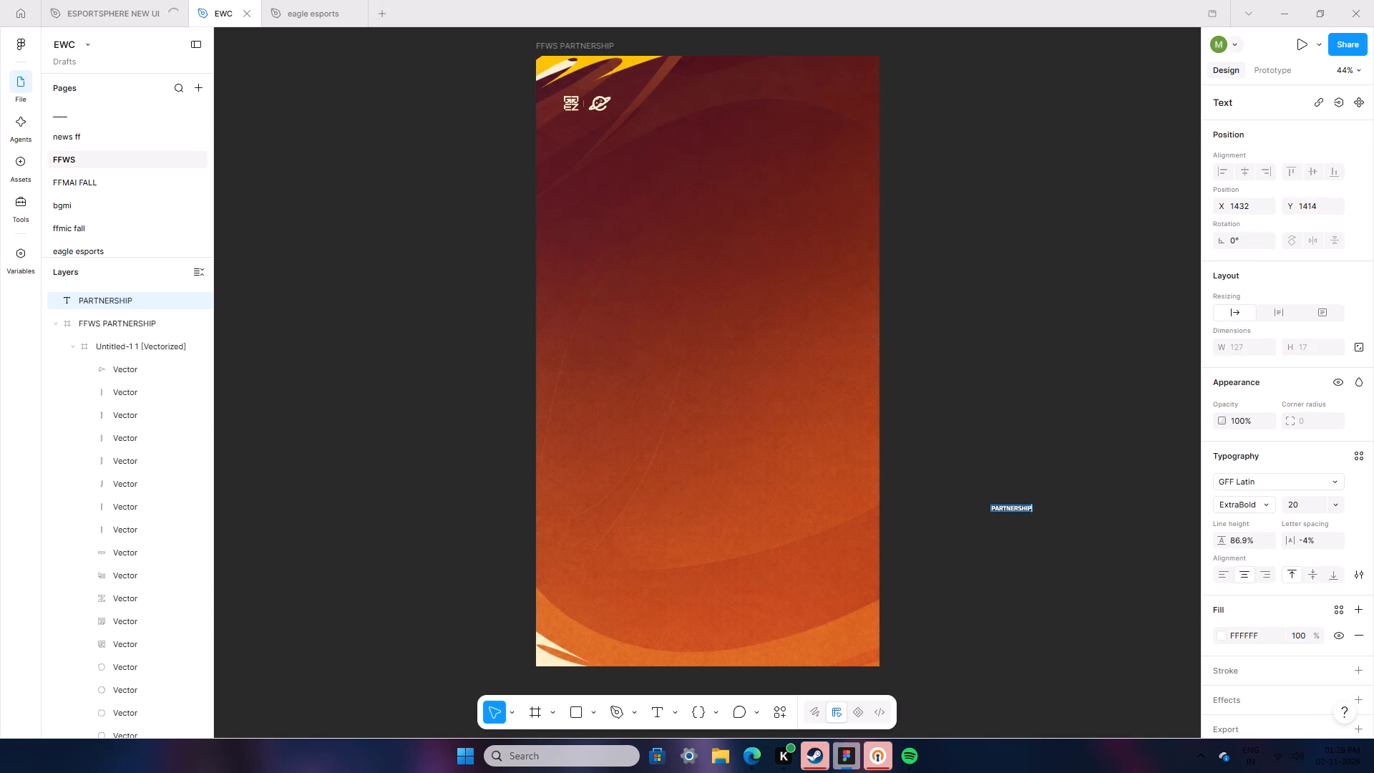
pyautogui.click(1059, 485)
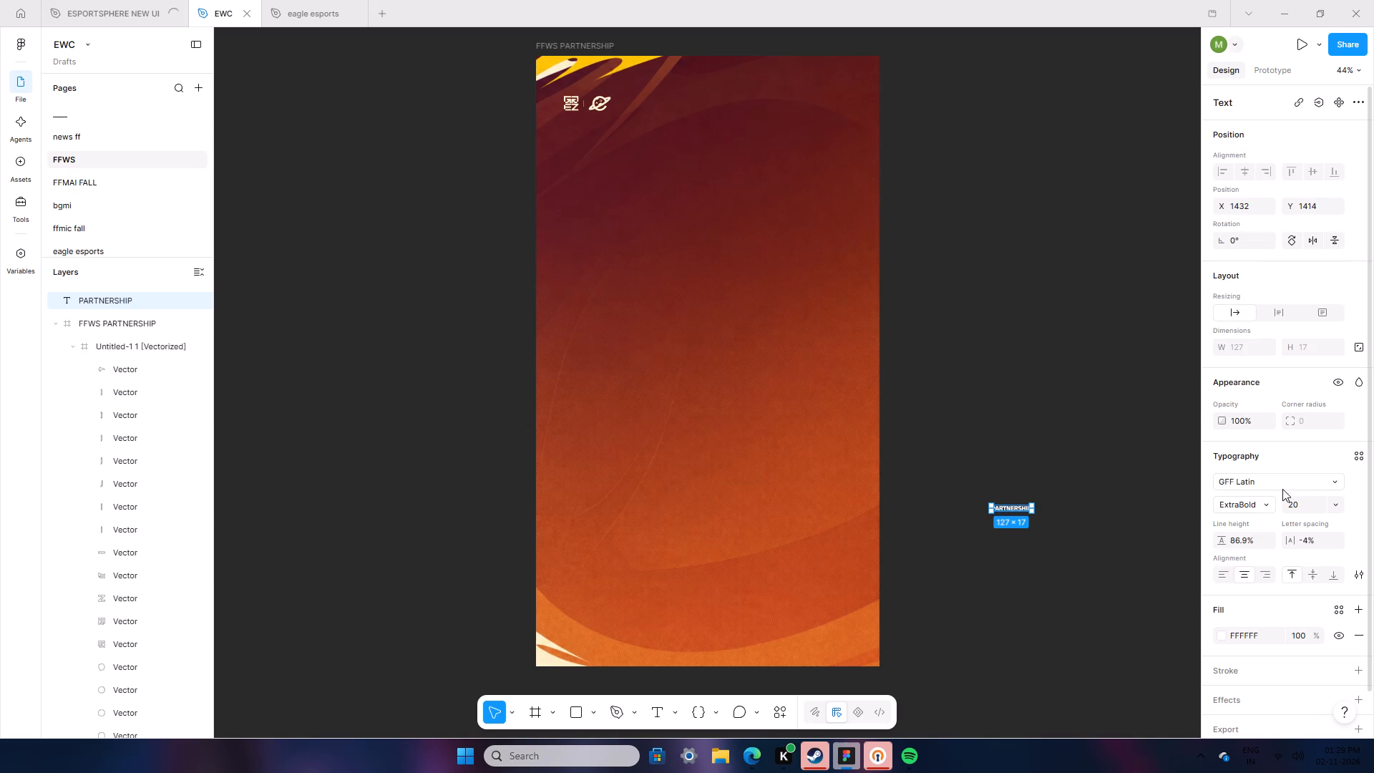
pyautogui.click(1282, 489)
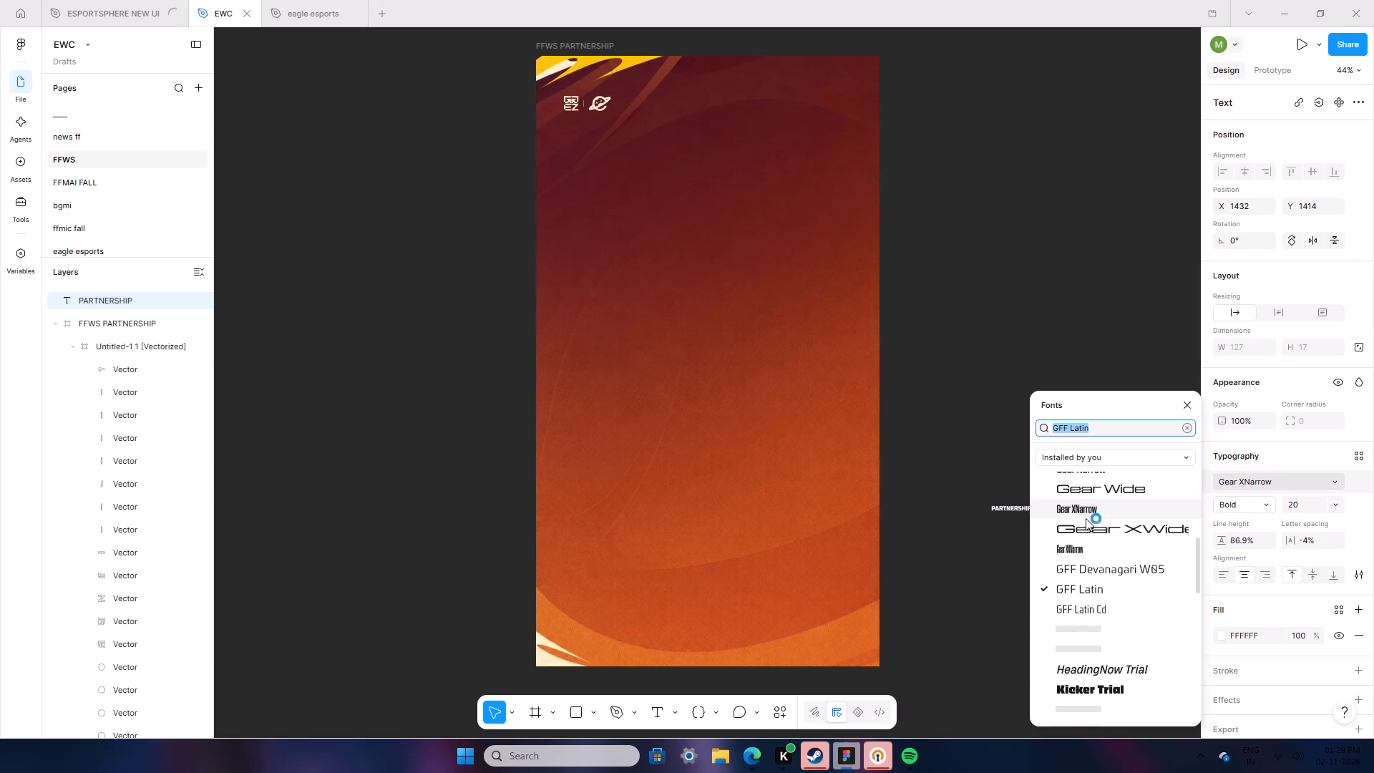
pyautogui.scroll(5, 1095, 519)
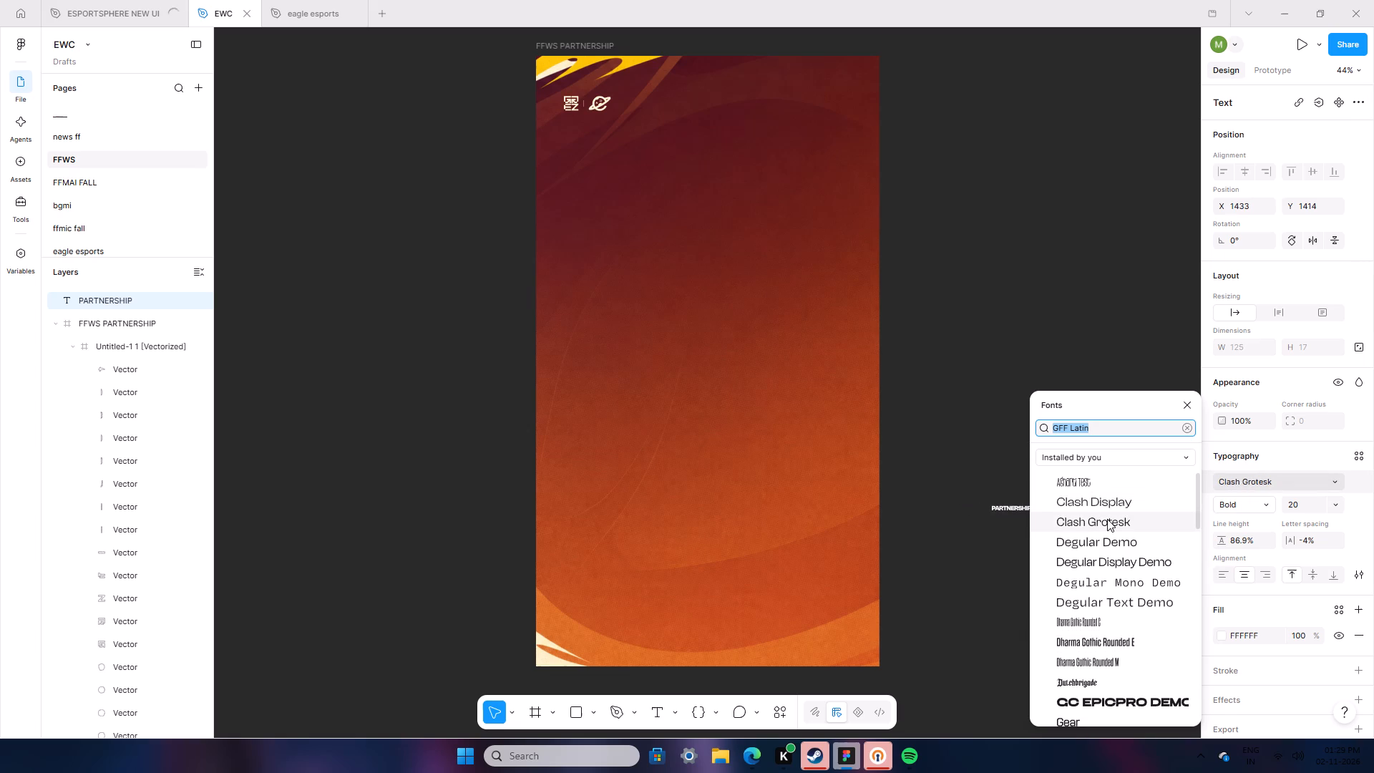
pyautogui.click(1107, 519)
pyautogui.click(1340, 500)
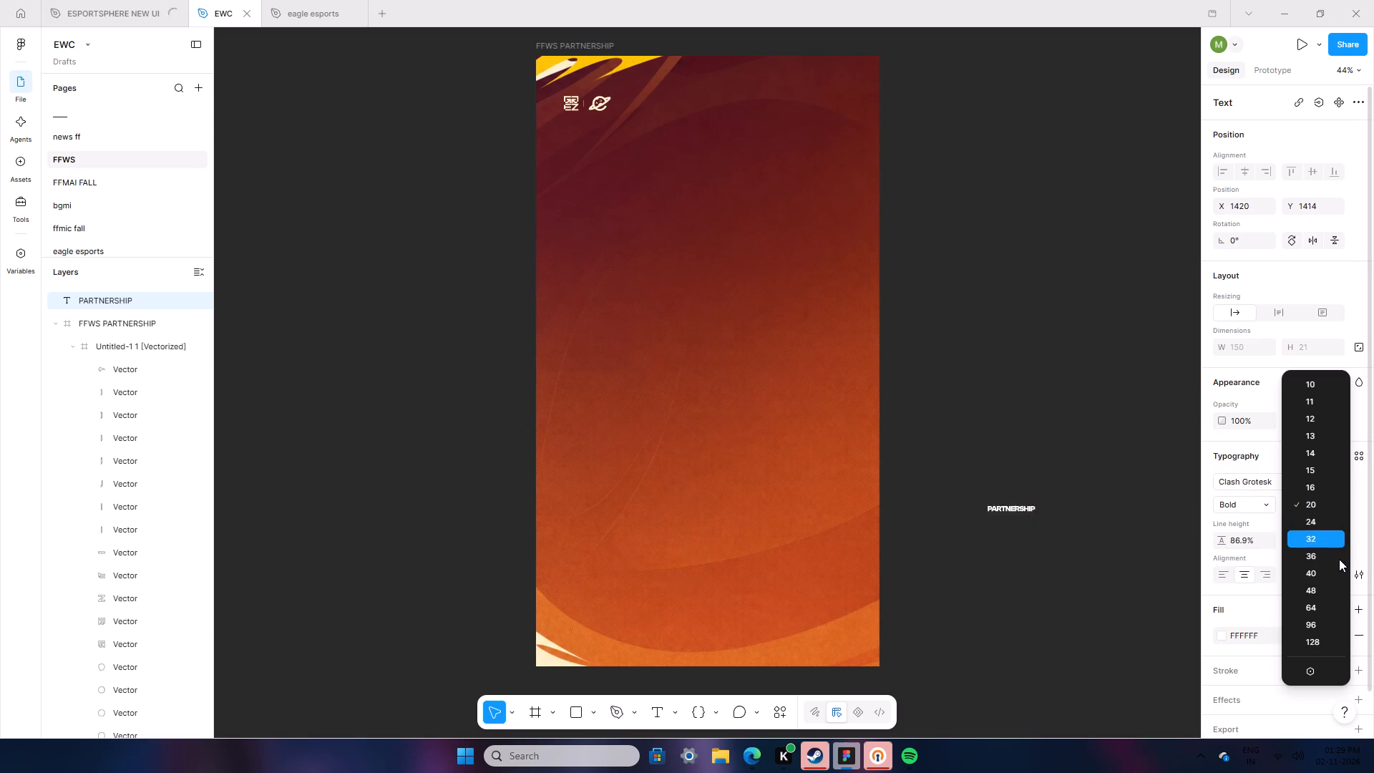
pyautogui.click(1327, 621)
# Move the PARTNERSHIP text into the frame, left-aligned with the small logos at about X 85, Y 547.
pyautogui.moveTo(1043, 518); pyautogui.dragTo(874, 391)
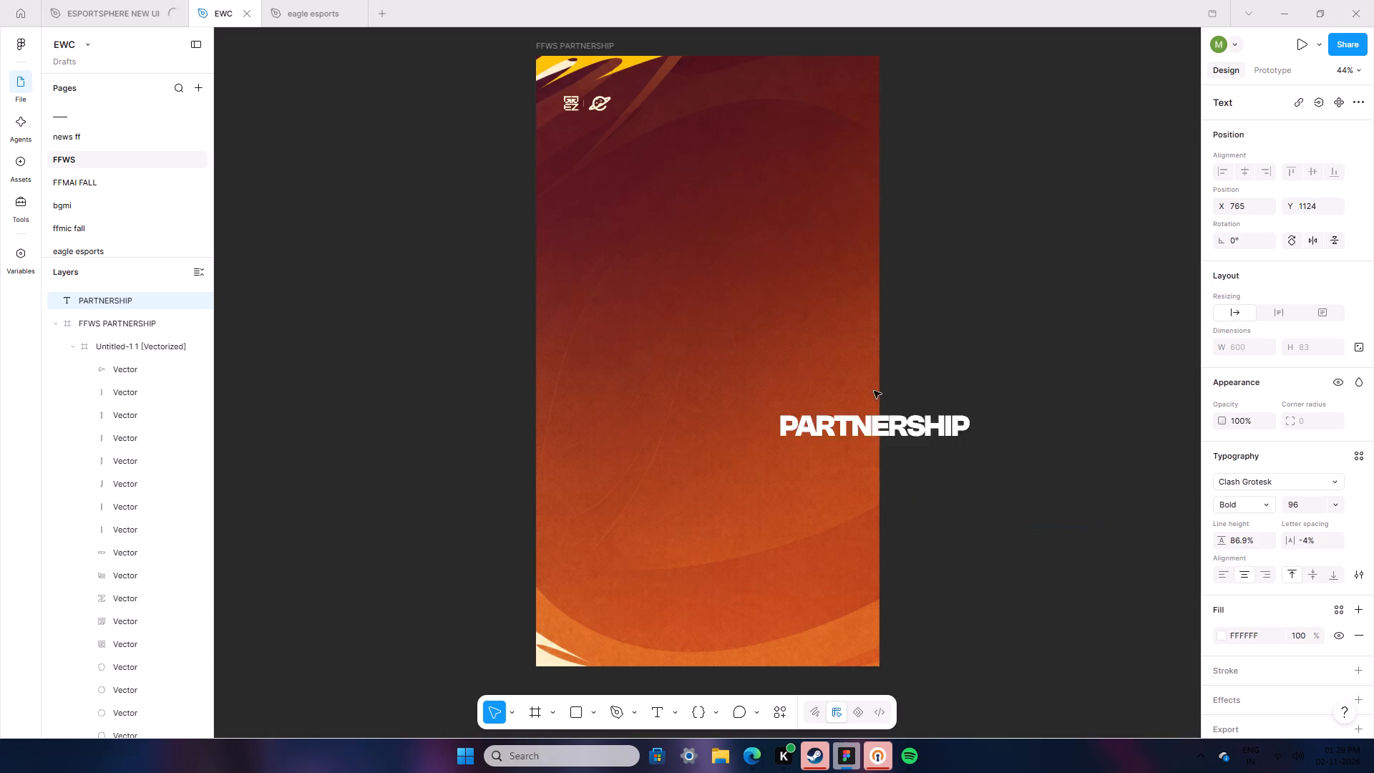
pyautogui.moveTo(874, 391); pyautogui.dragTo(690, 245)
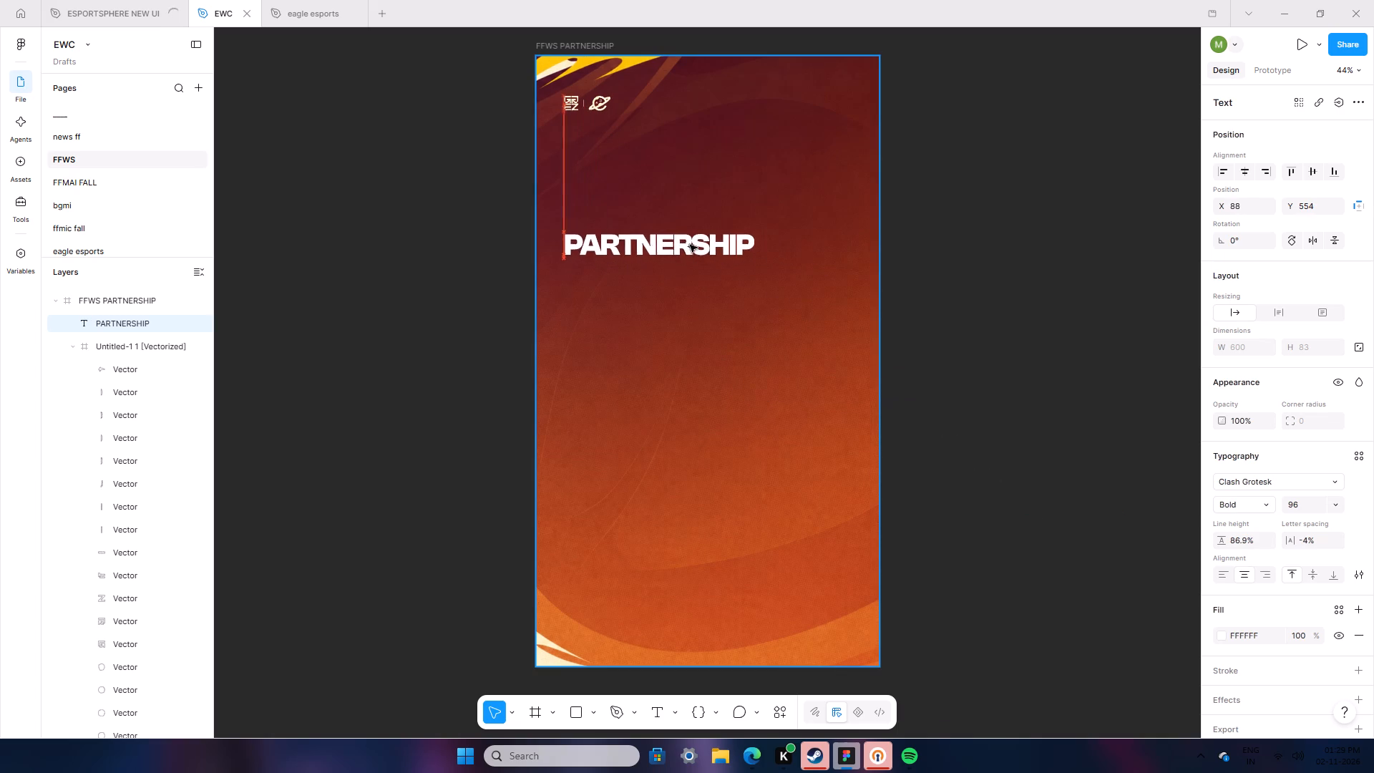
pyautogui.moveTo(690, 245); pyautogui.dragTo(688, 243)
# Paste a copy of the PARTNERSHIP text beside the frame and change its wording to ANNOUNCEMENT.
pyautogui.rightClick(684, 250)
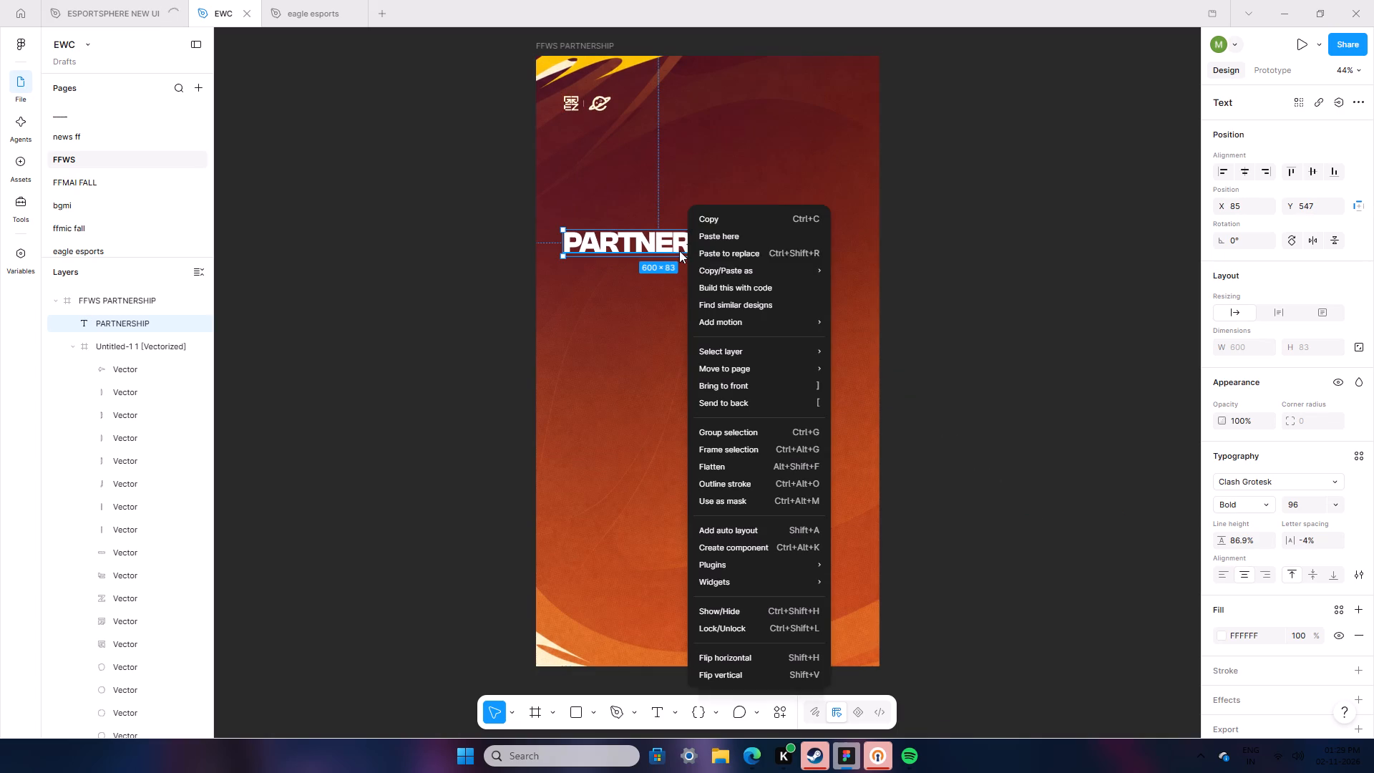
pyautogui.click(716, 223)
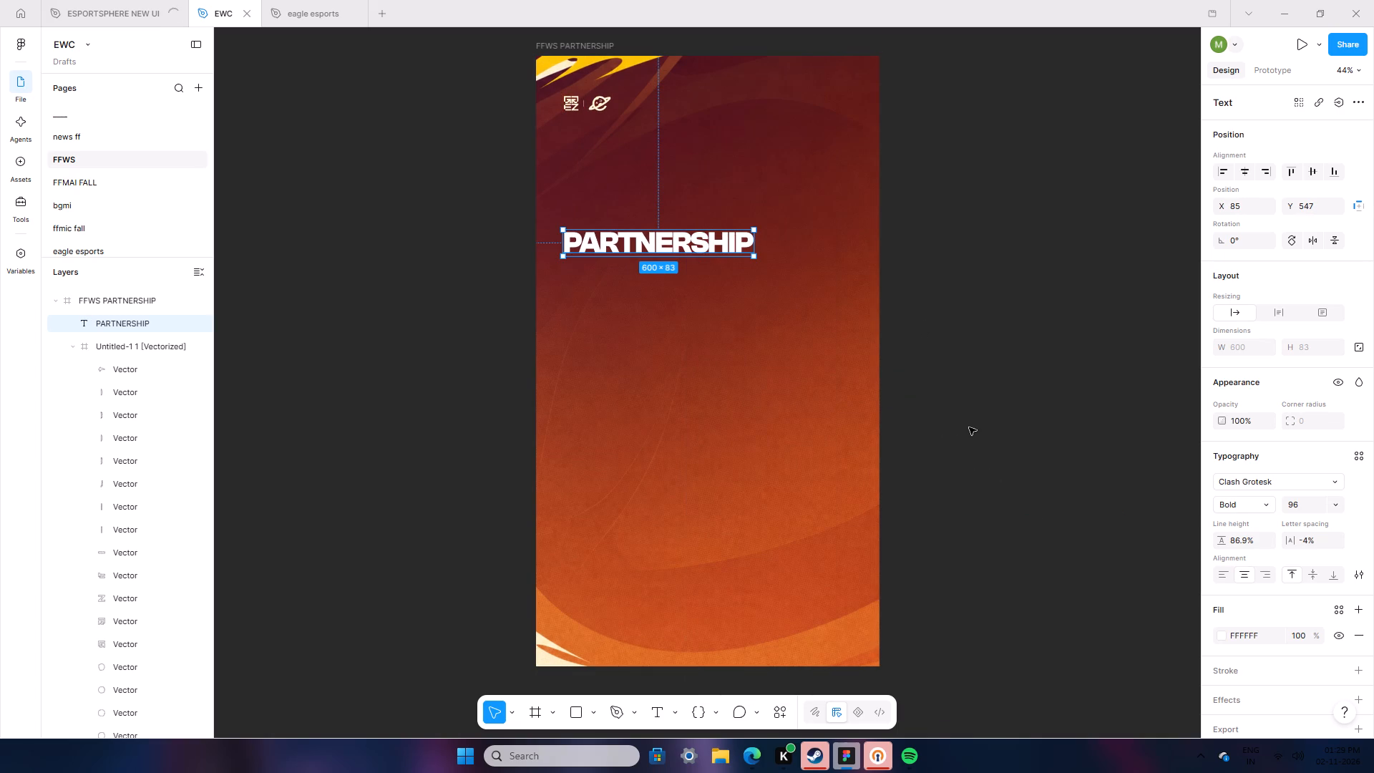
pyautogui.rightClick(963, 428)
pyautogui.click(976, 438)
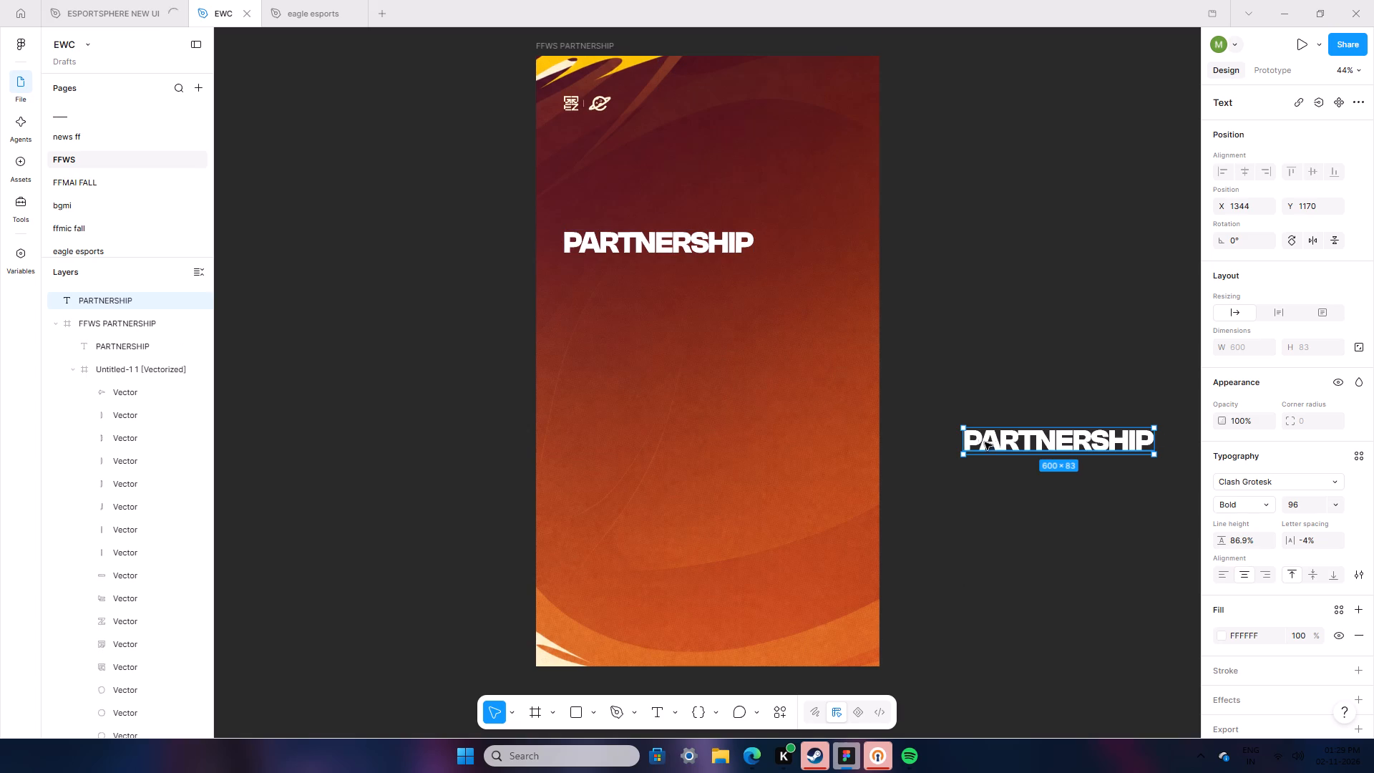
pyautogui.doubleClick(988, 442)
pyautogui.write('ANN')
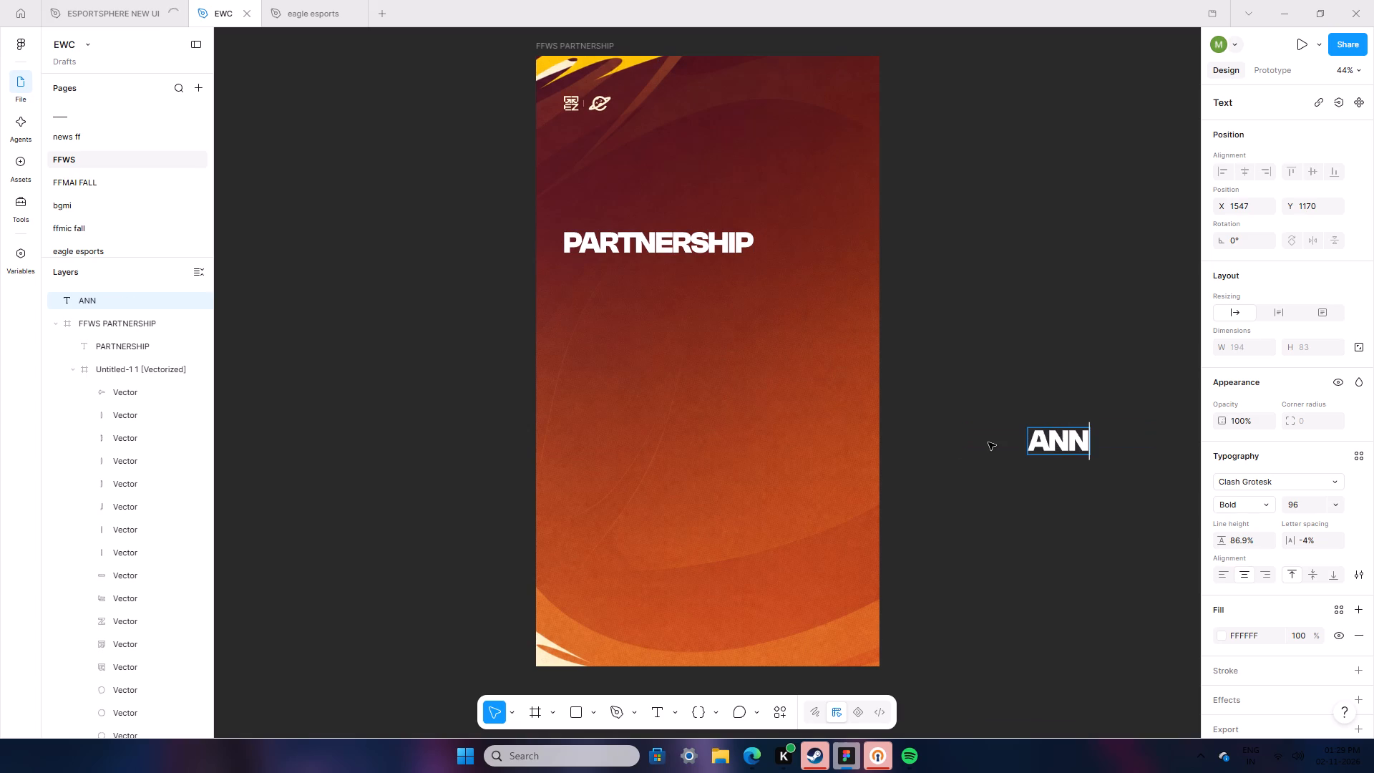
pyautogui.write('OUNCEMENT')
pyautogui.click(1003, 560)
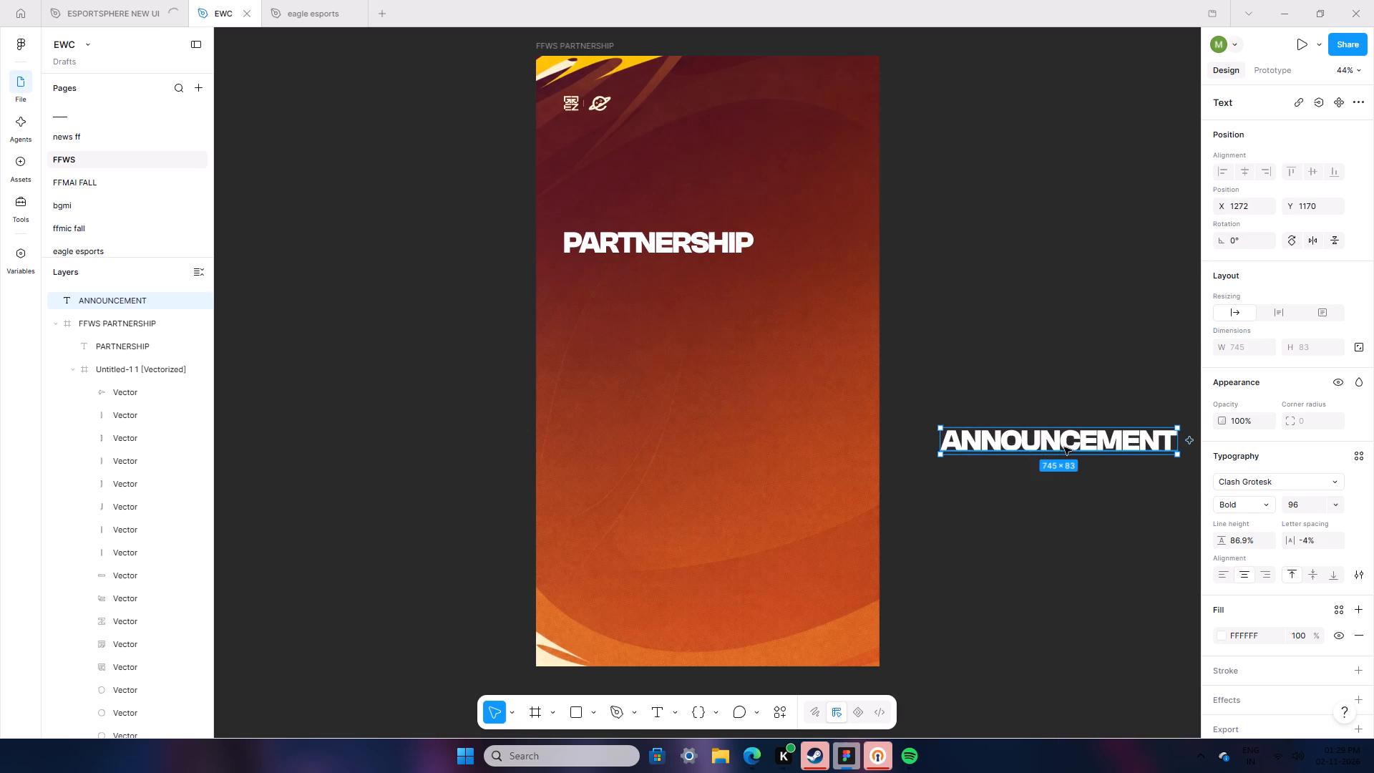
# Move the ANNOUNCEMENT text directly beneath PARTNERSHIP, left-aligned with it at about X 85, Y 630.
pyautogui.moveTo(1064, 447); pyautogui.dragTo(688, 283)
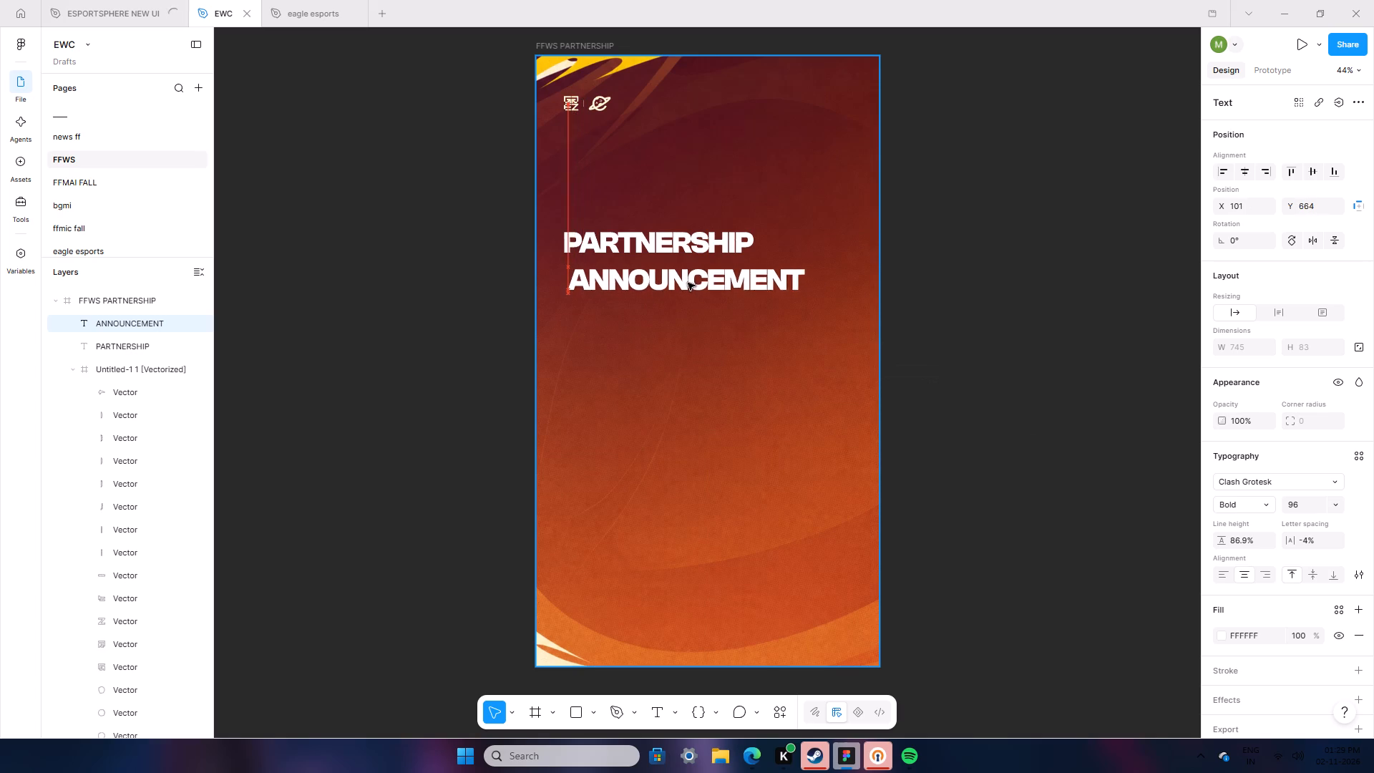
pyautogui.moveTo(688, 283); pyautogui.dragTo(686, 276)
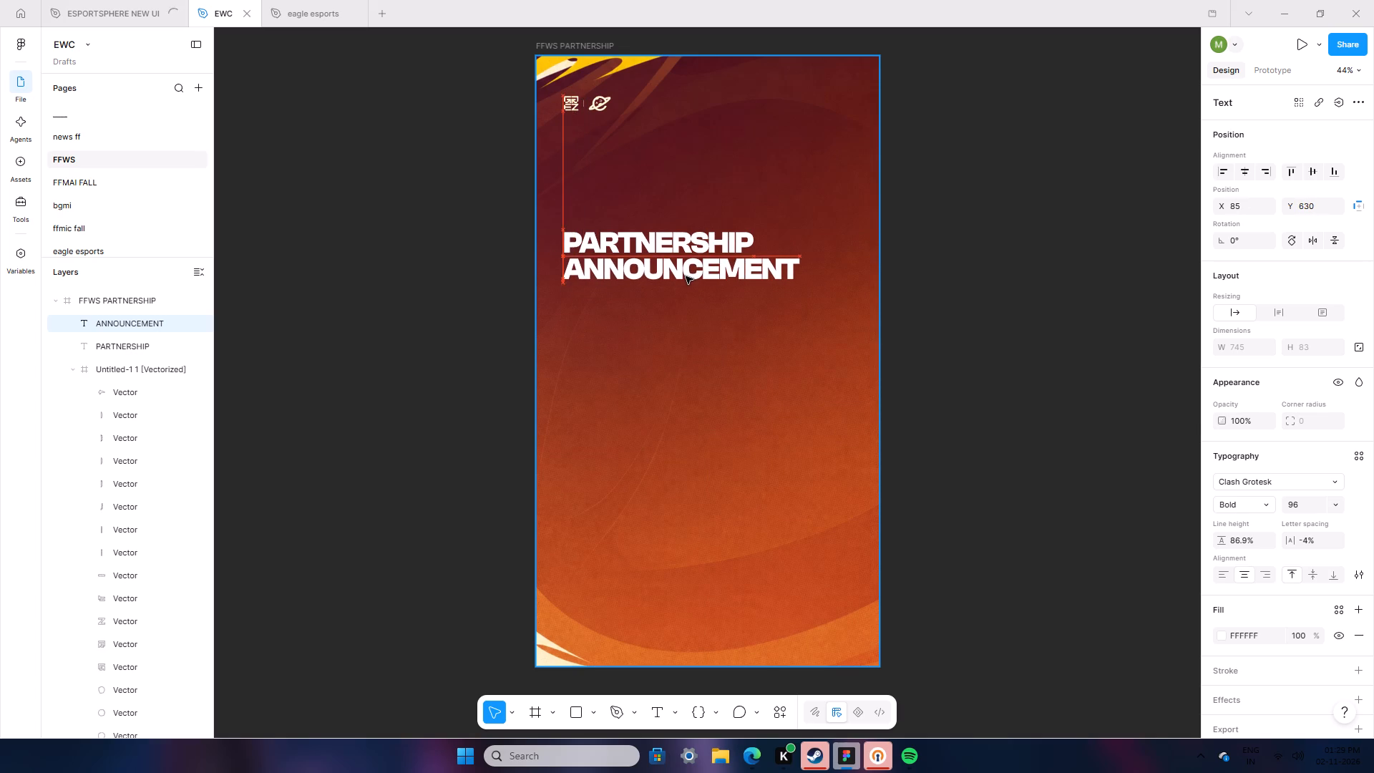
# Keep the ANNOUNCEMENT text Bold and set the PARTNERSHIP text's font weight to Semibold.
pyautogui.click(1258, 505)
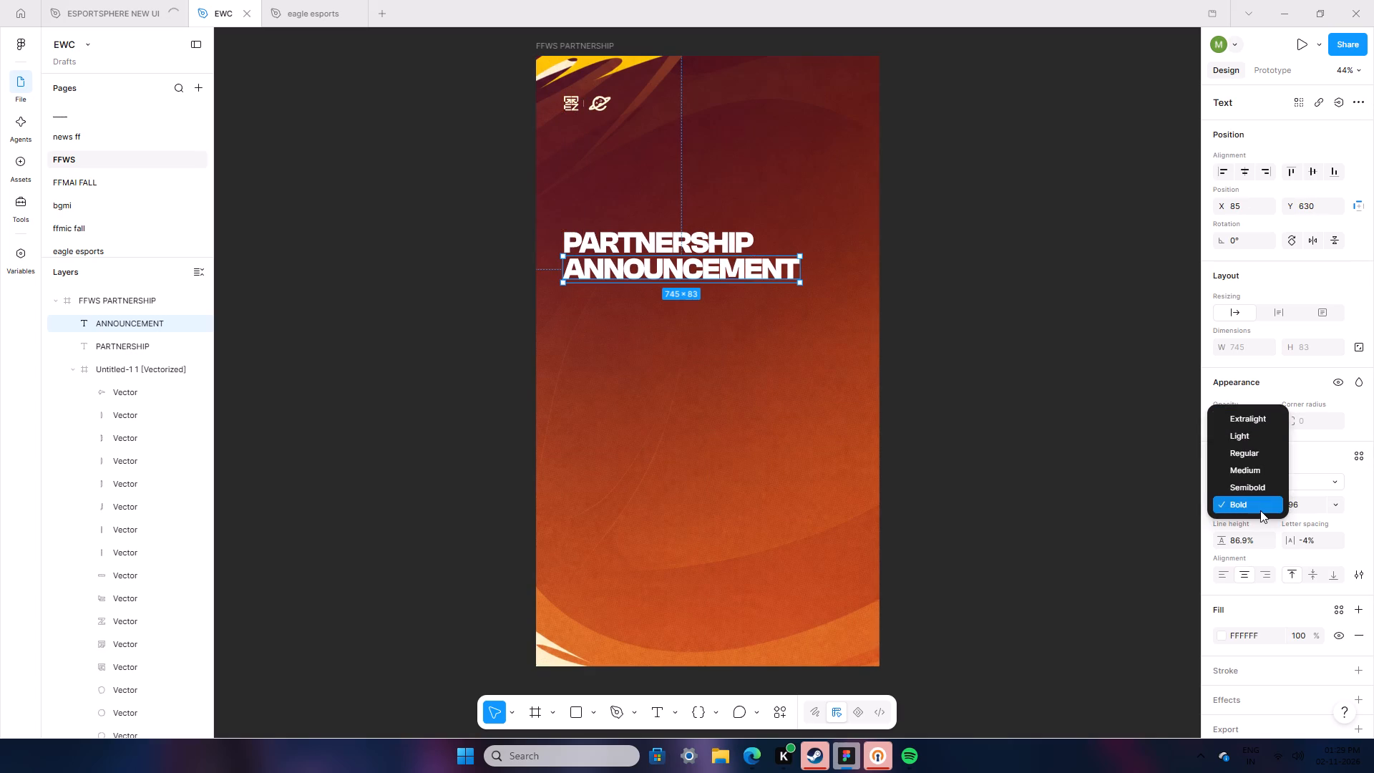
pyautogui.click(1257, 510)
pyautogui.click(922, 422)
pyautogui.click(634, 221)
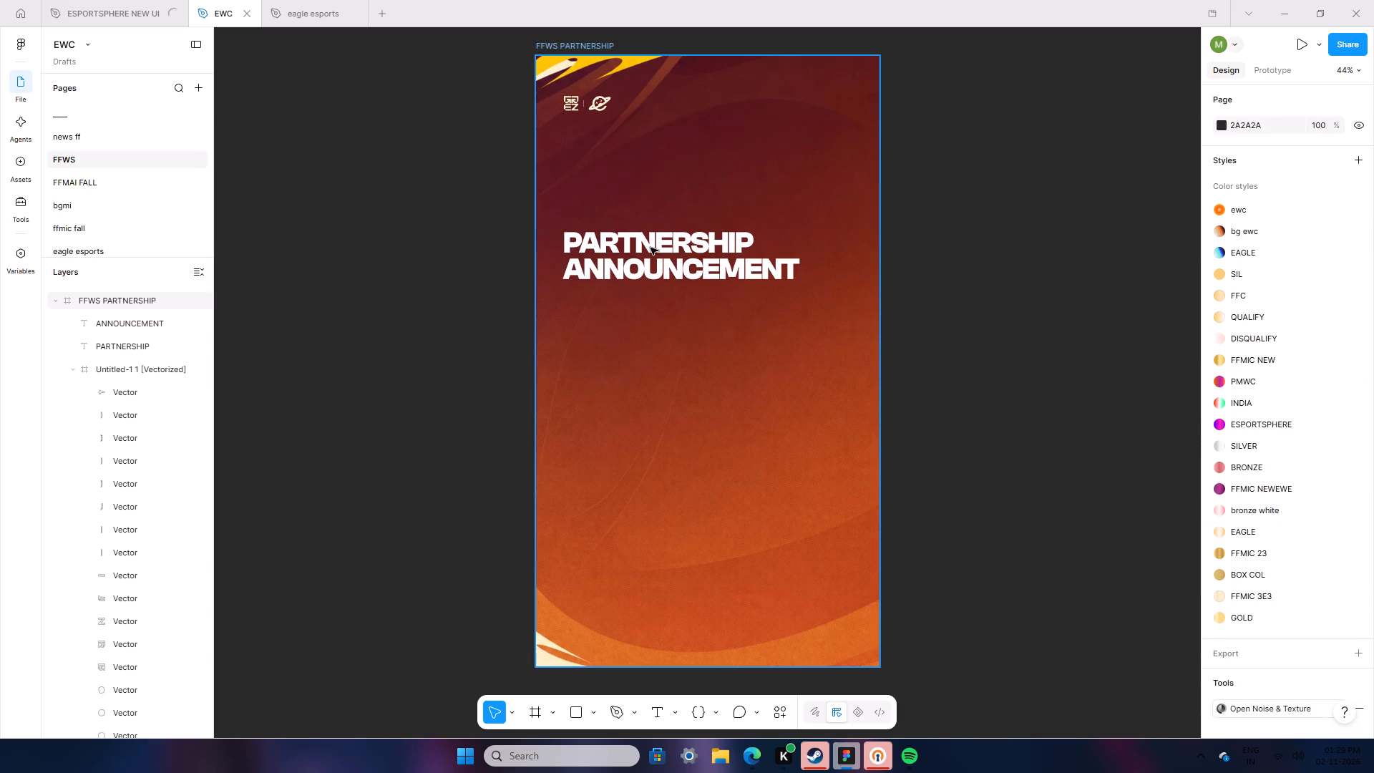
pyautogui.click(651, 248)
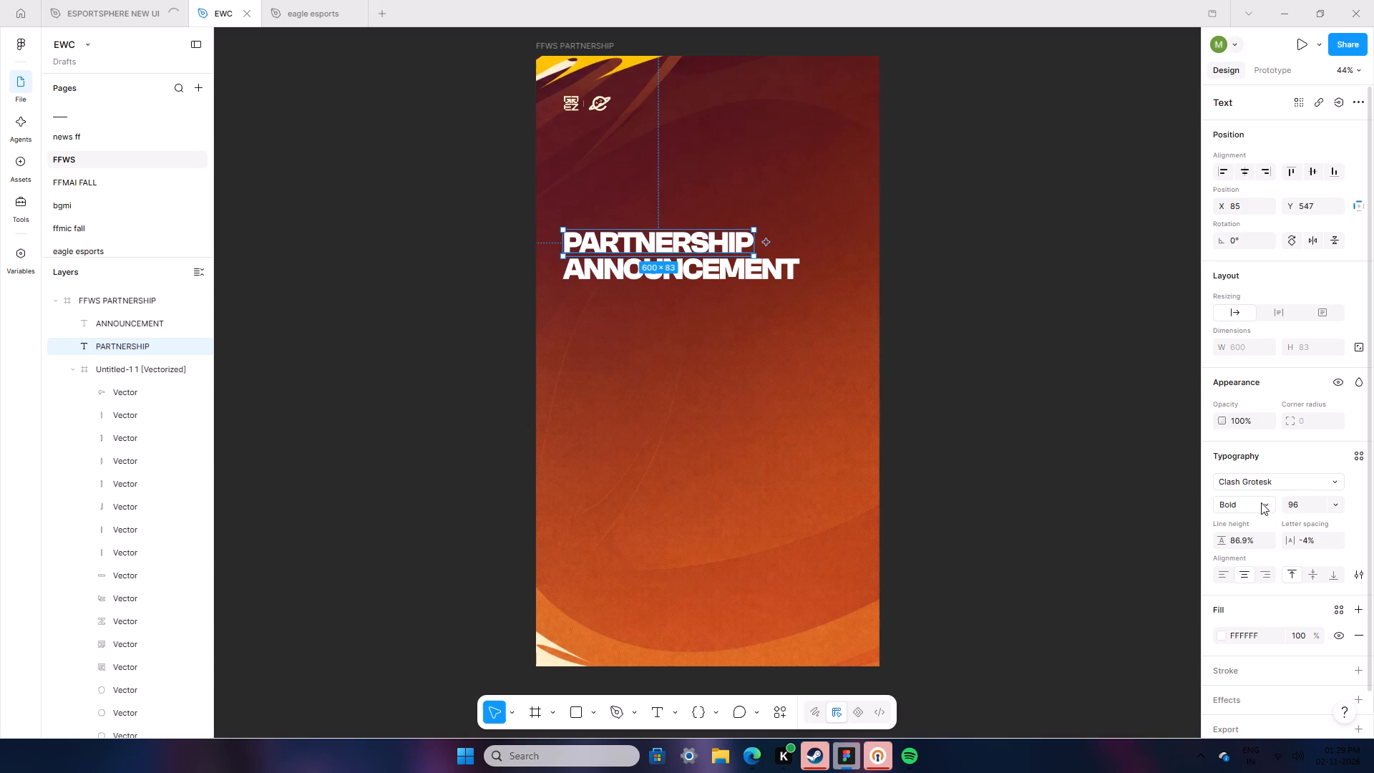
pyautogui.click(1263, 505)
pyautogui.click(1264, 492)
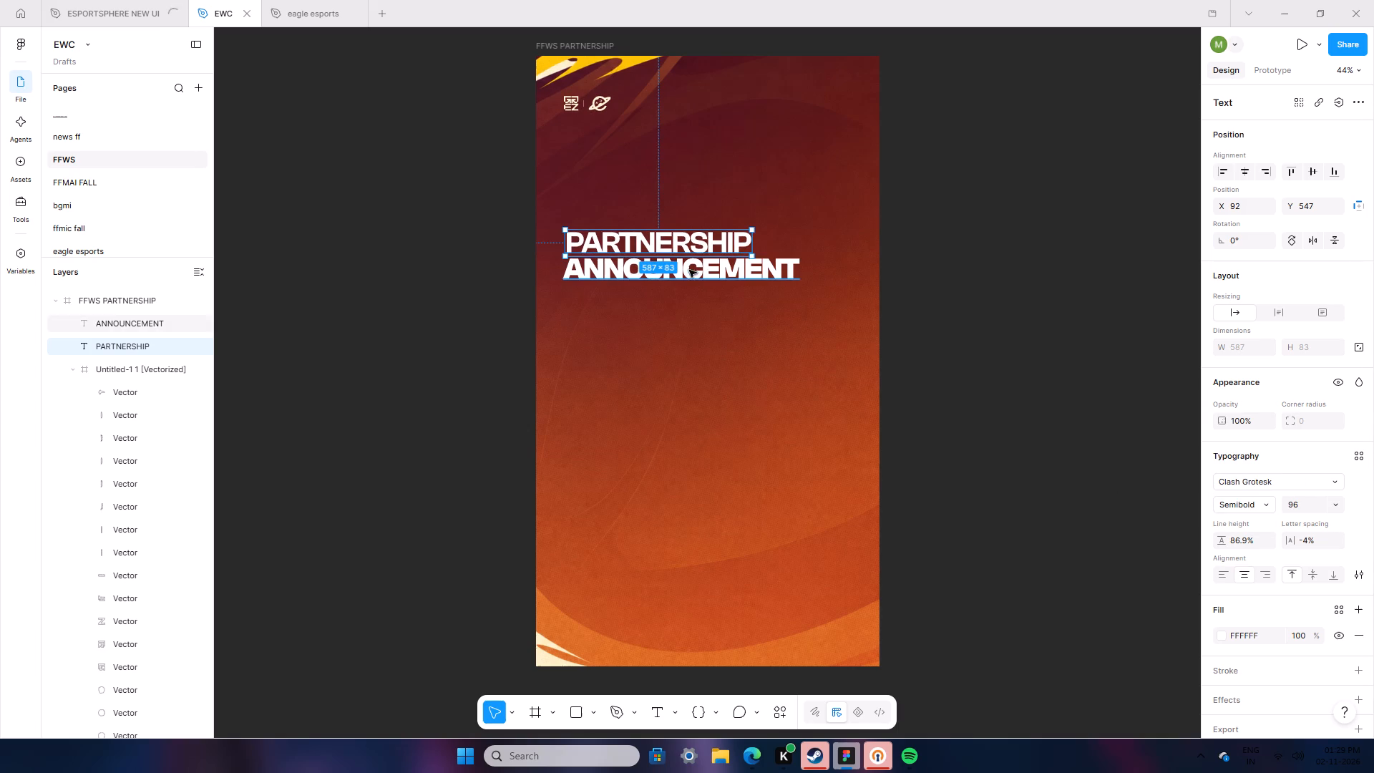
# Move the PARTNERSHIP text up and centre it horizontally in the frame at about X 246, Y 513.
pyautogui.moveTo(683, 240); pyautogui.dragTo(736, 236)
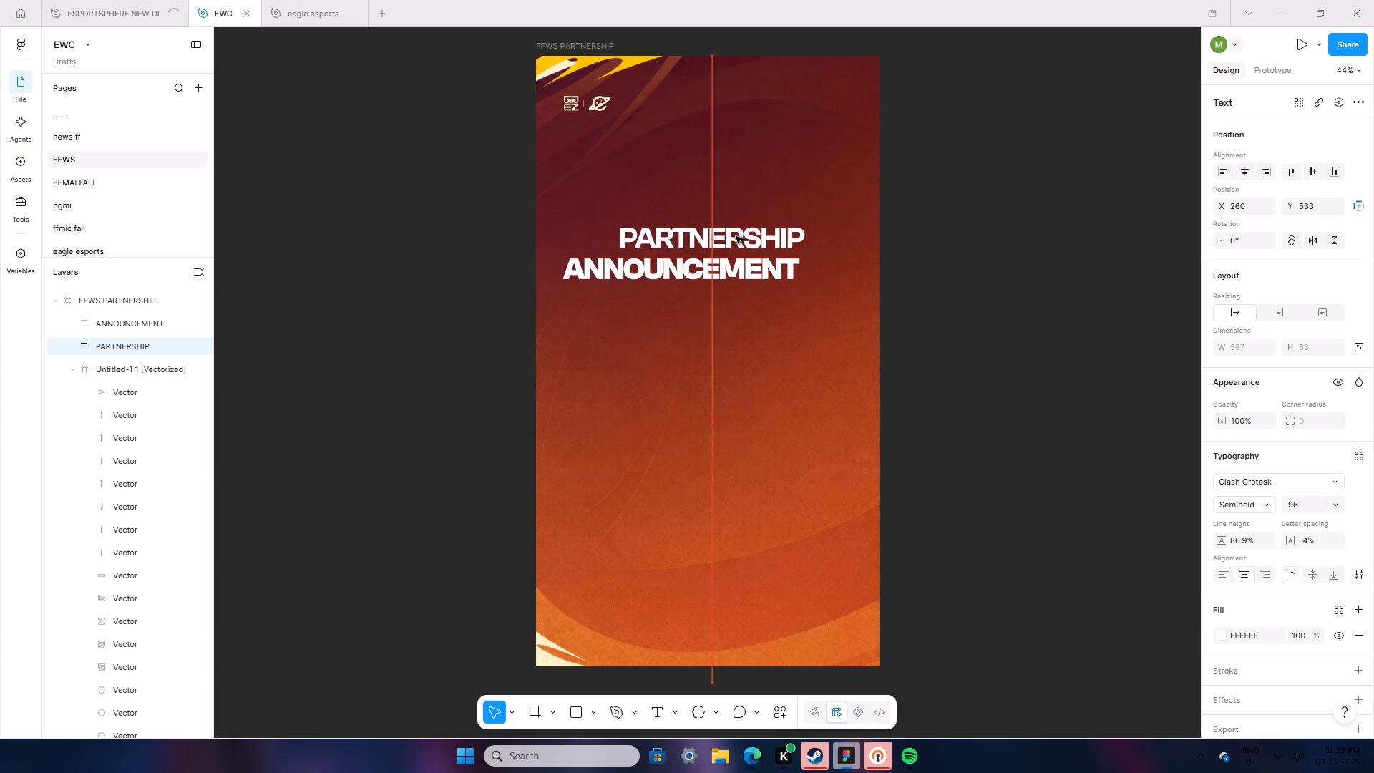
pyautogui.moveTo(736, 236); pyautogui.dragTo(730, 236)
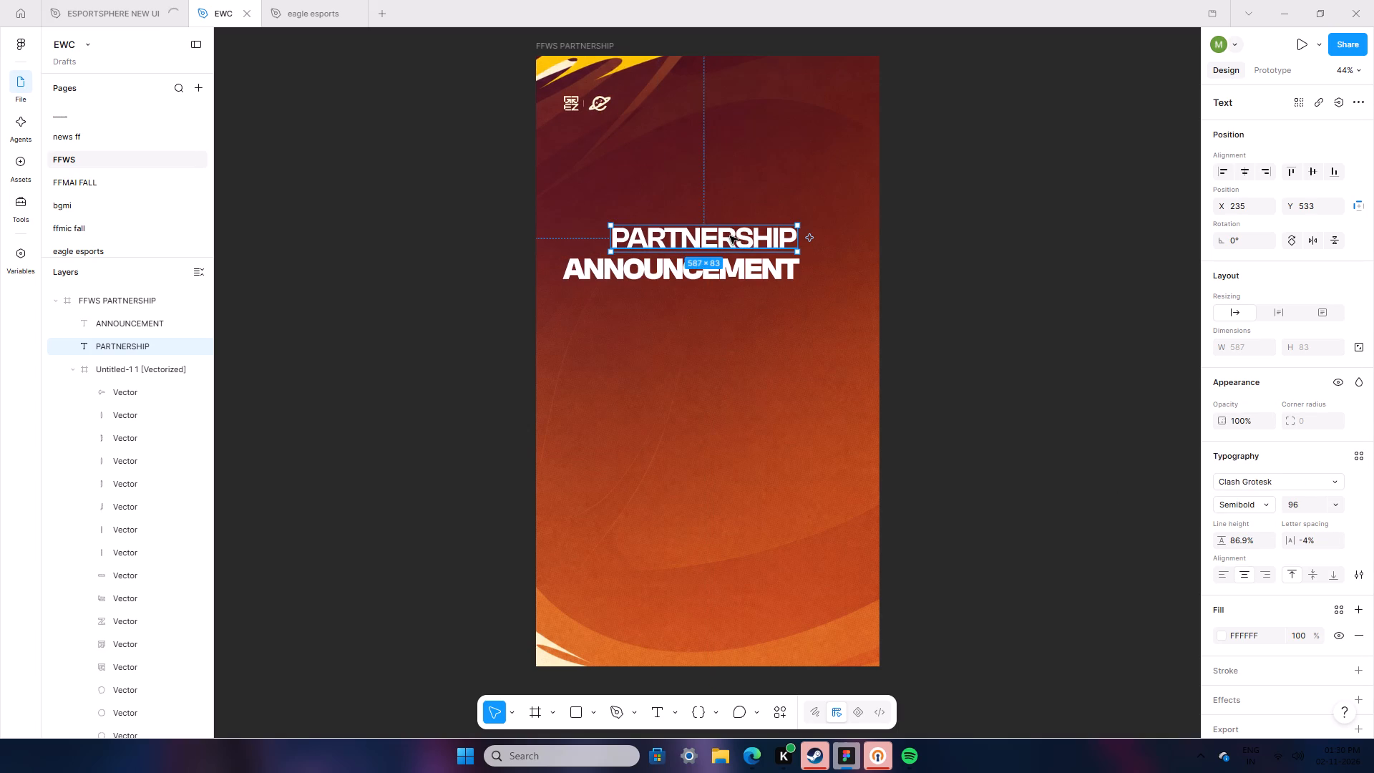
pyautogui.moveTo(730, 236); pyautogui.dragTo(737, 230)
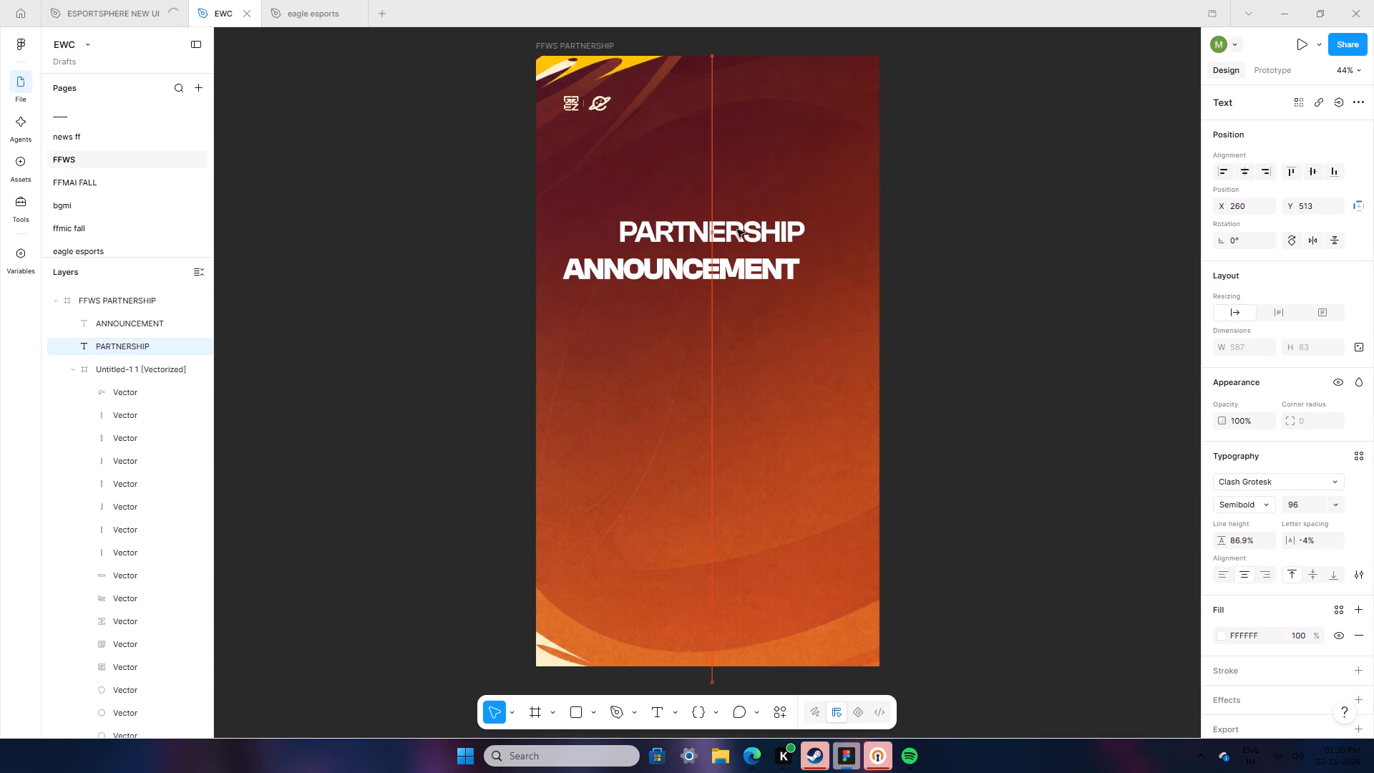
pyautogui.moveTo(737, 230); pyautogui.dragTo(734, 230)
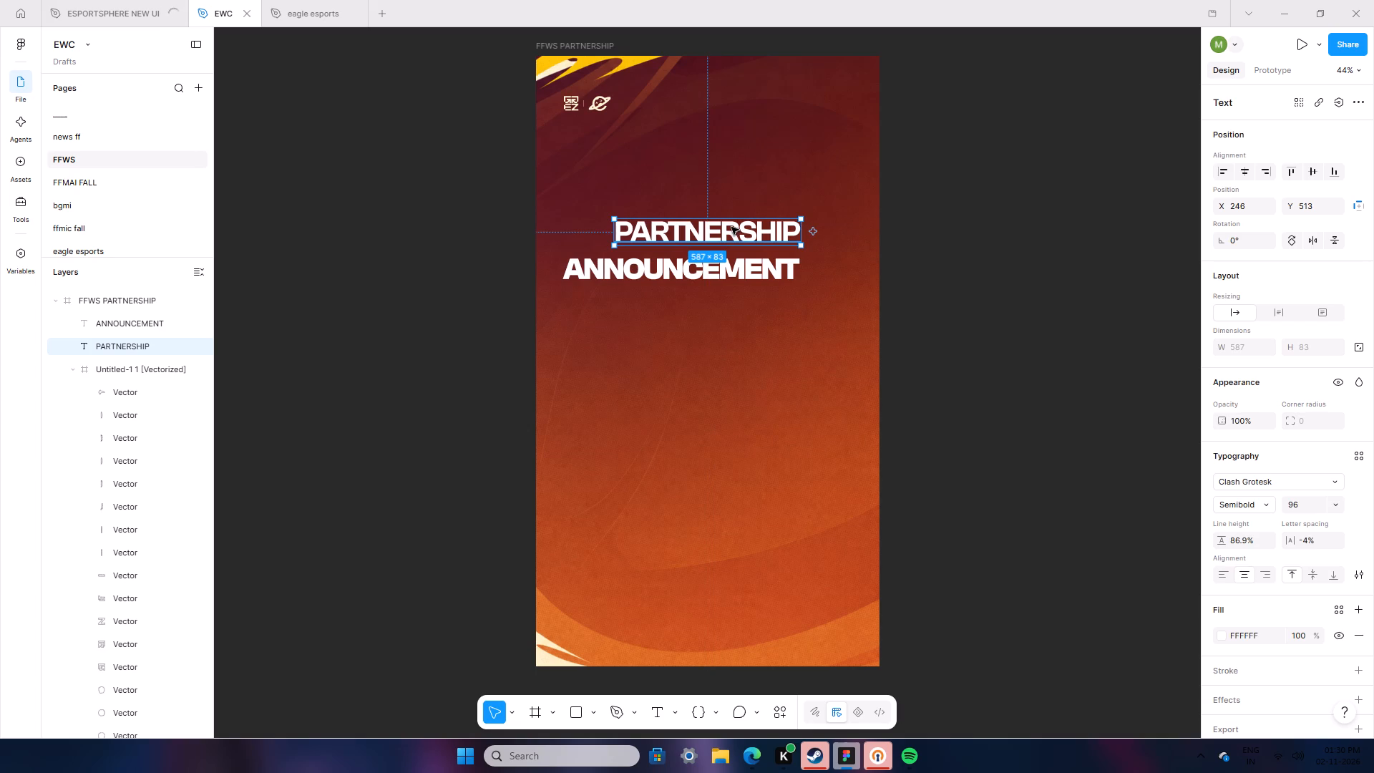
# Centre the ANNOUNCEMENT text horizontally in the frame, directly beneath PARTNERSHIP, at about X 167, Y 596.
pyautogui.click(768, 266)
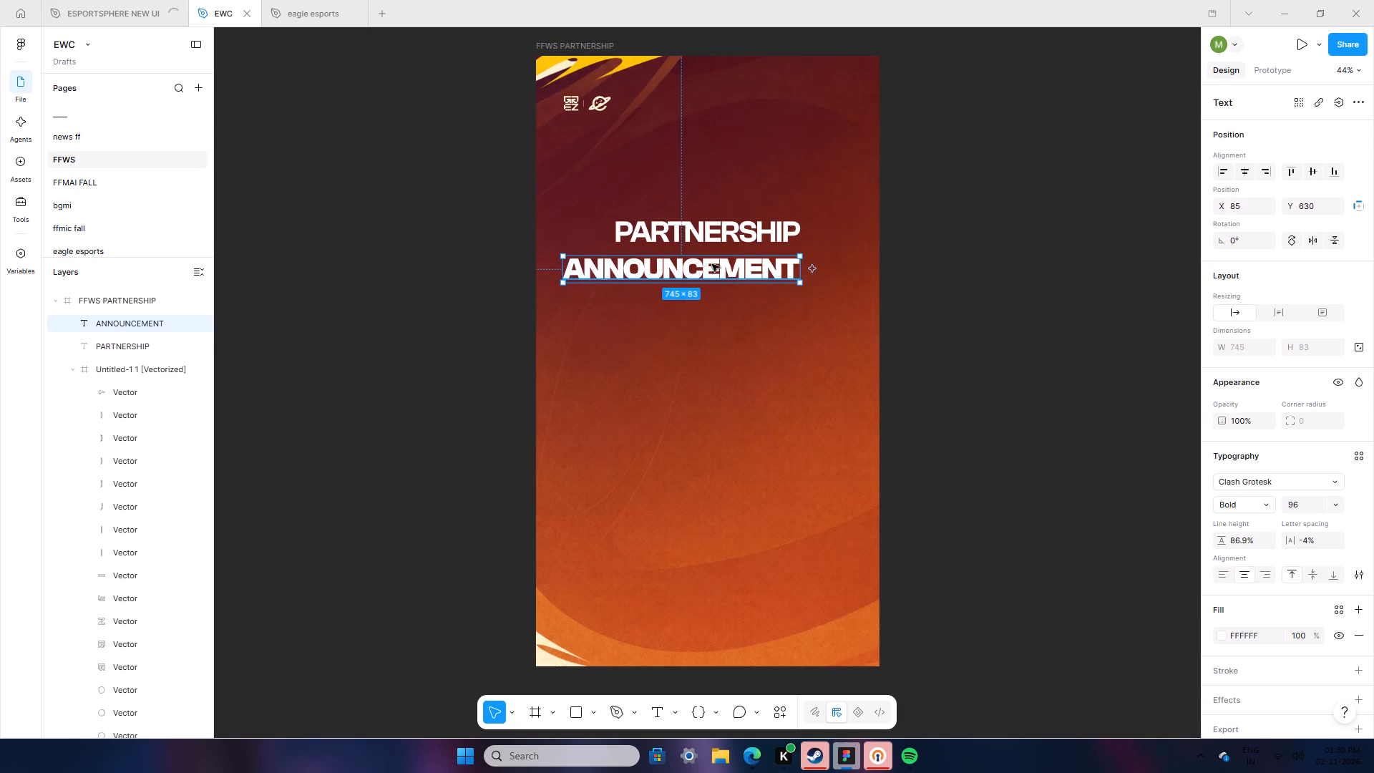
pyautogui.moveTo(712, 264); pyautogui.dragTo(735, 254)
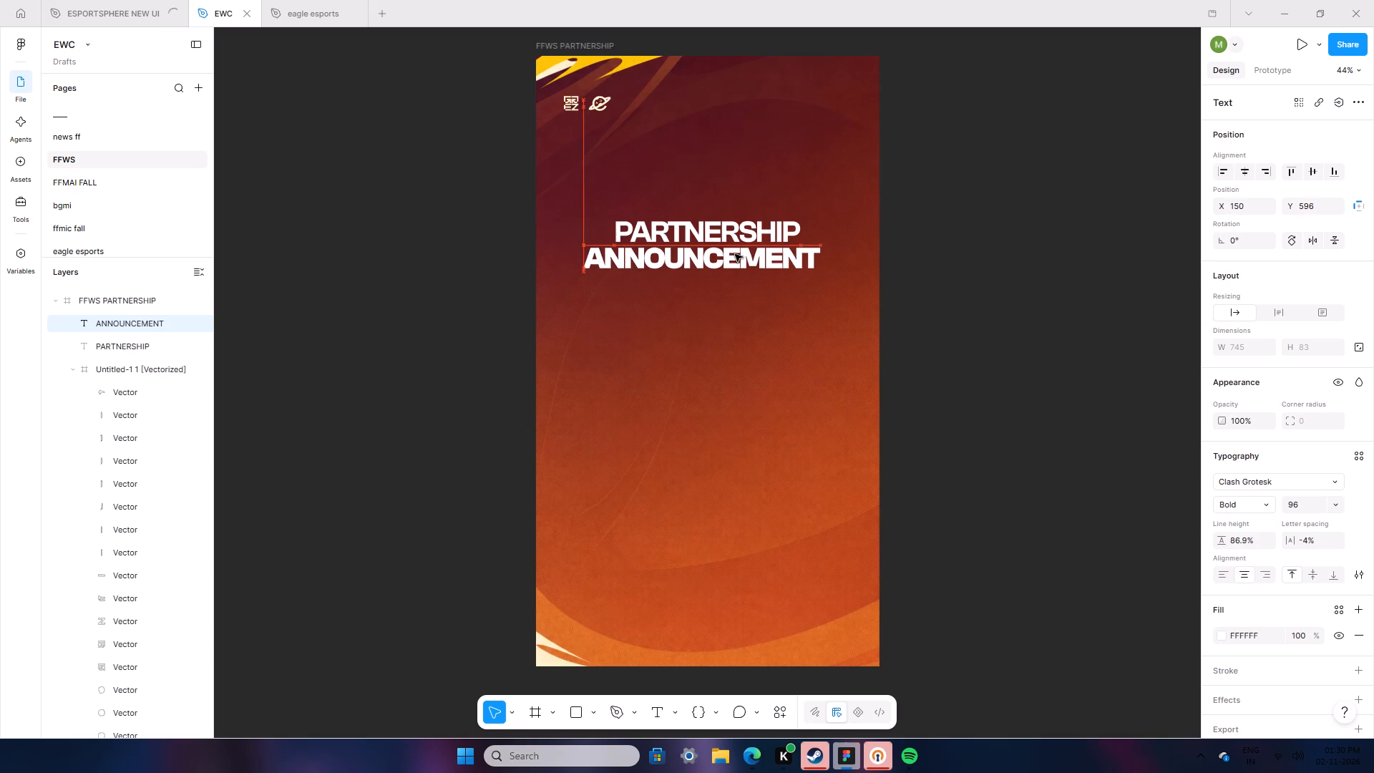
pyautogui.moveTo(735, 254); pyautogui.dragTo(739, 257)
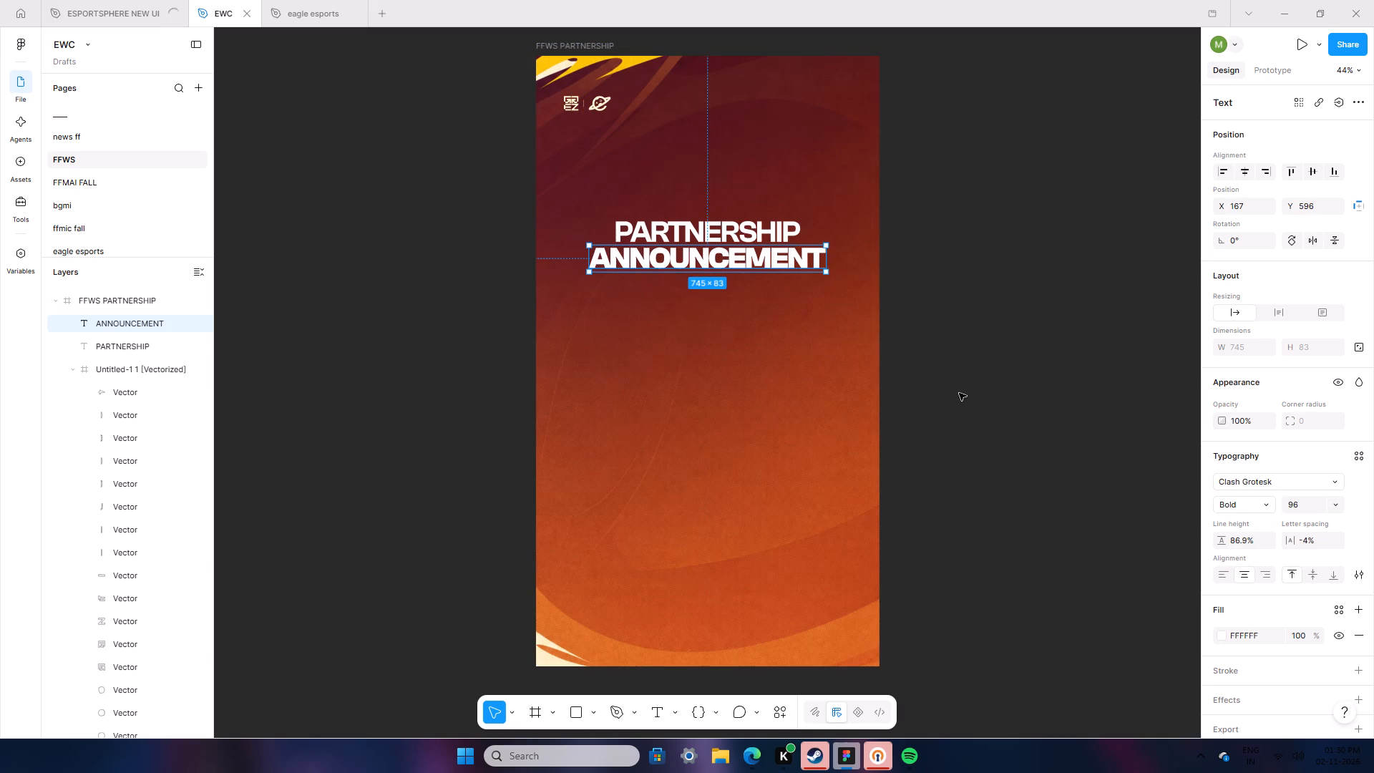
pyautogui.click(981, 293)
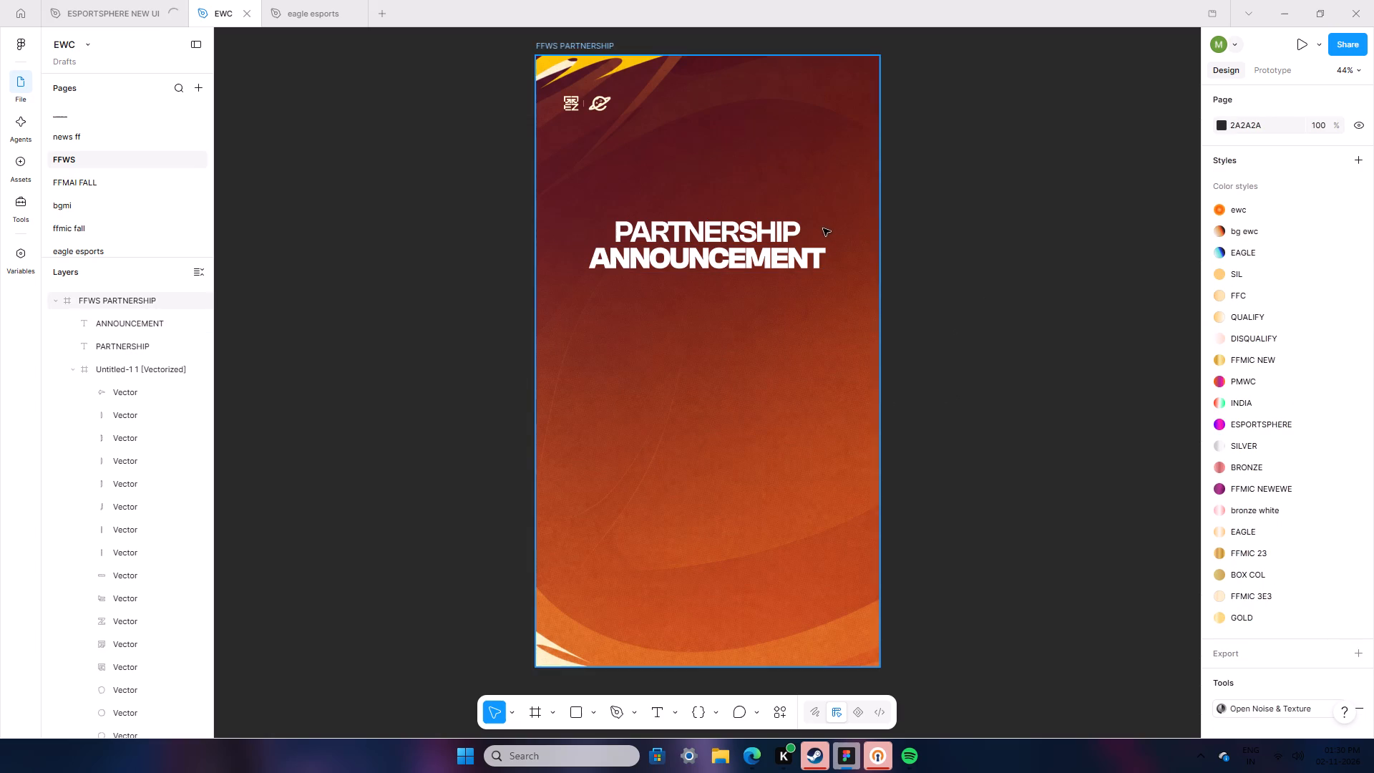
# Delete the small vectorized logo group near the top of the FFWS PARTNERSHIP frame.
pyautogui.click(596, 99)
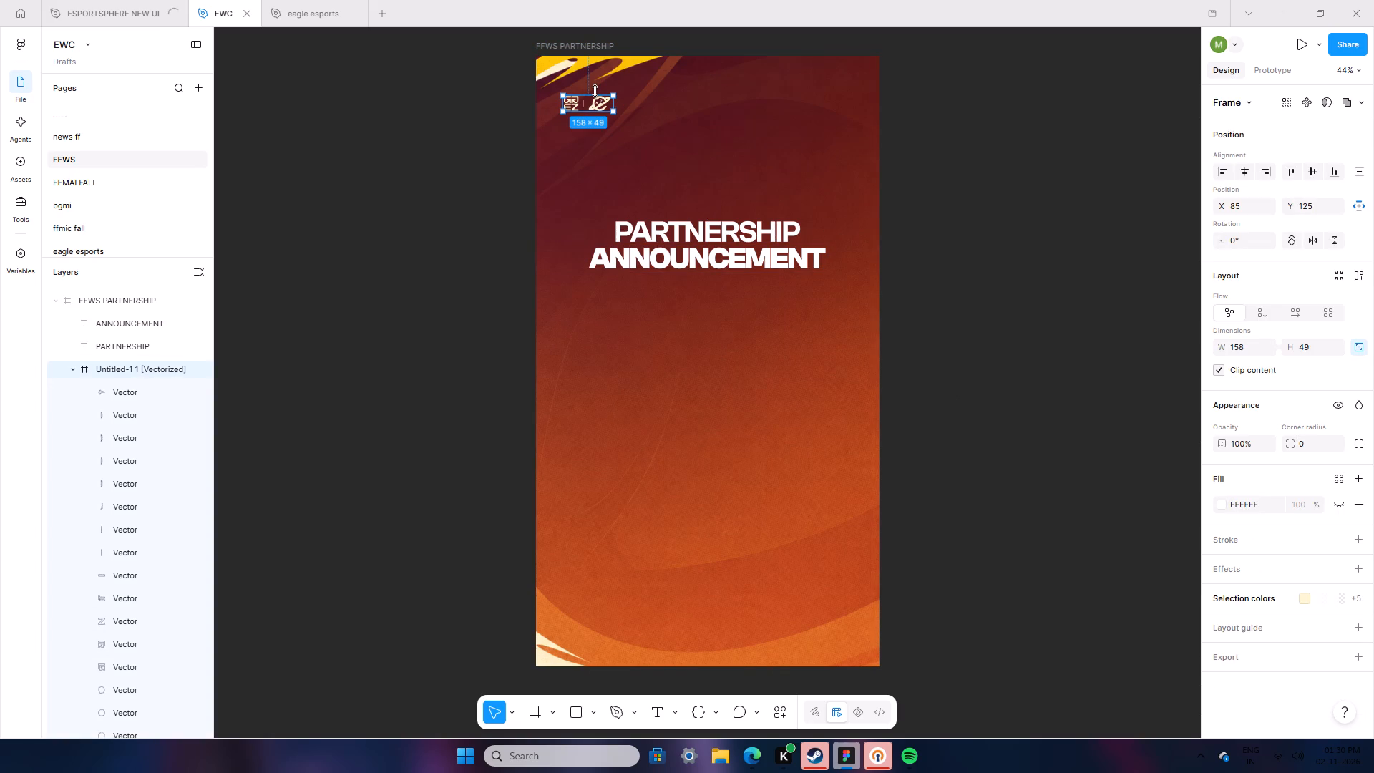
pyautogui.press('BackSpace')
# Switch to Microsoft Edge, search the web for ffws 2026 and look through the image results.
pyautogui.click(744, 768)
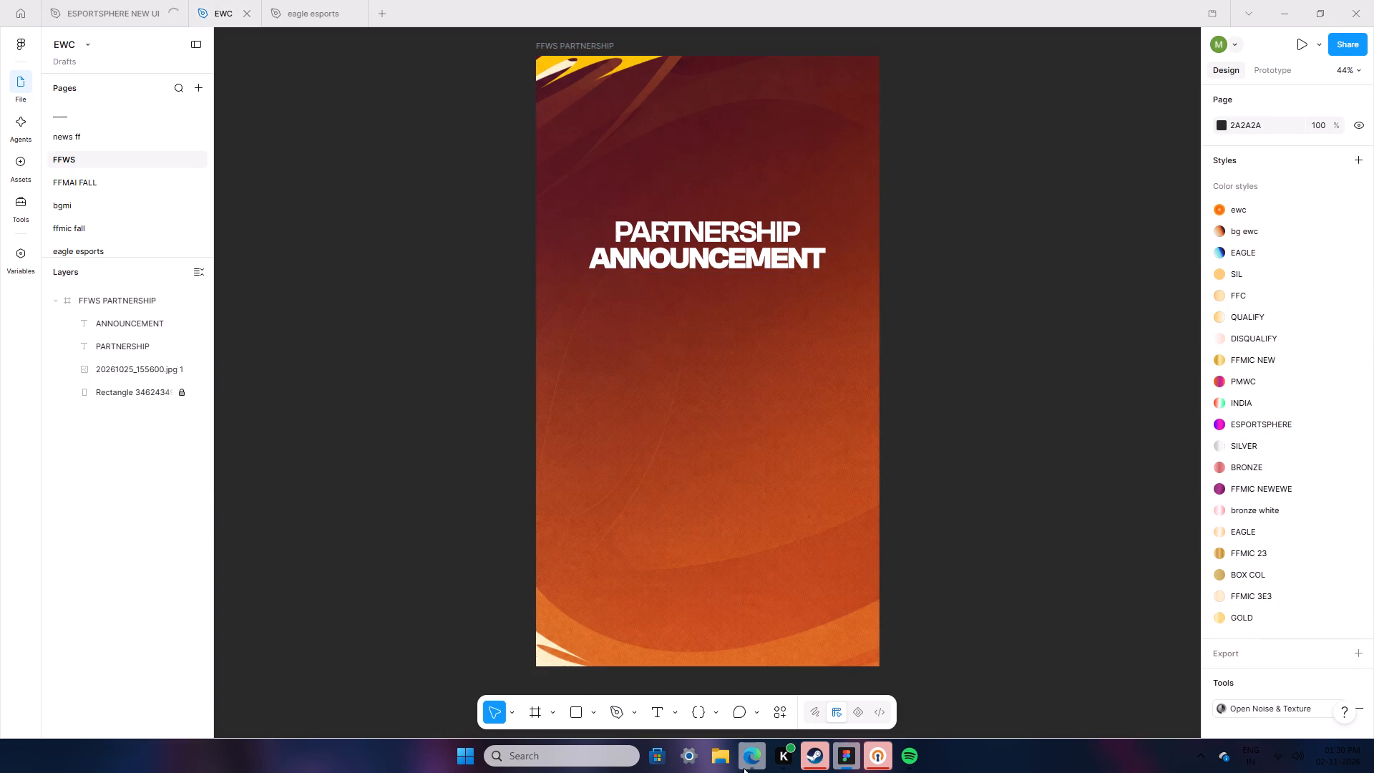
pyautogui.click(221, 42)
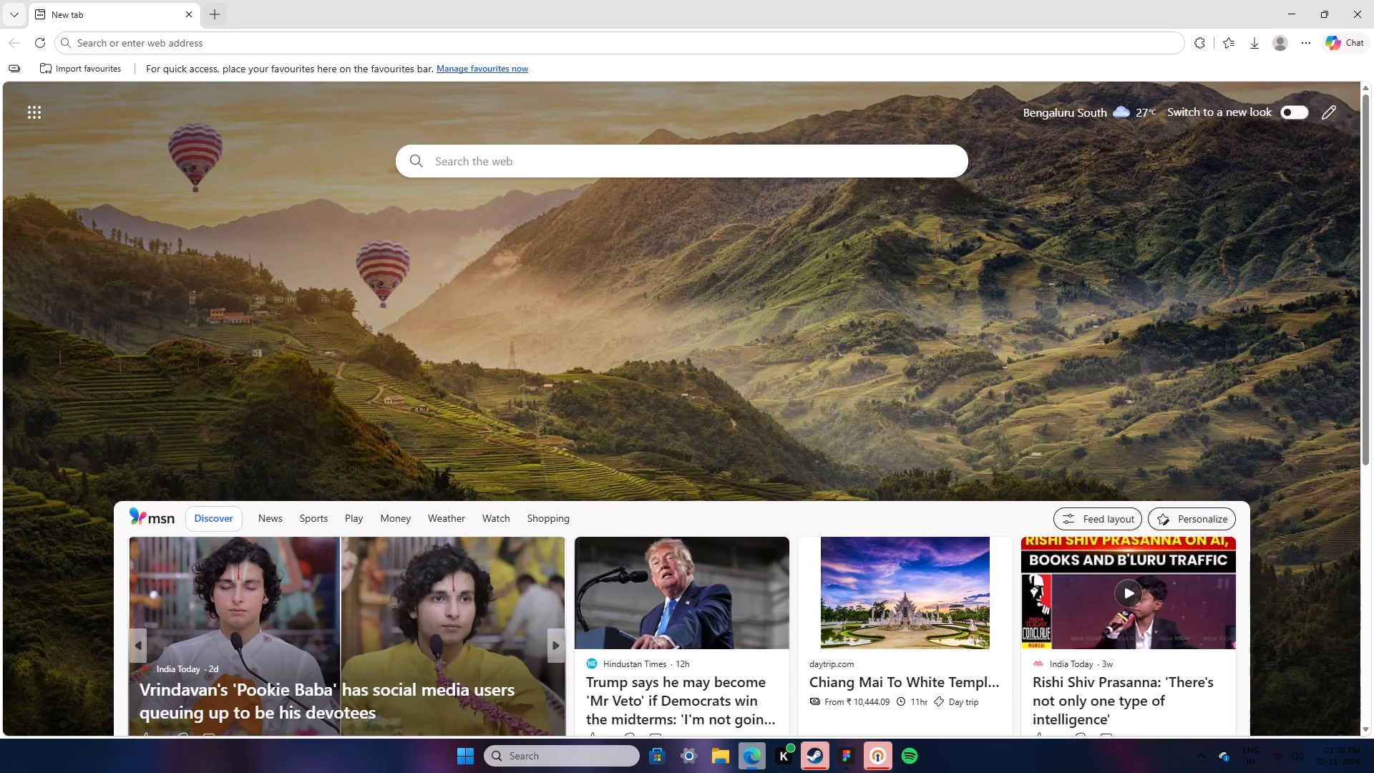
pyautogui.write('FFWS')
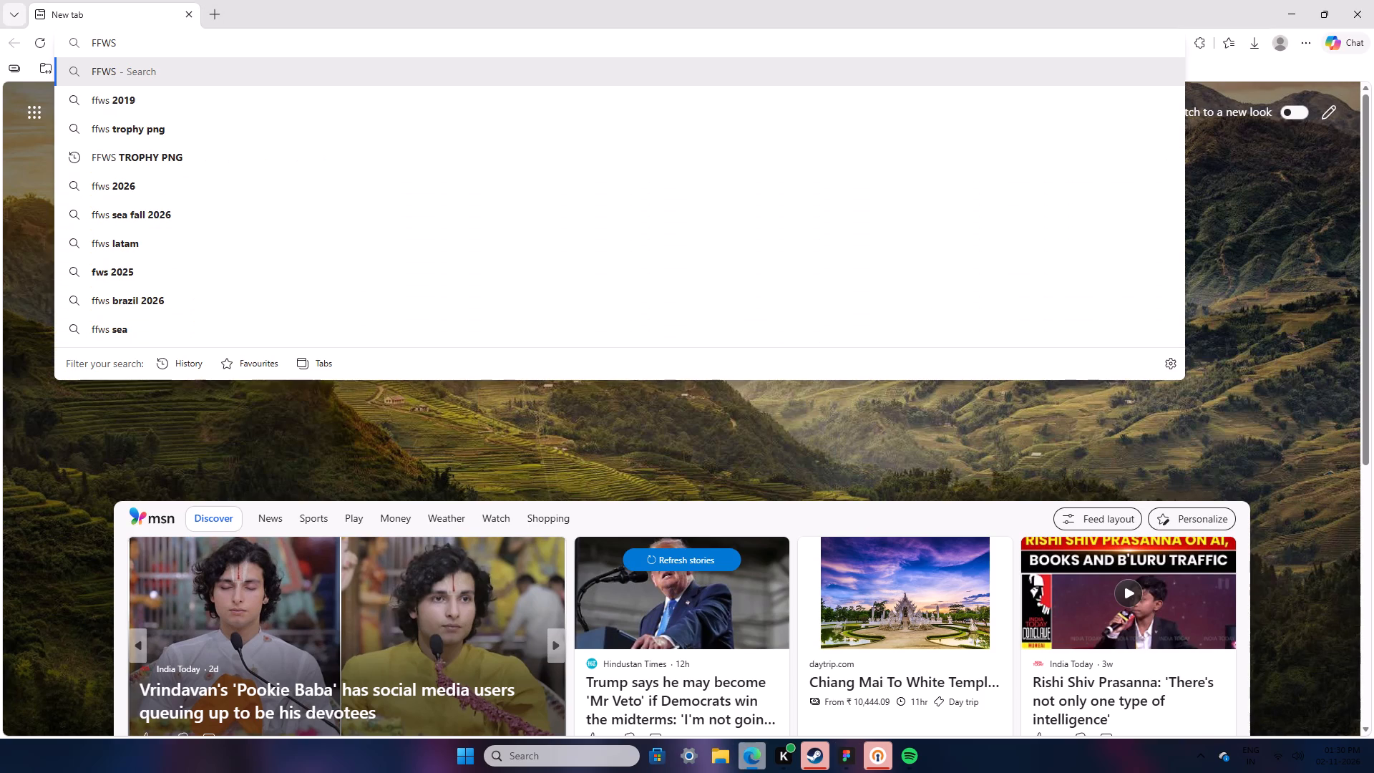
pyautogui.click(218, 189)
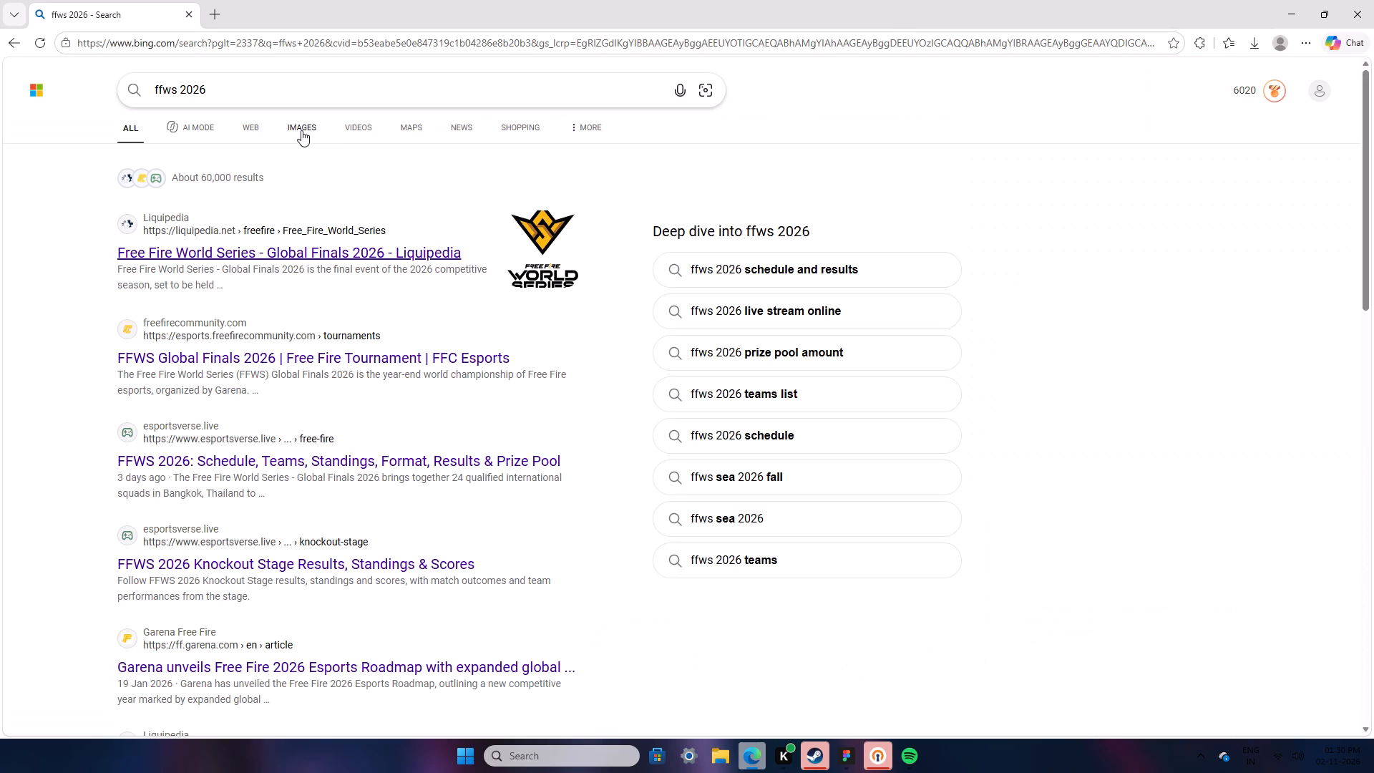
pyautogui.click(299, 130)
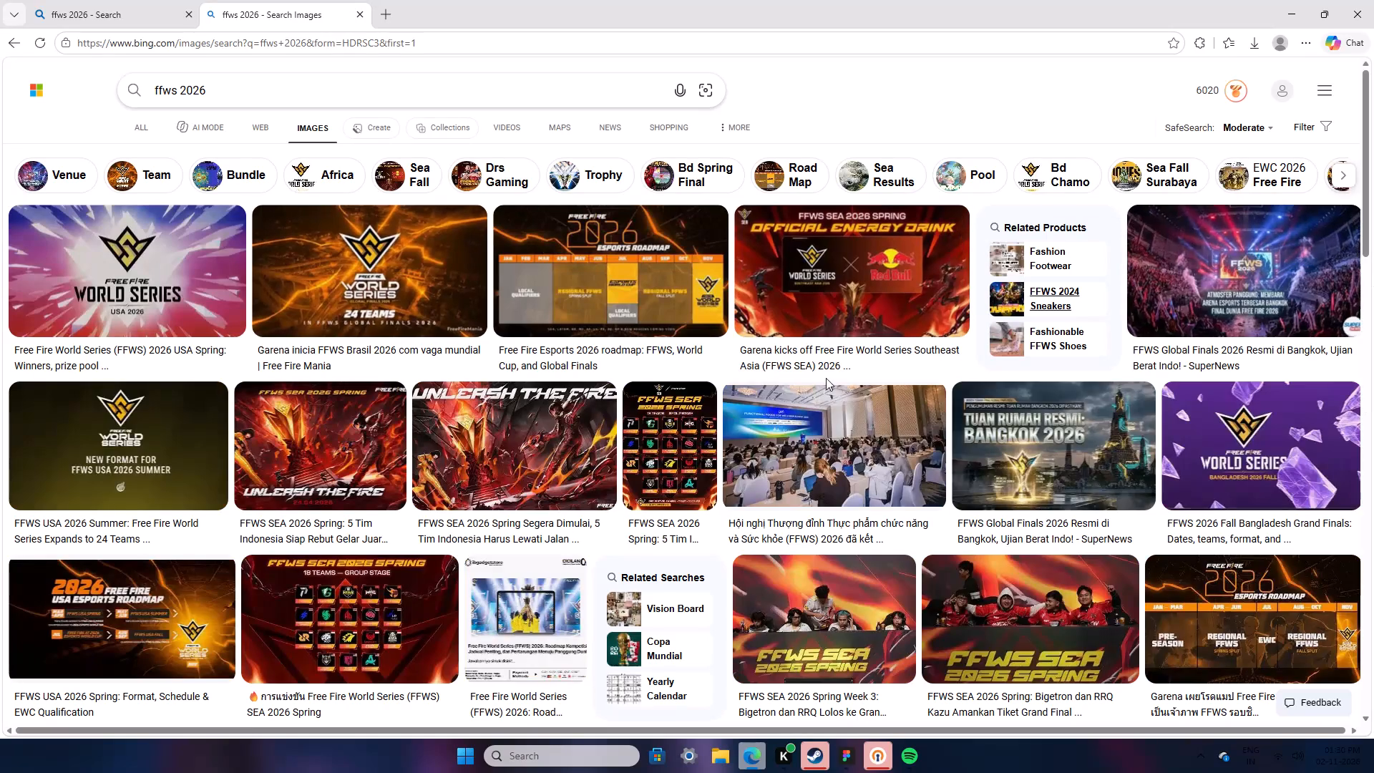
pyautogui.scroll(-4, 642, 671)
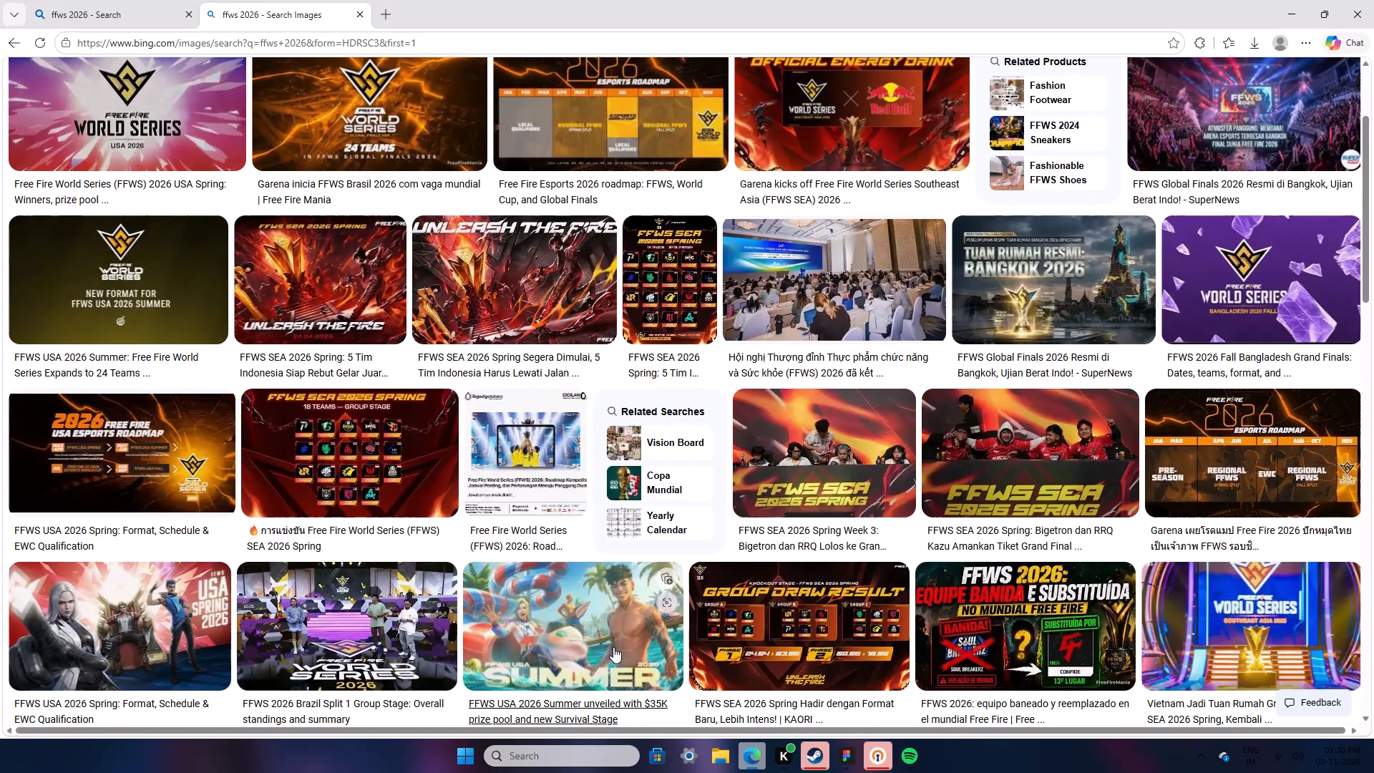
pyautogui.scroll(-11, 613, 647)
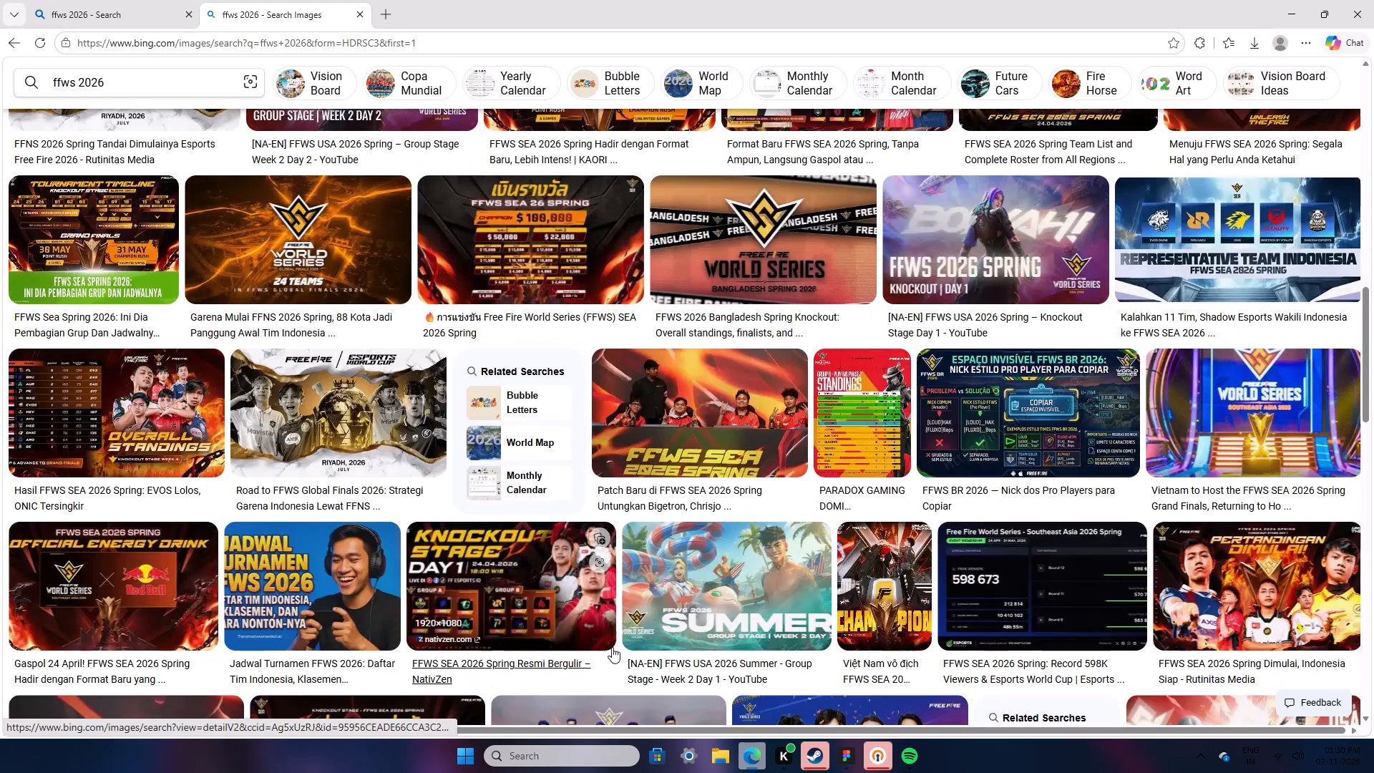
pyautogui.scroll(15, 642, 633)
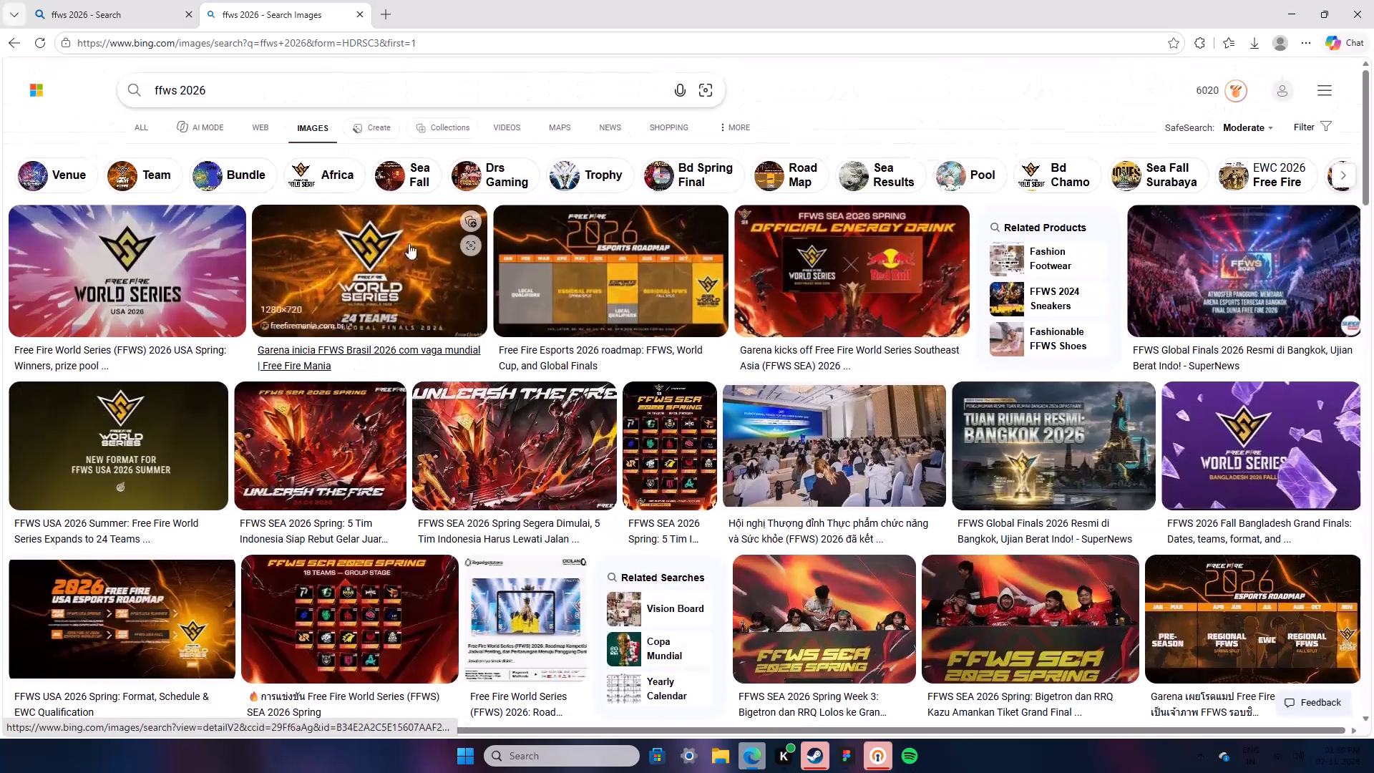
# Refine the image search to ffws 2026 LOGO and examine the results for a usable logo.
pyautogui.click(313, 89)
pyautogui.press('space')
pyautogui.write('LOGO')
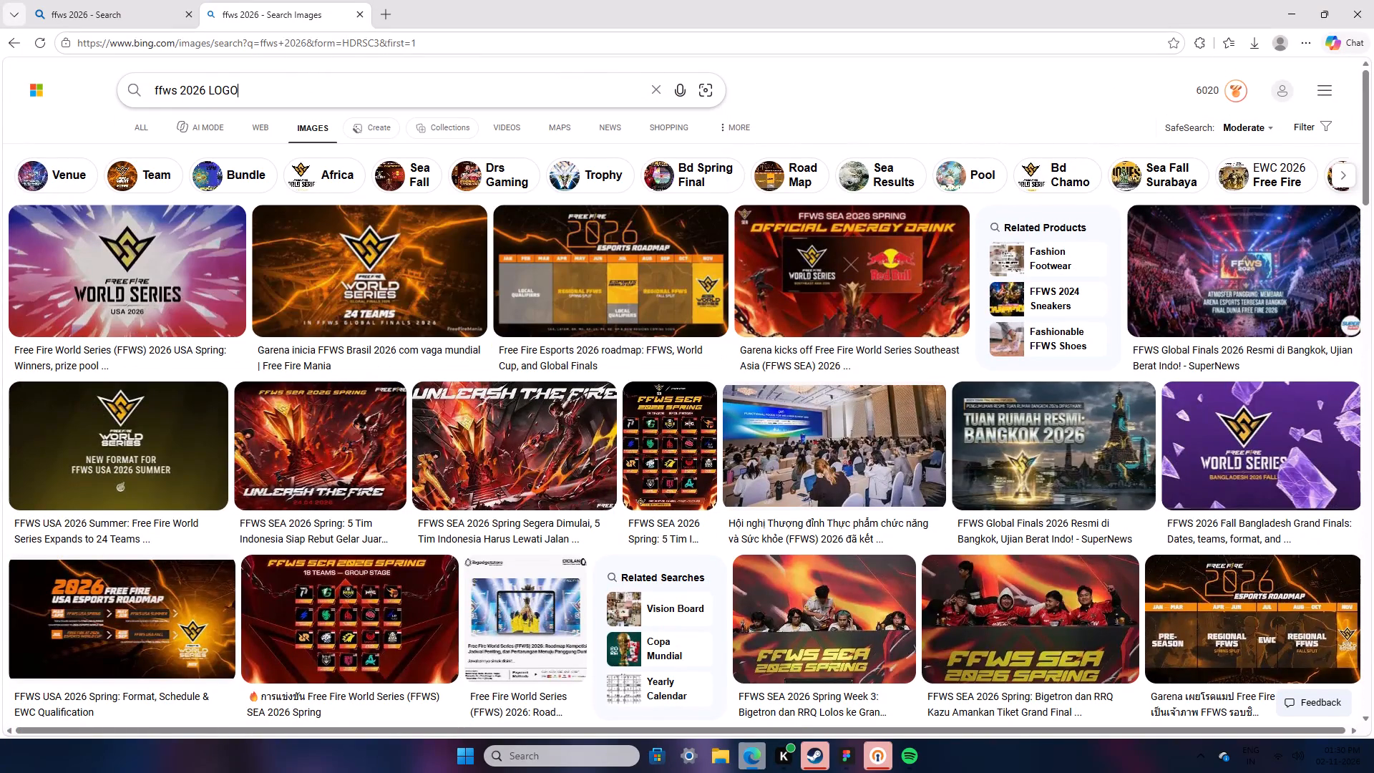
pyautogui.press('Return')
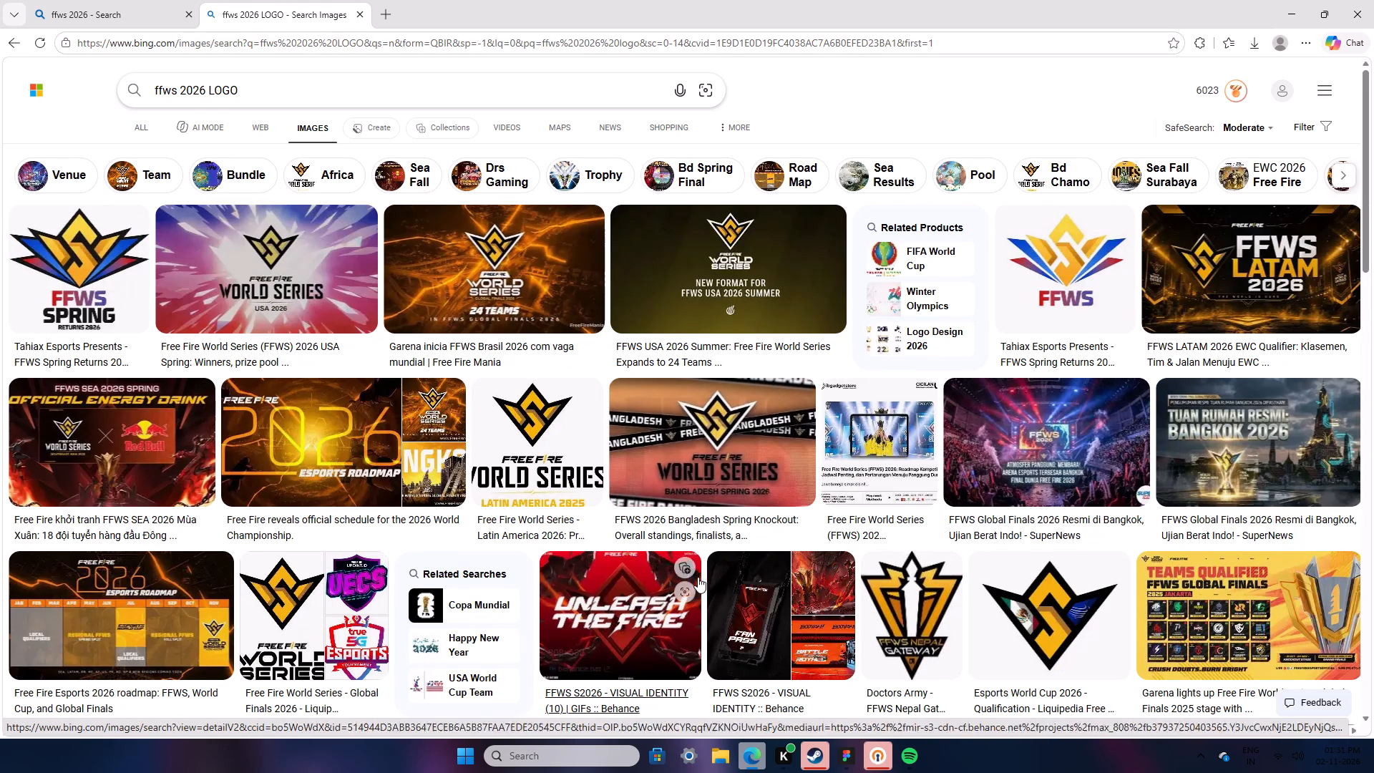
pyautogui.scroll(-4, 753, 555)
pyautogui.scroll(-3, 805, 582)
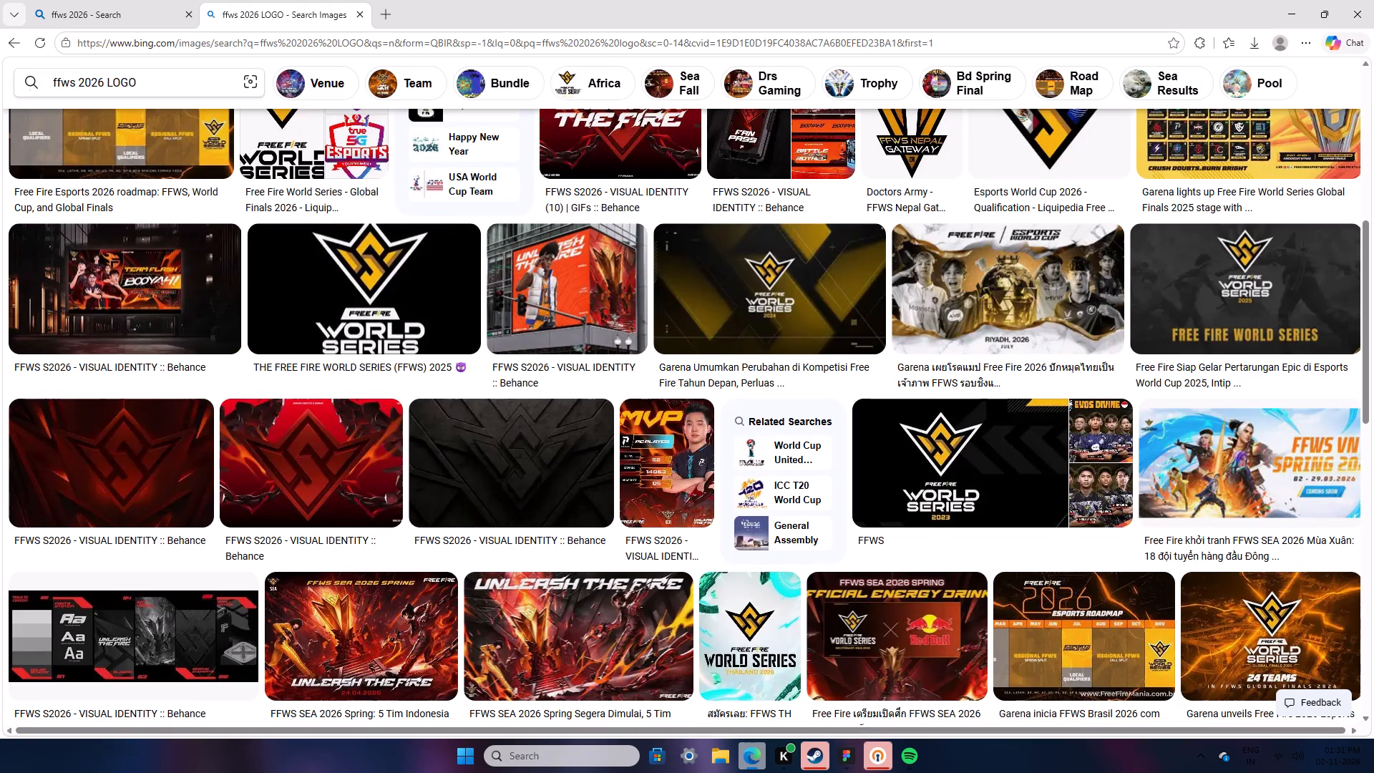
# Return to the ffws 2026 web results, open Liquipedia's Free Fire World Series - Global Finals 2026 page and copy its logo image.
pyautogui.click(142, 0)
pyautogui.click(175, 54)
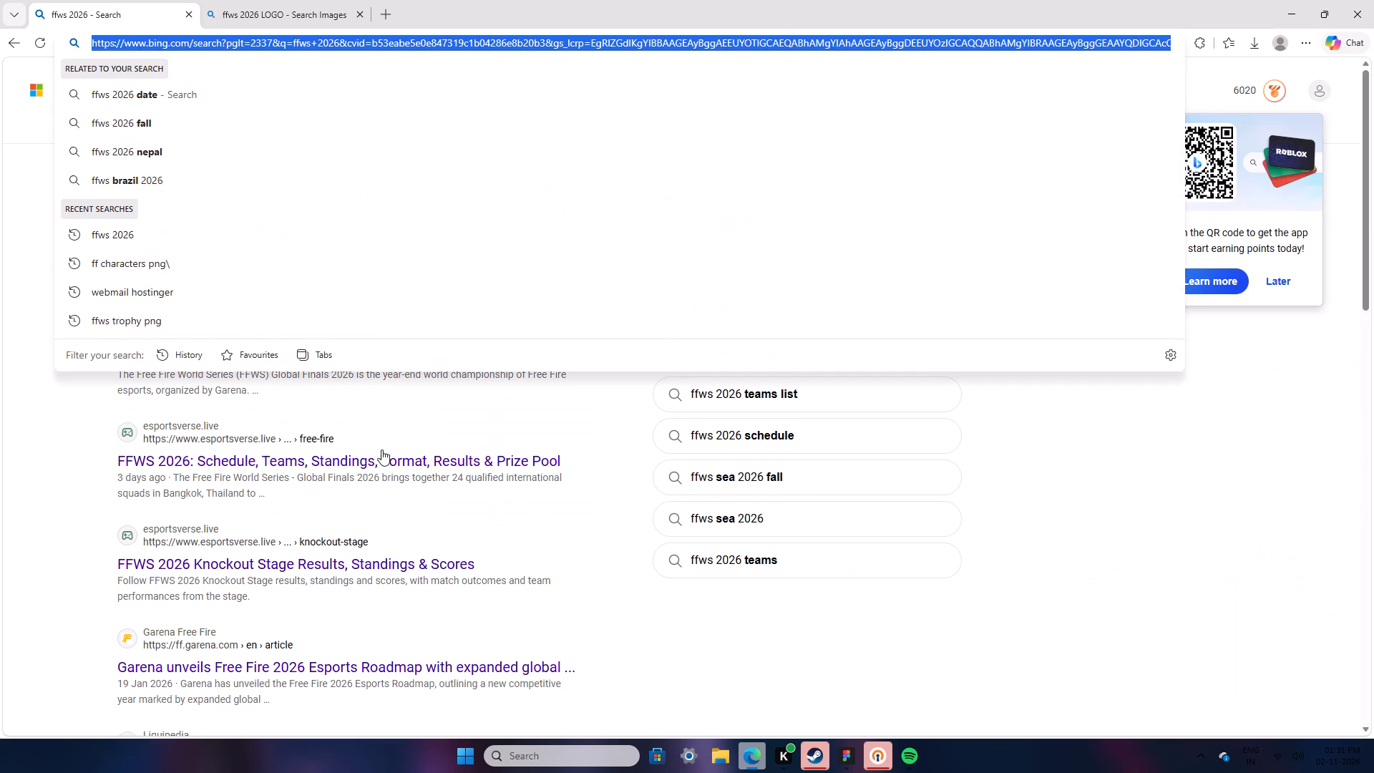
pyautogui.click(417, 514)
pyautogui.click(397, 234)
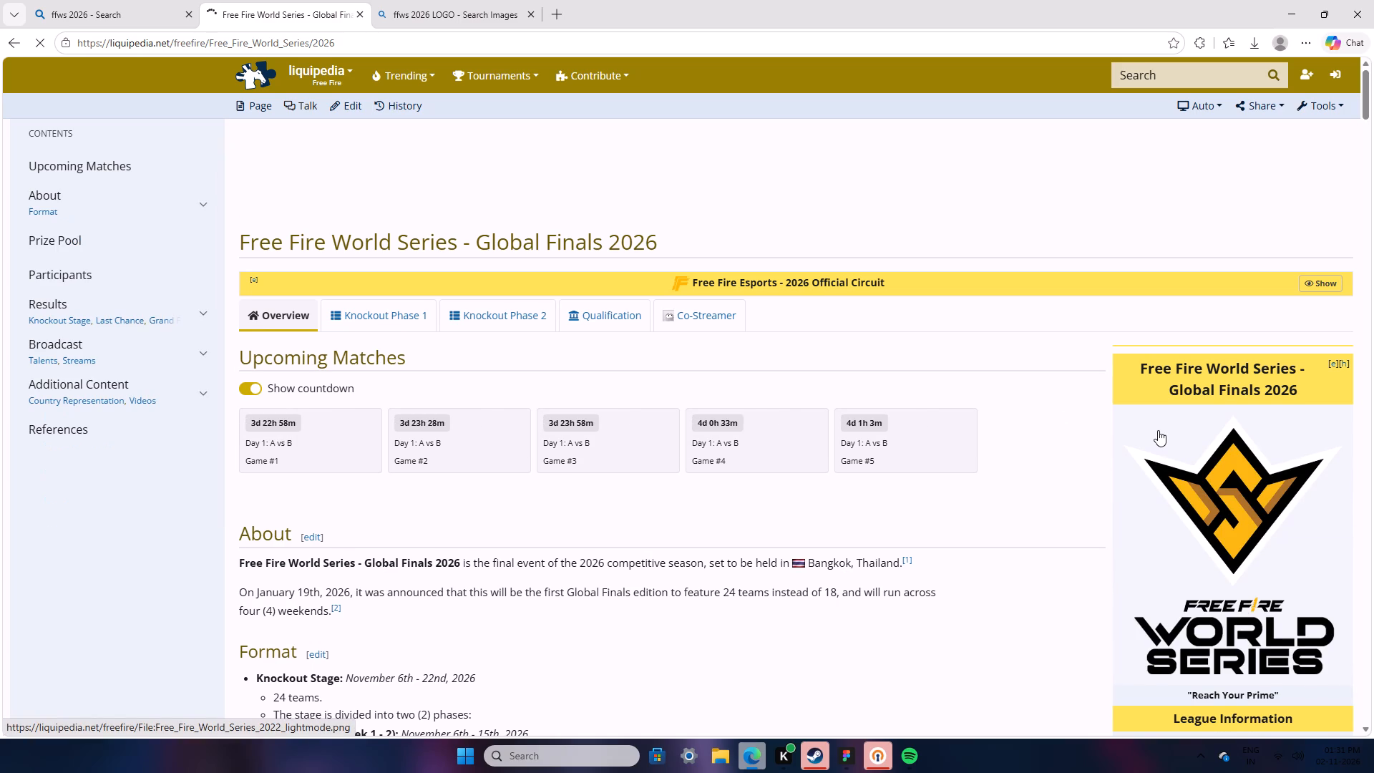
pyautogui.rightClick(1296, 542)
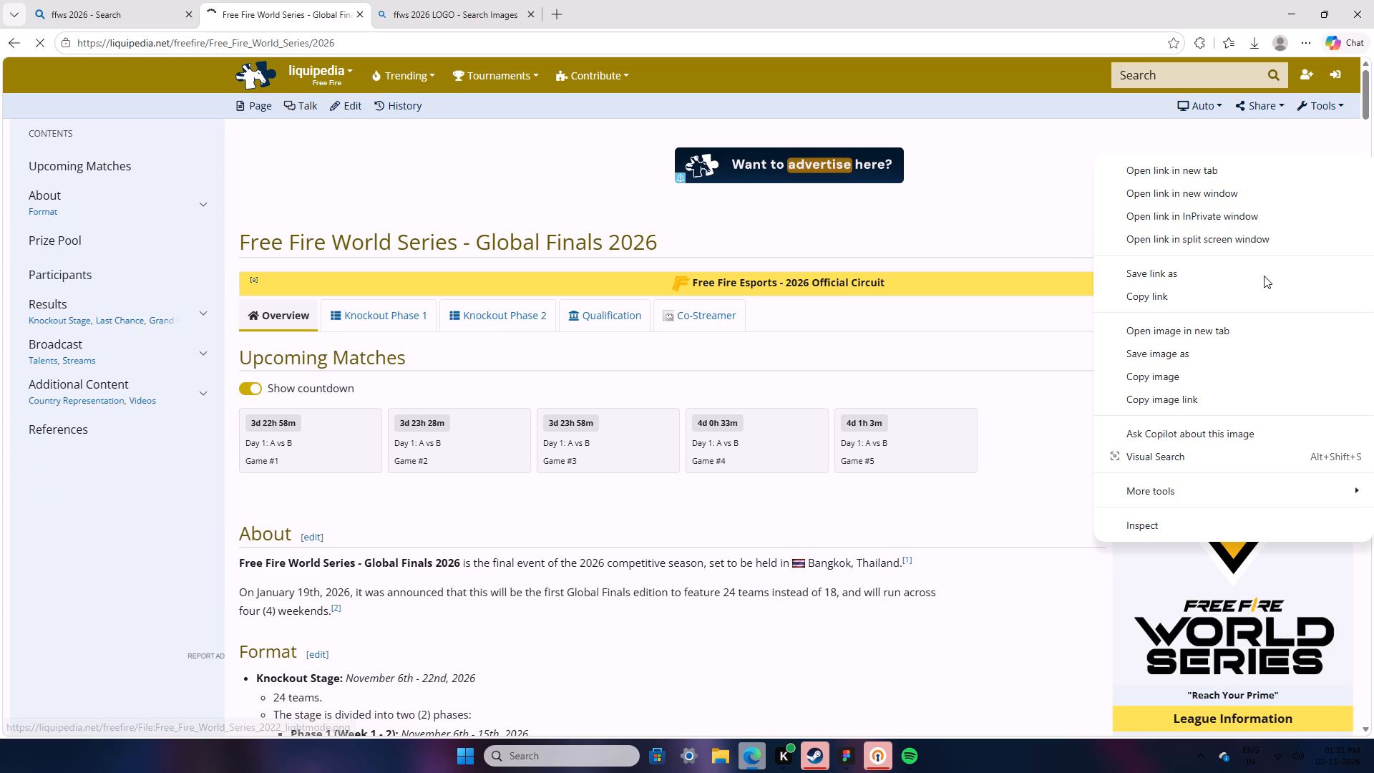
pyautogui.click(1179, 384)
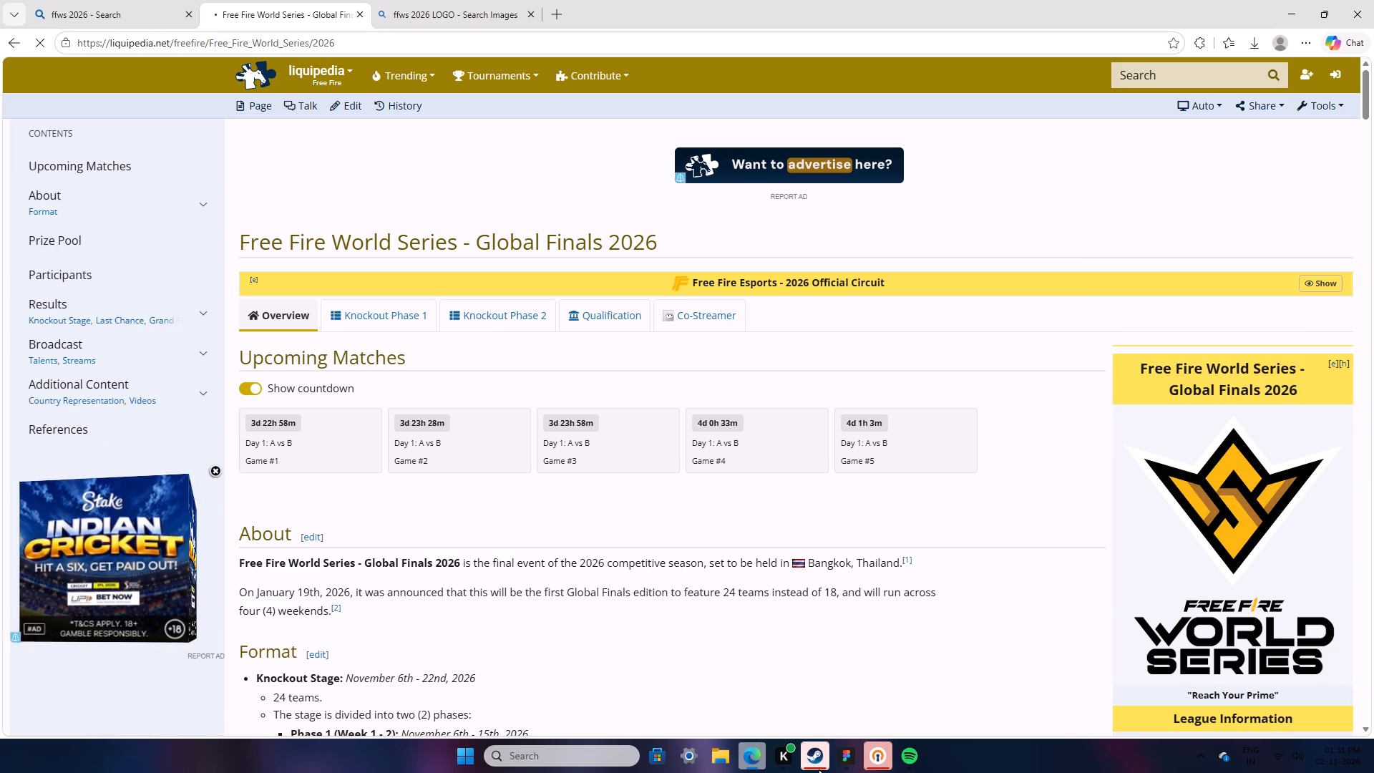
# Switch back to Figma and paste the copied Free Fire World Series logo onto the empty canvas beside the FFWS PARTNERSHIP frame.
pyautogui.click(842, 749)
pyautogui.rightClick(986, 266)
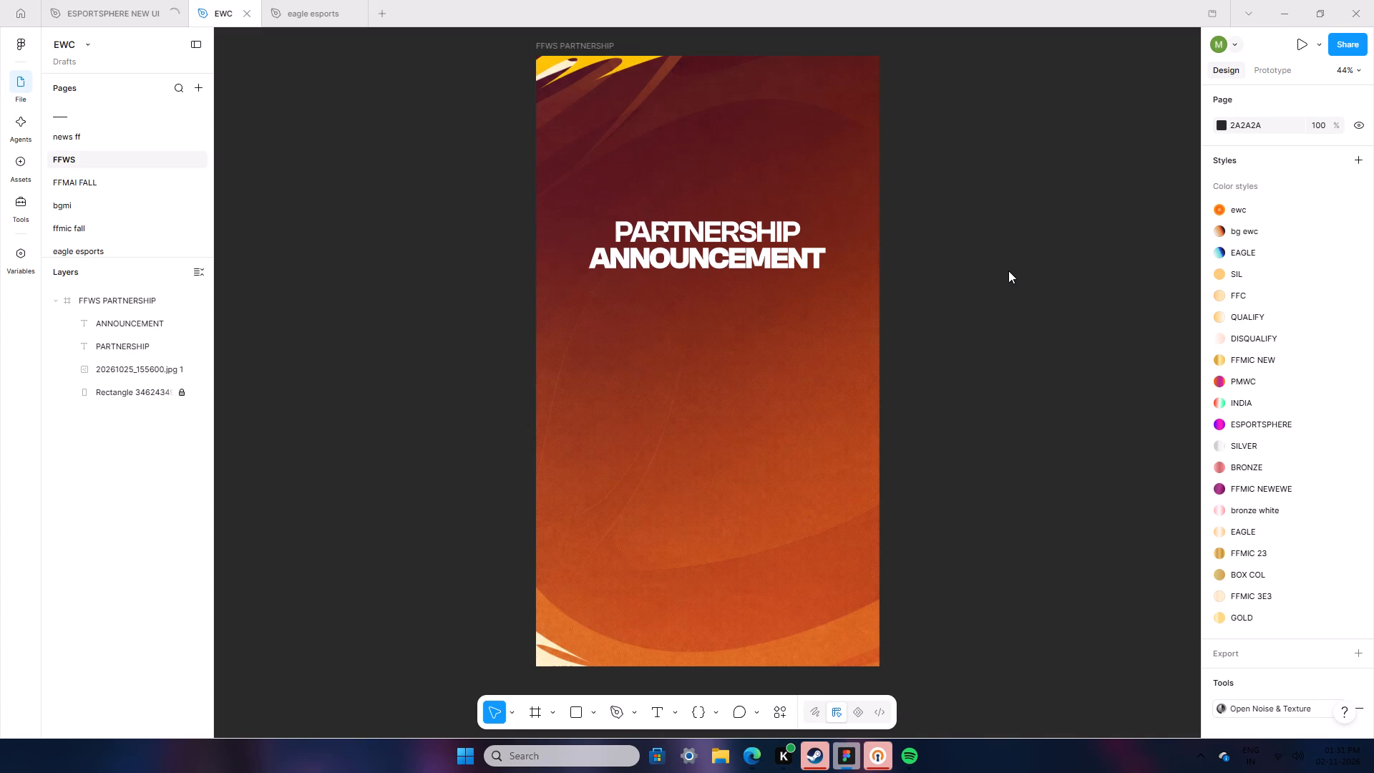
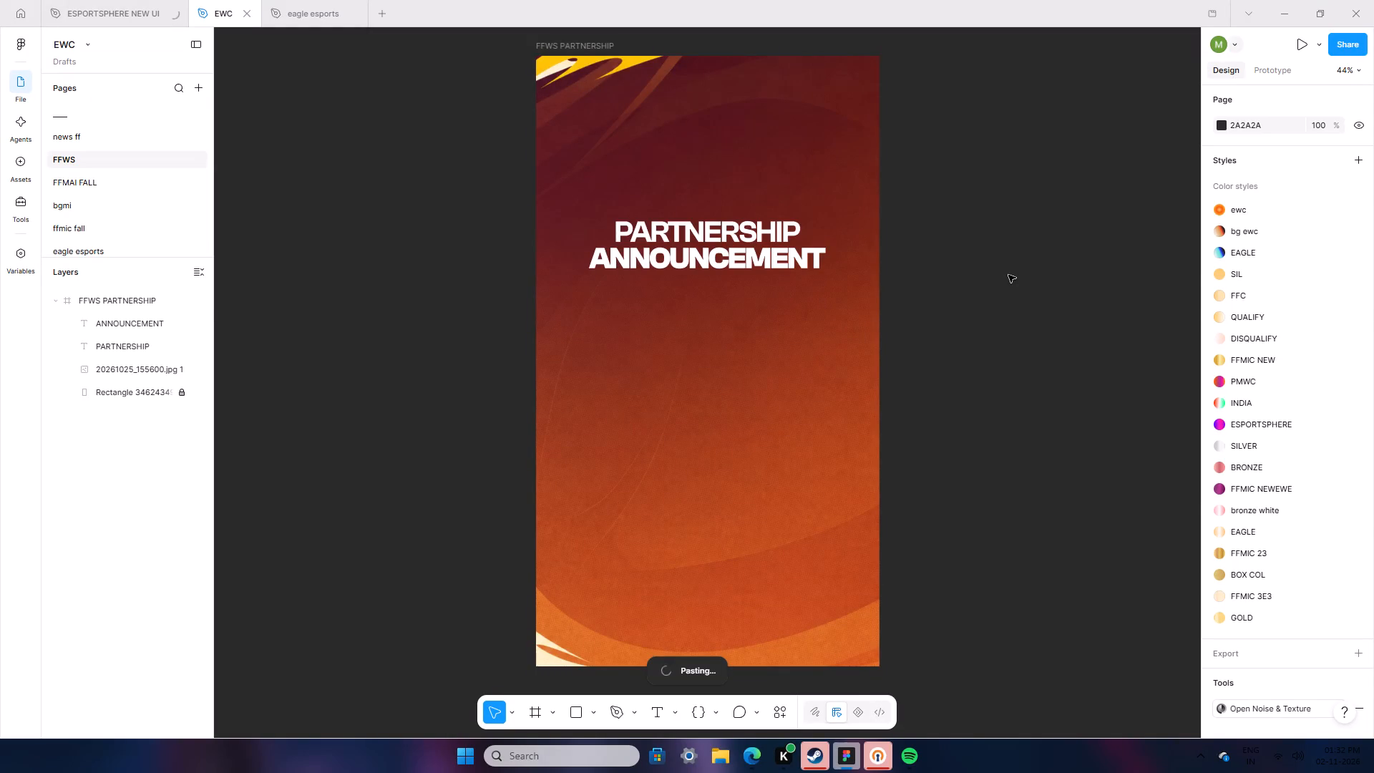
# Delete the pasted Free Fire World Series logo beside the FFWS PARTNERSHIP frame, and leave the frame selected.
pyautogui.click(1088, 588)
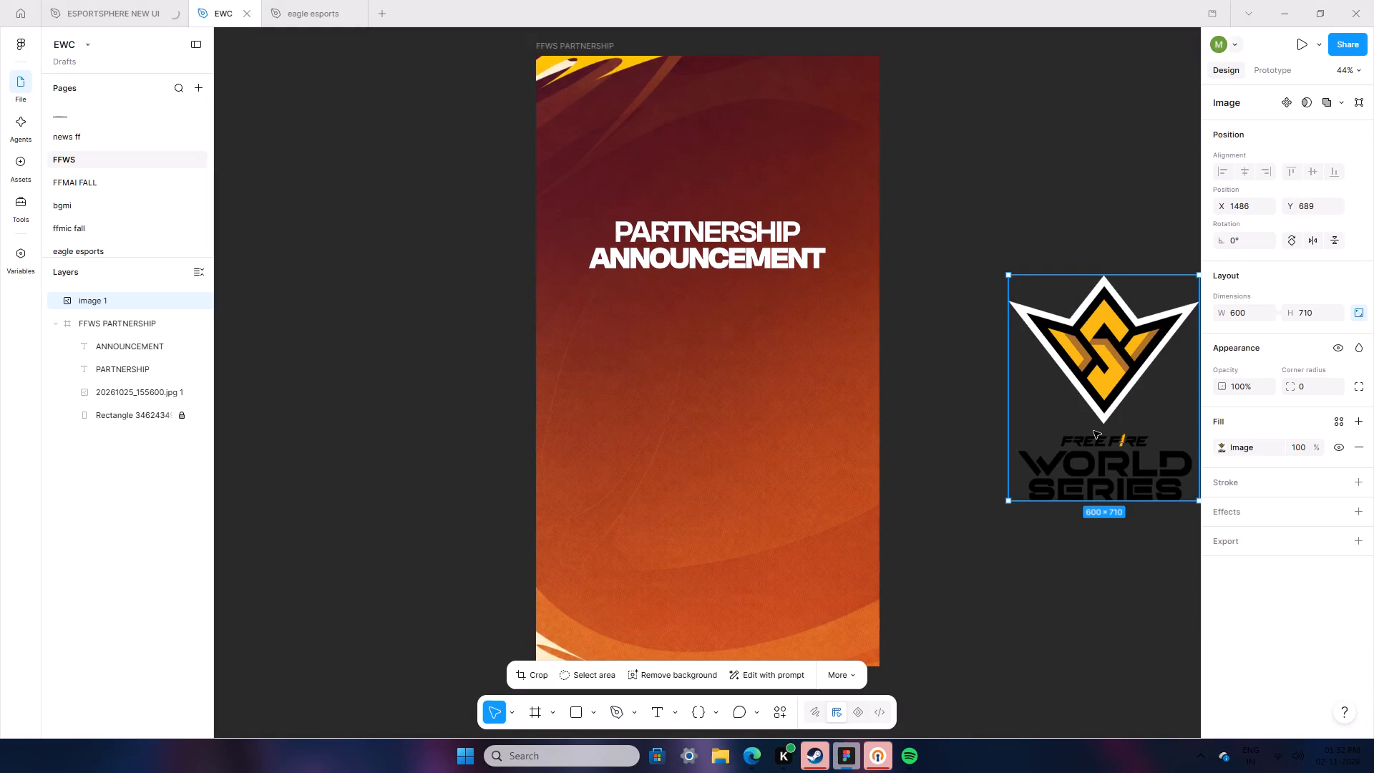
pyautogui.click(1094, 428)
pyautogui.press('BackSpace')
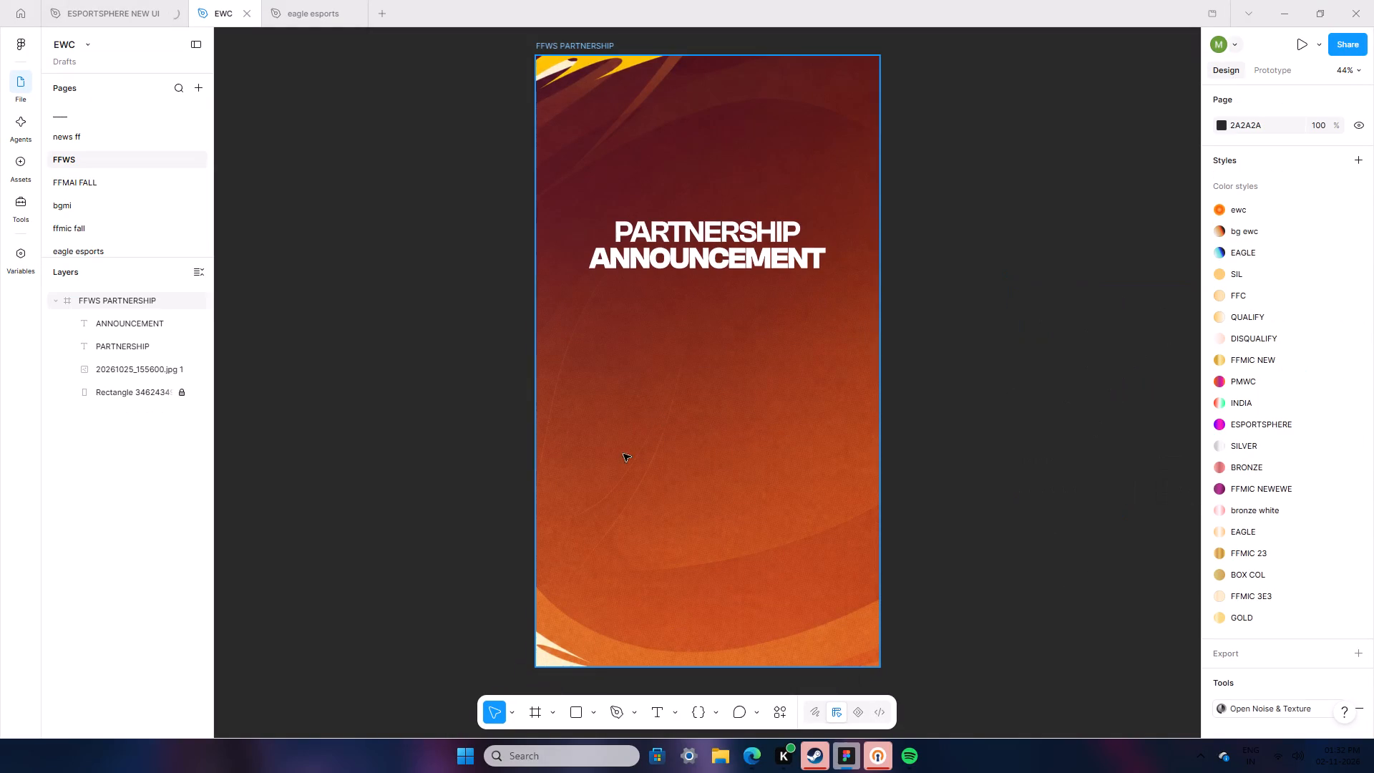
pyautogui.click(648, 578)
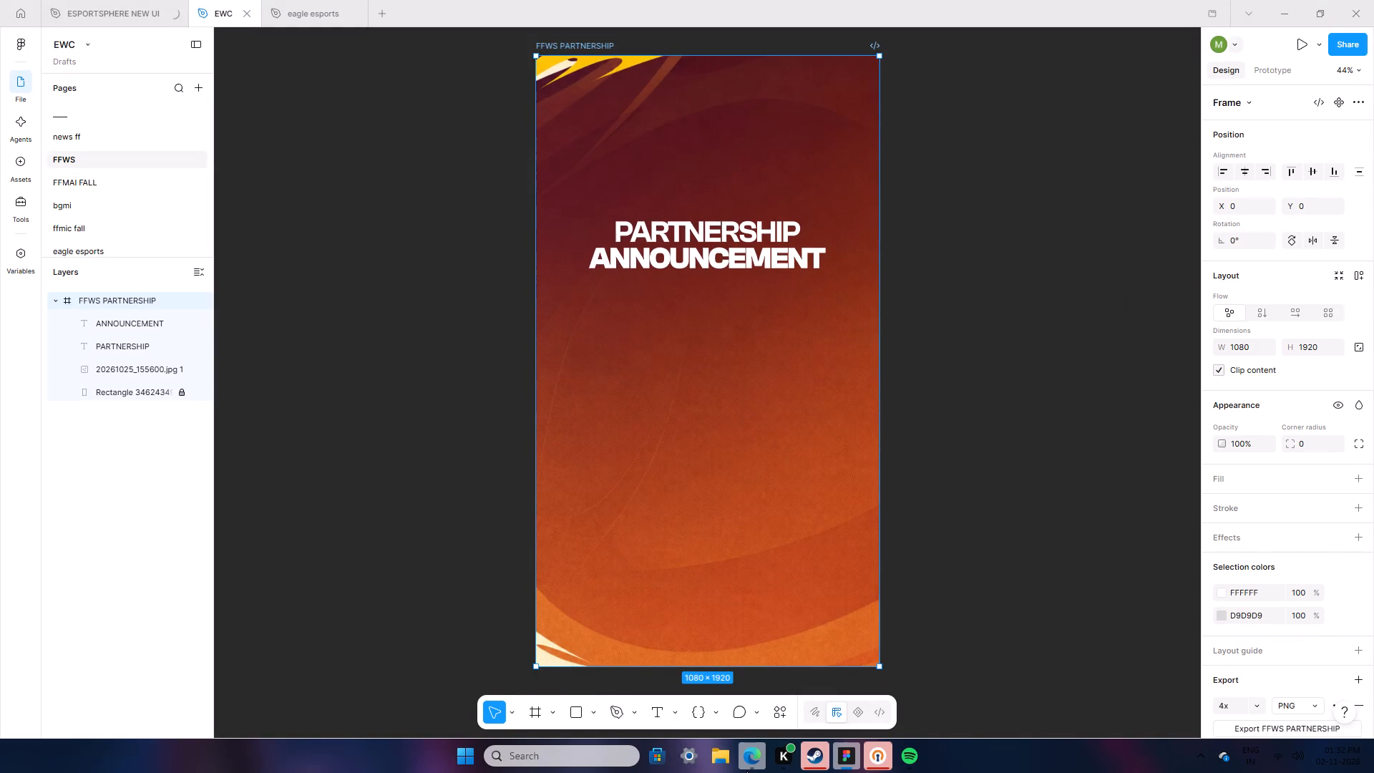
# Switch to Microsoft Edge and search the web for PURPLE BG in a new tab.
pyautogui.click(746, 771)
pyautogui.click(553, 19)
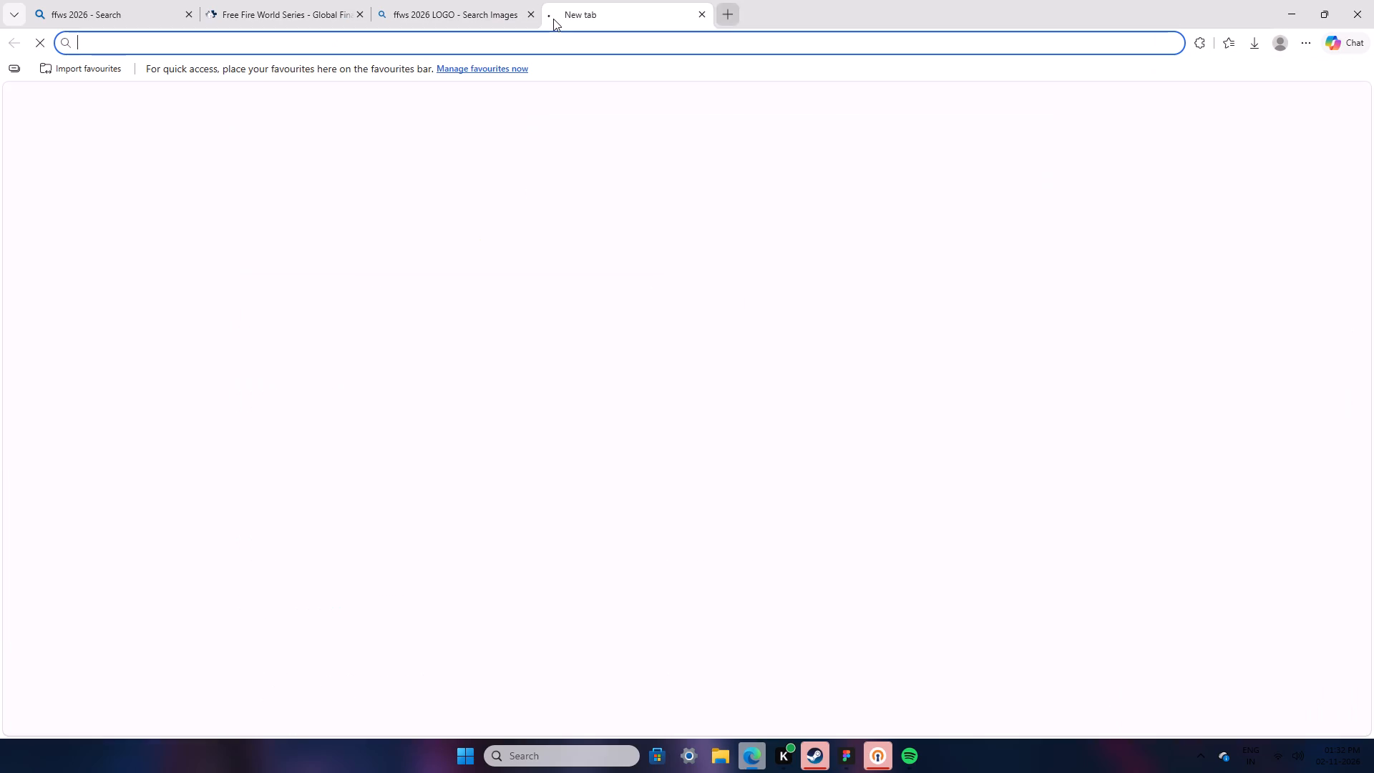
pyautogui.write('PRU')
pyautogui.press('BackSpace')
pyautogui.press('BackSpace')
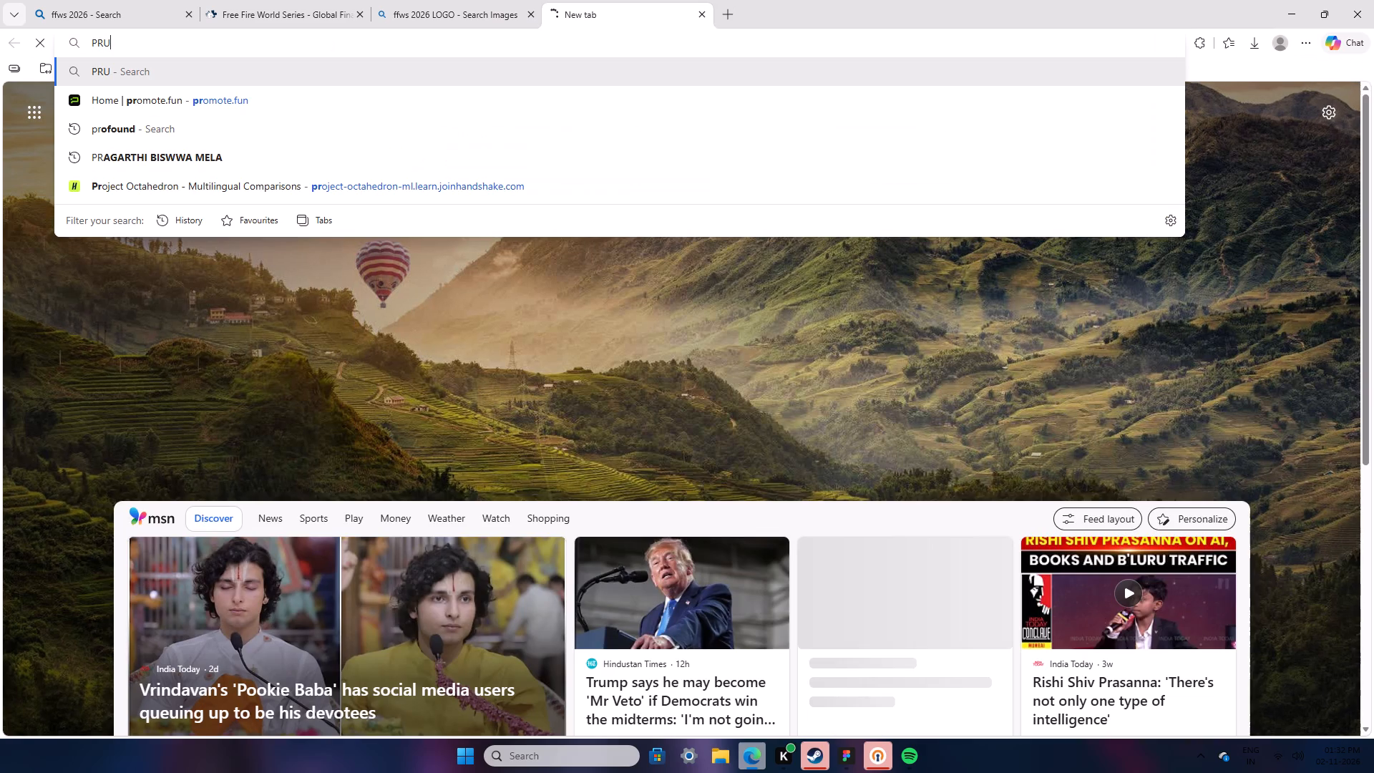
pyautogui.write('URPLE BG')
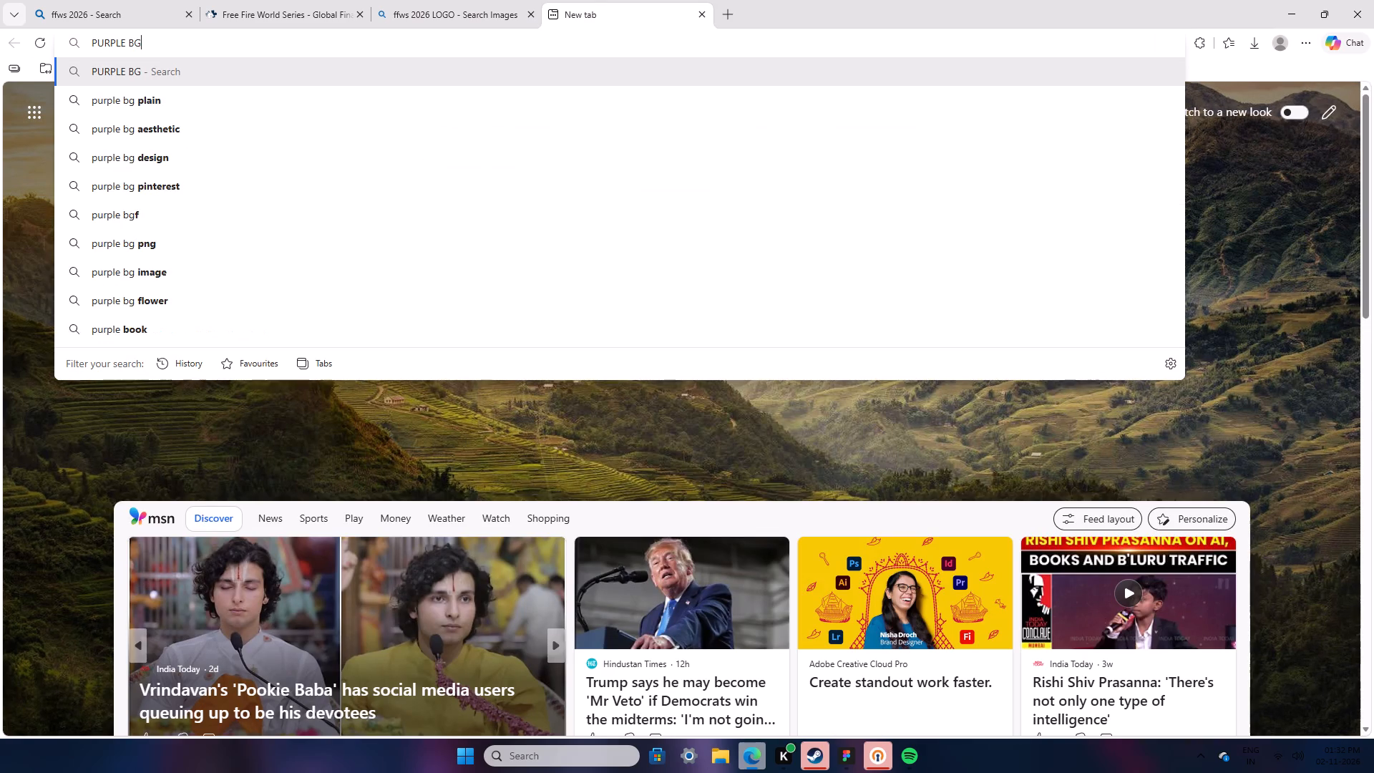
pyautogui.click(235, 76)
# Load WhatsApp Web in the browser tab that holds the ffws 2026 search.
pyautogui.click(102, 1)
pyautogui.click(123, 42)
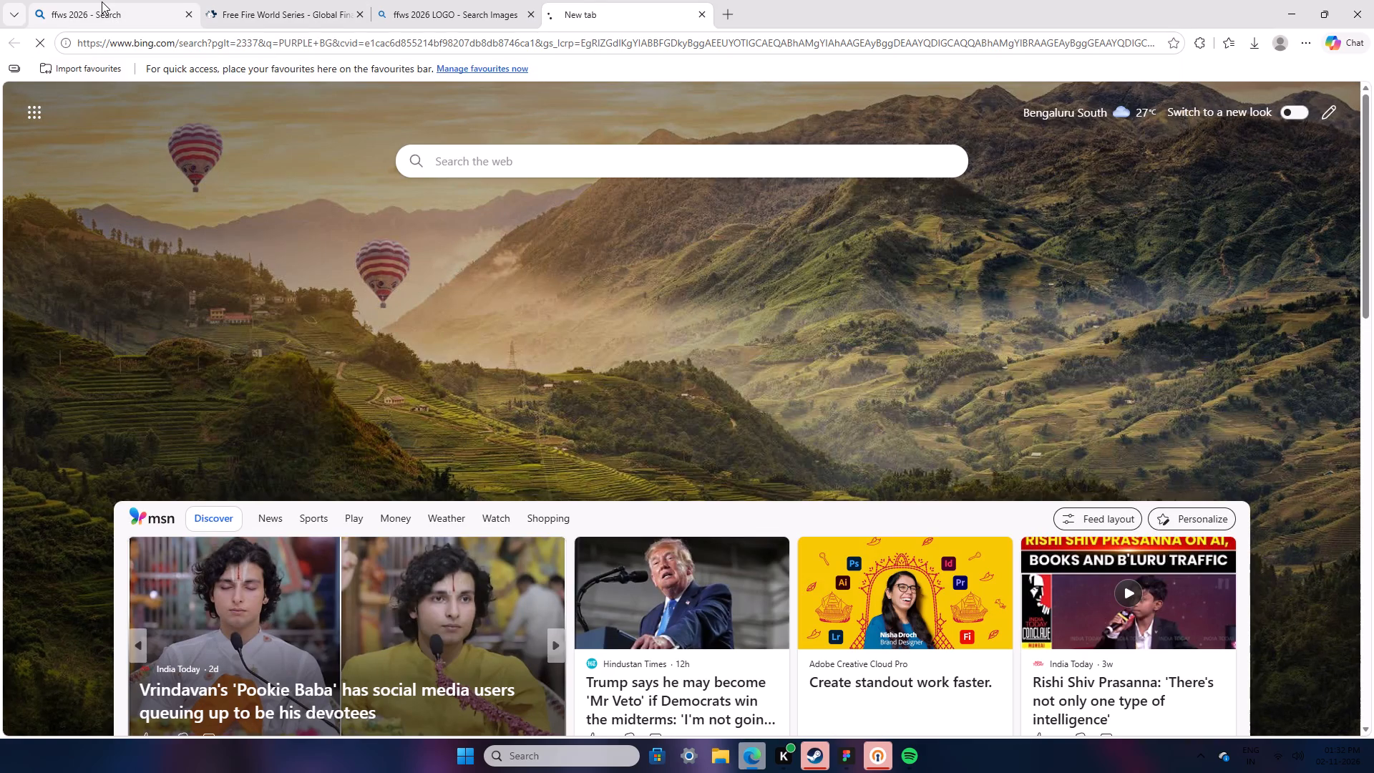
pyautogui.write('FF')
pyautogui.press('BackSpace')
pyautogui.press('BackSpace')
pyautogui.press('BackSpace')
pyautogui.write('WEB')
pyautogui.click(316, 62)
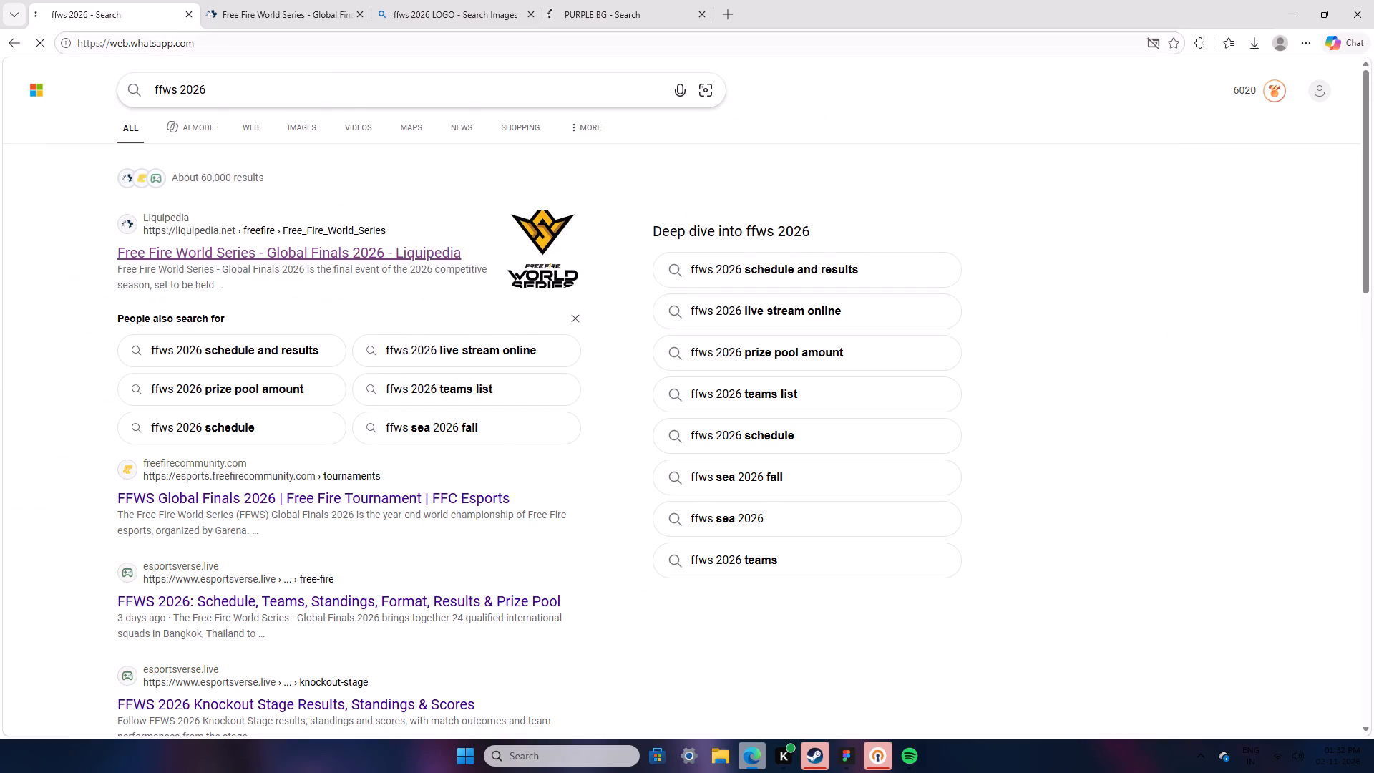
# Examine the PURPLE BG image results for a suitable background, and return to the FFWS PARTNERSHIP design in Figma.
pyautogui.click(647, 0)
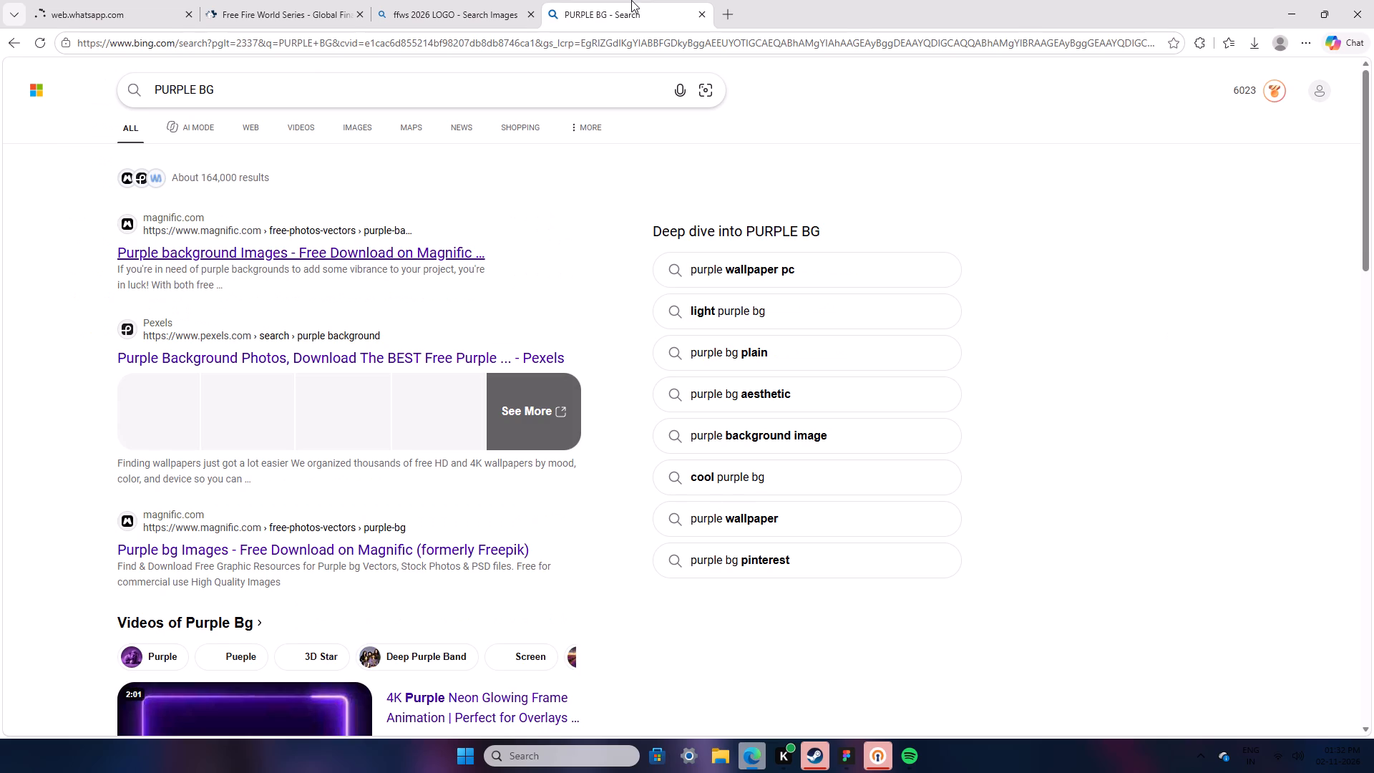
pyautogui.click(359, 124)
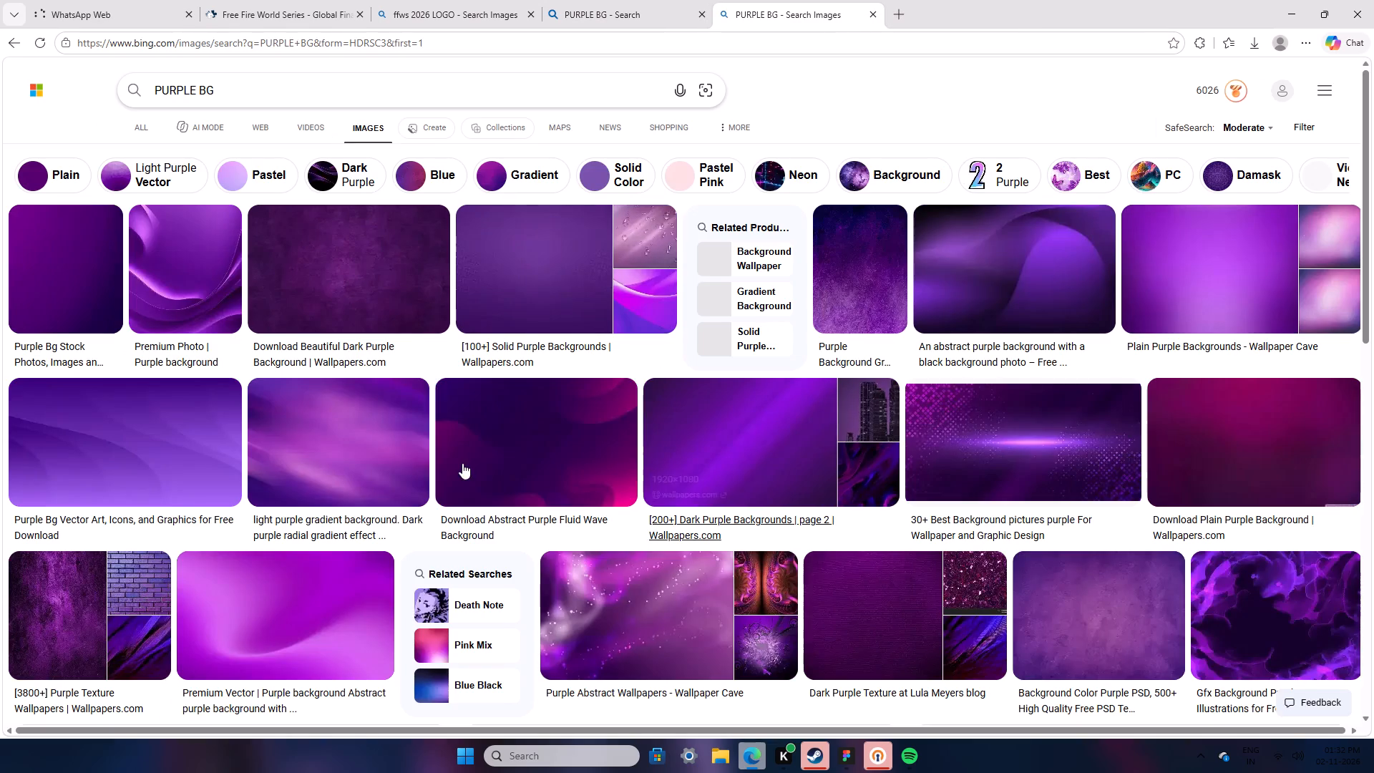
pyautogui.scroll(-10, 1117, 525)
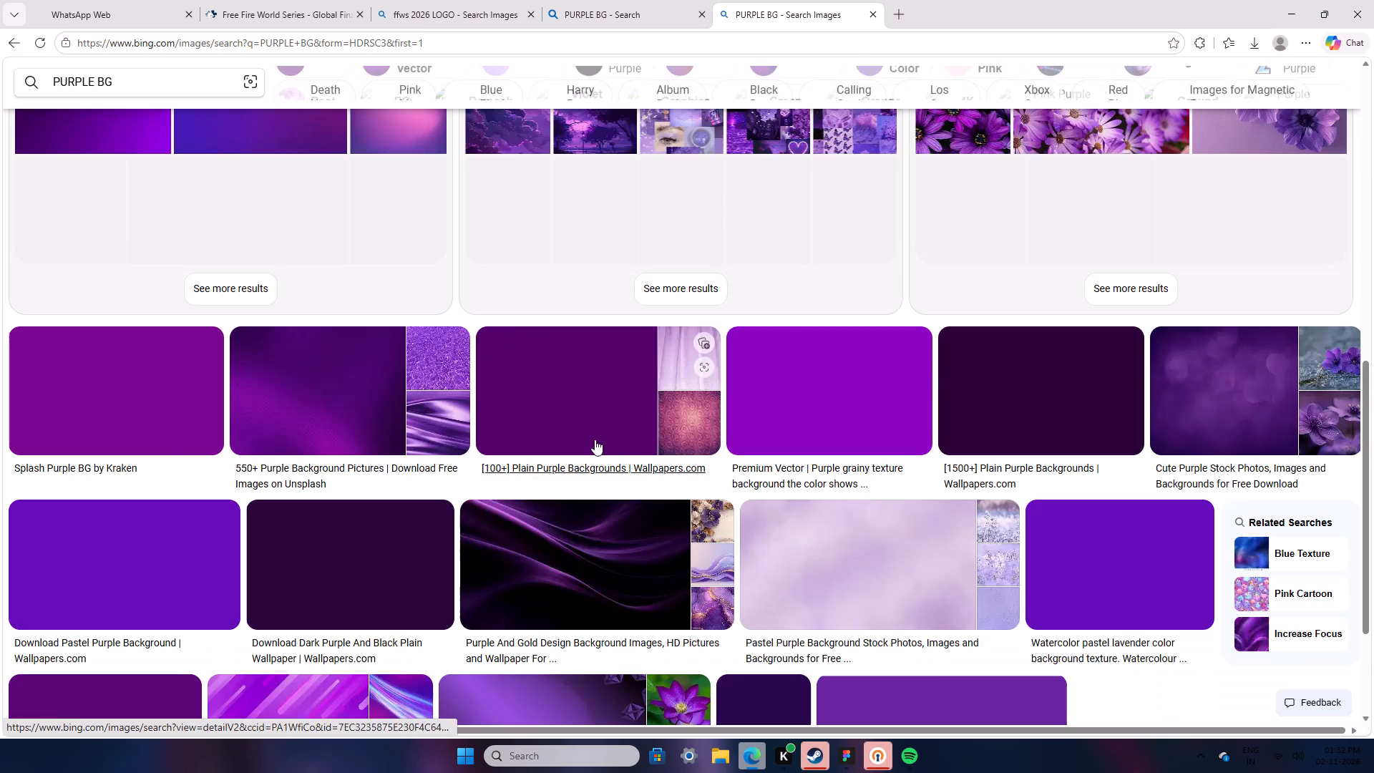
pyautogui.scroll(-7, 630, 575)
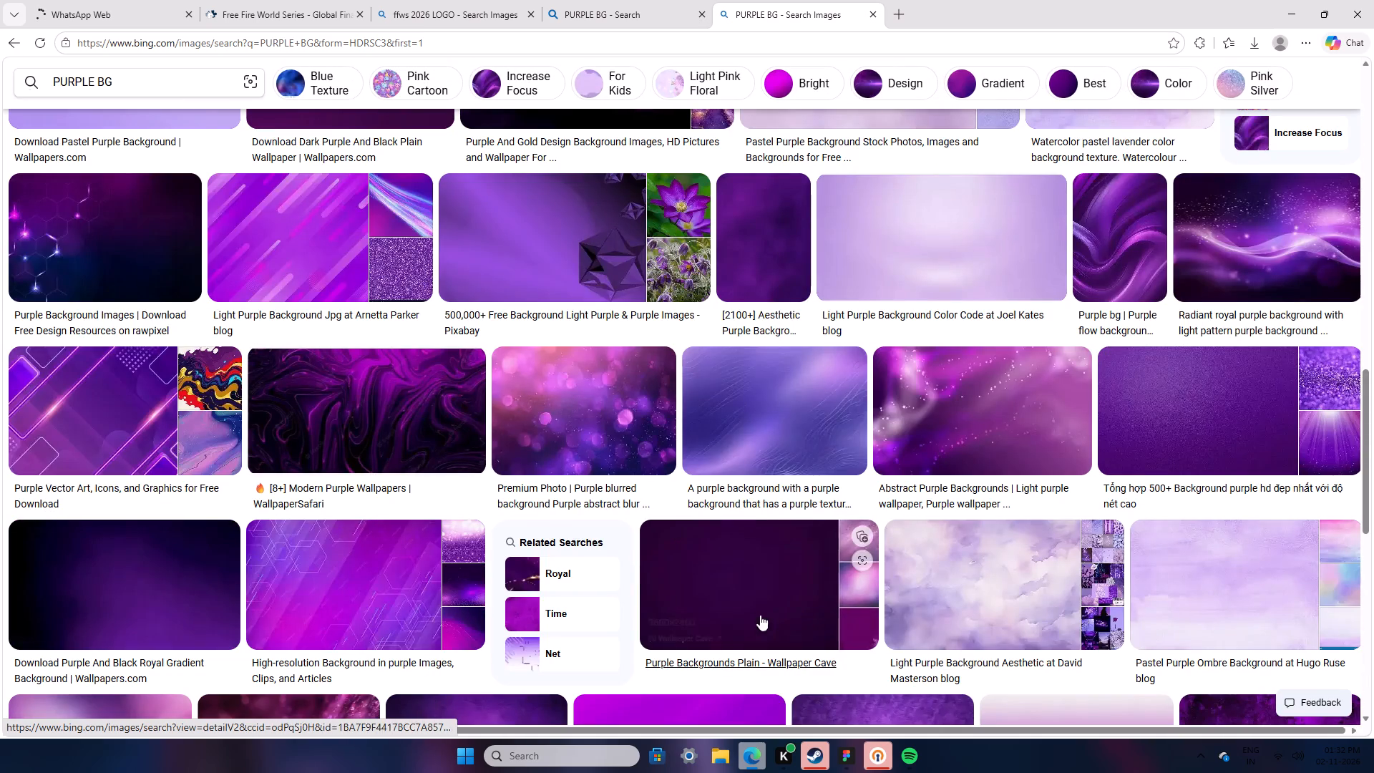
pyautogui.scroll(-9, 953, 420)
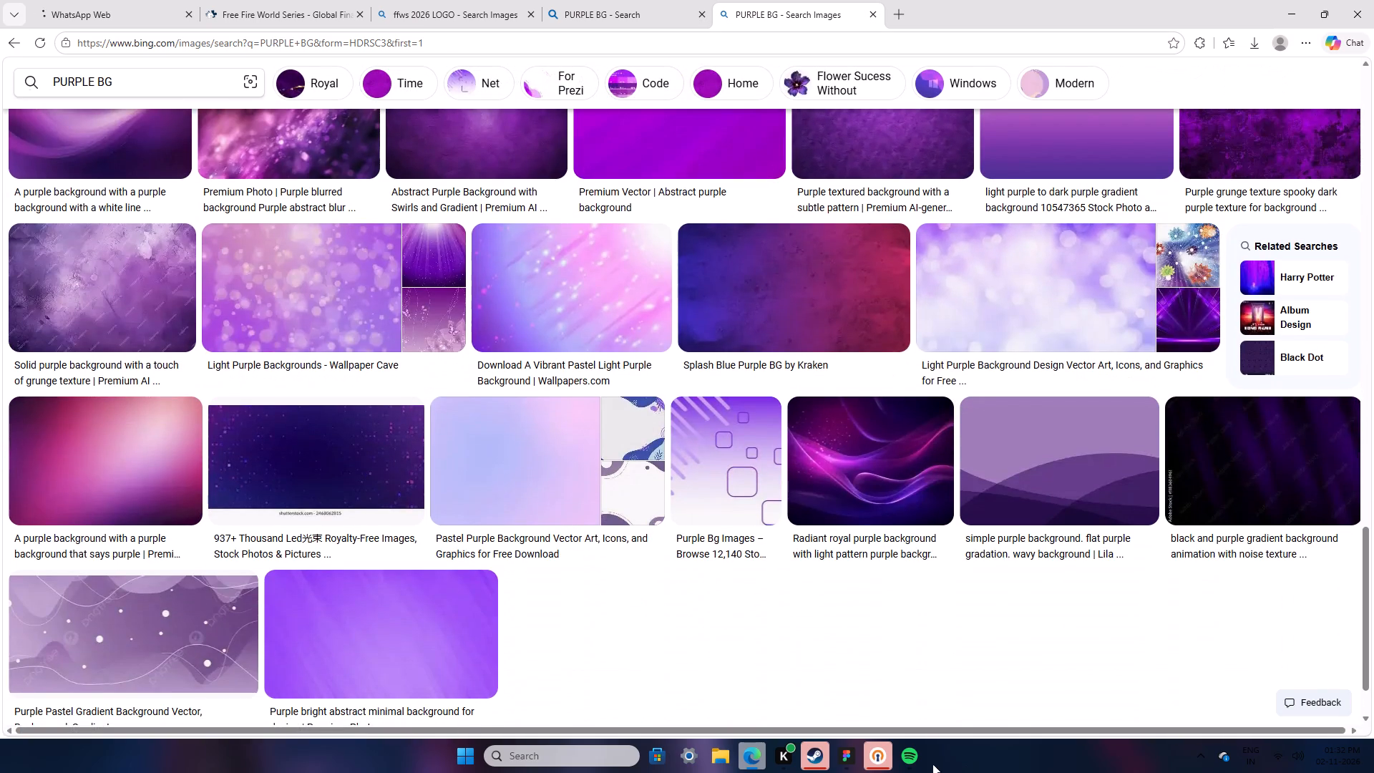
pyautogui.click(850, 744)
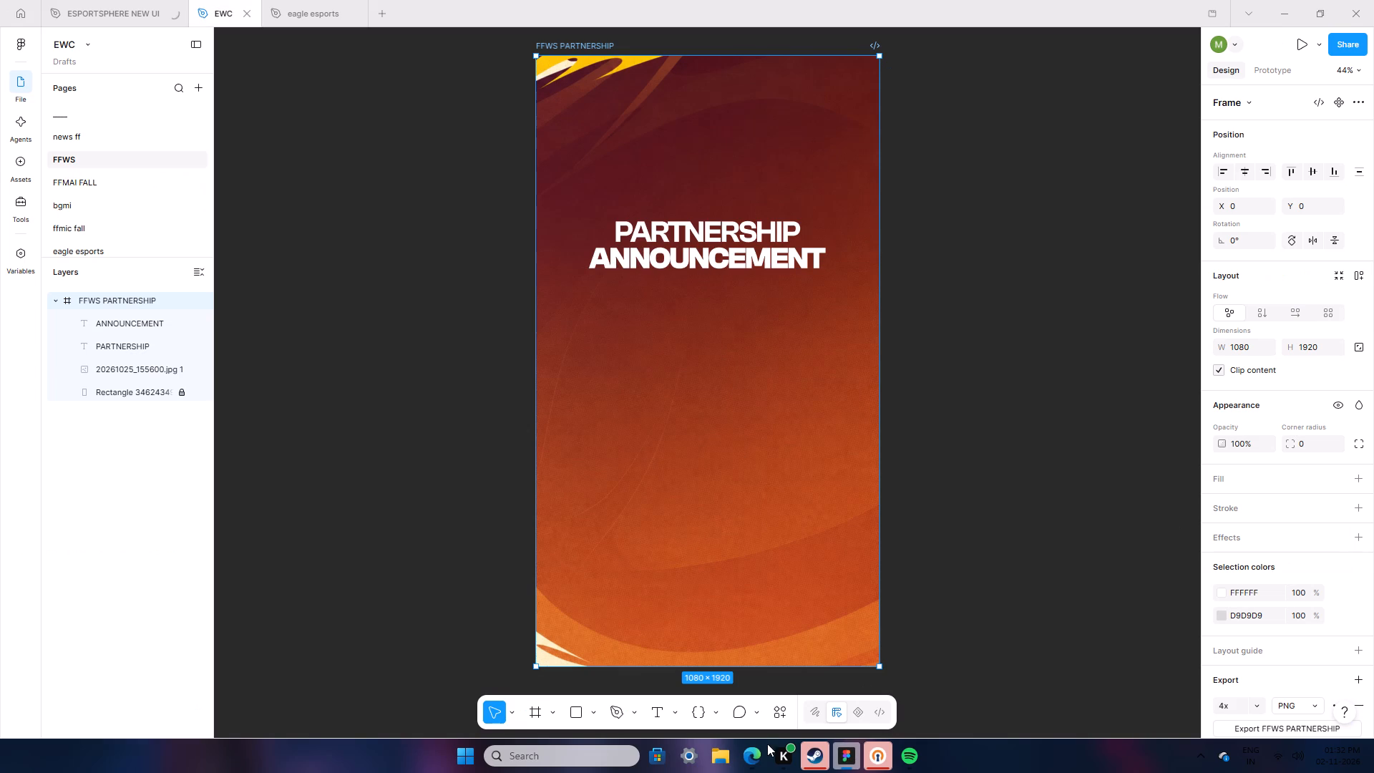
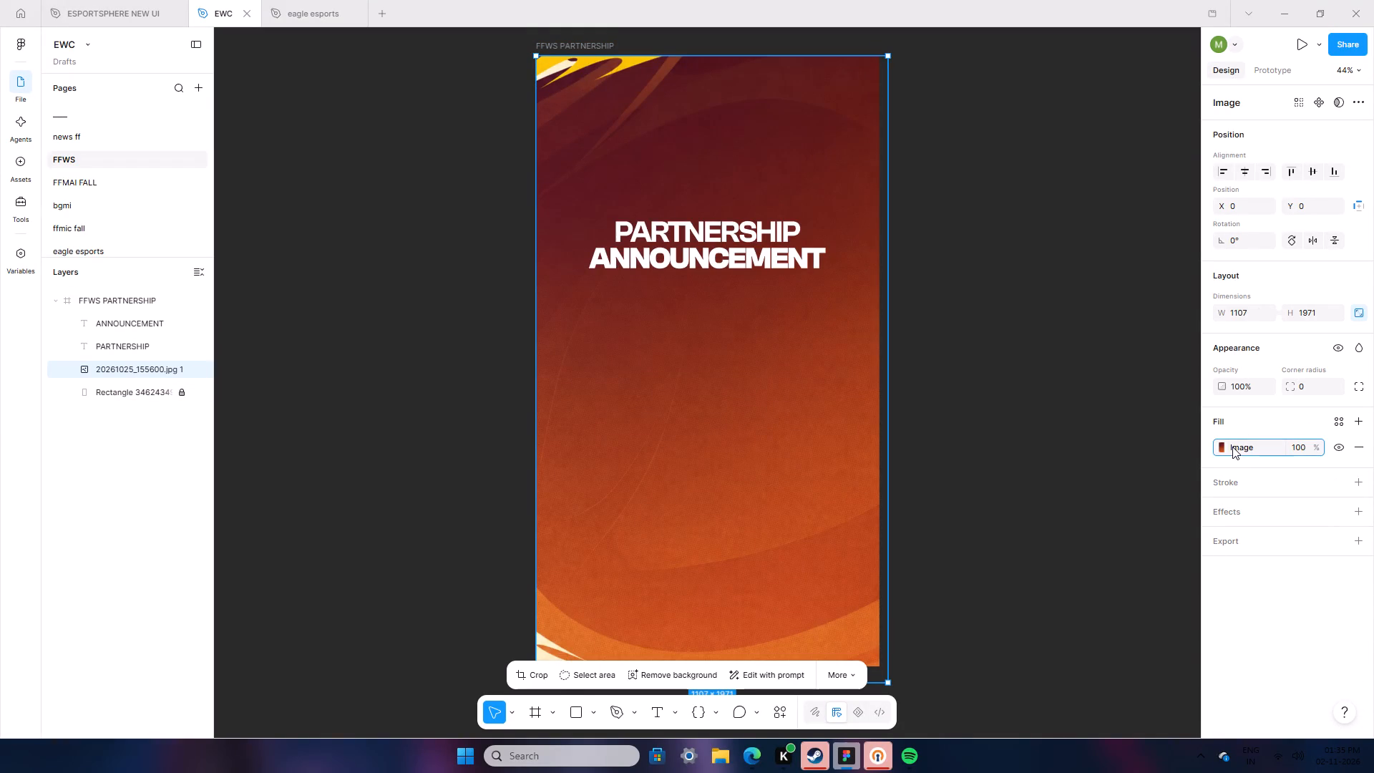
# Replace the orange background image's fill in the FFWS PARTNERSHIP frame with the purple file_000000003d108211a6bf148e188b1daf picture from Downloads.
pyautogui.click(1109, 463)
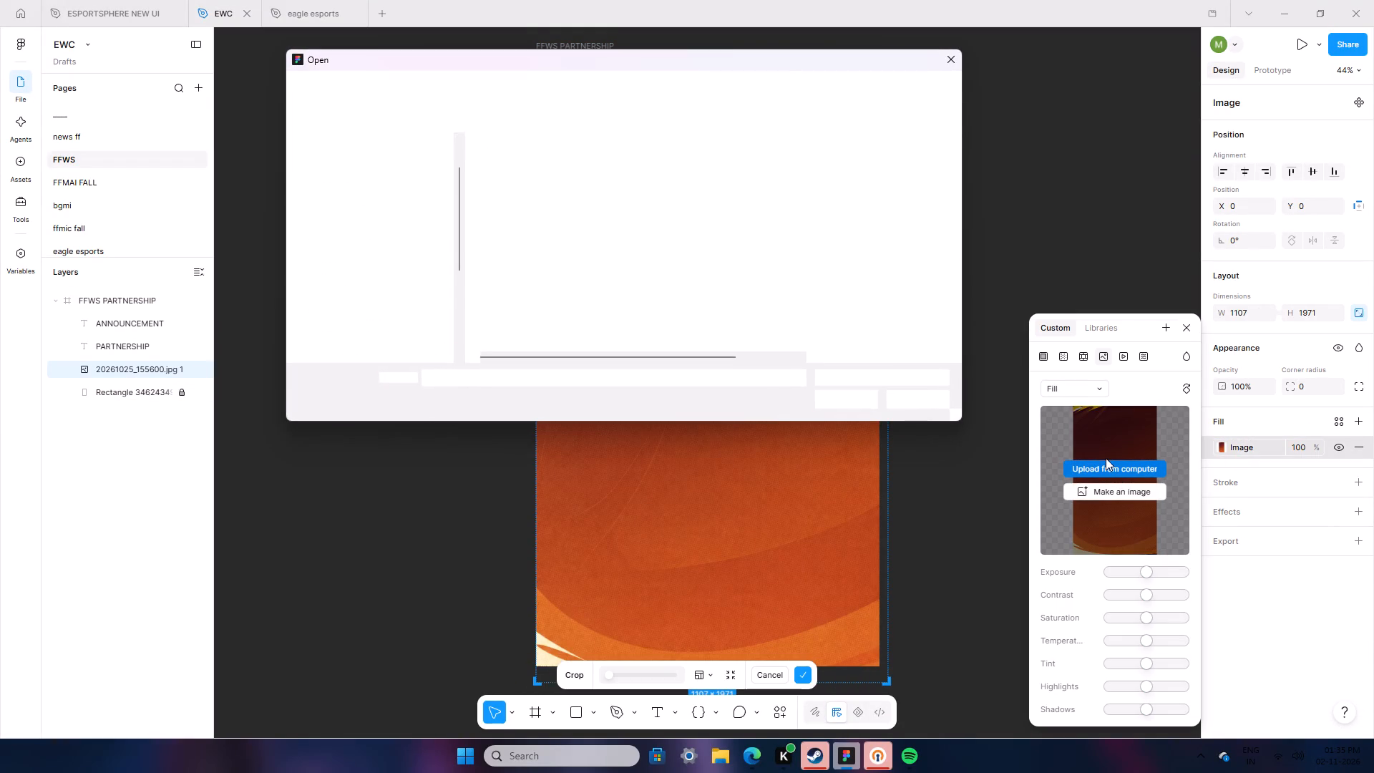
pyautogui.click(576, 180)
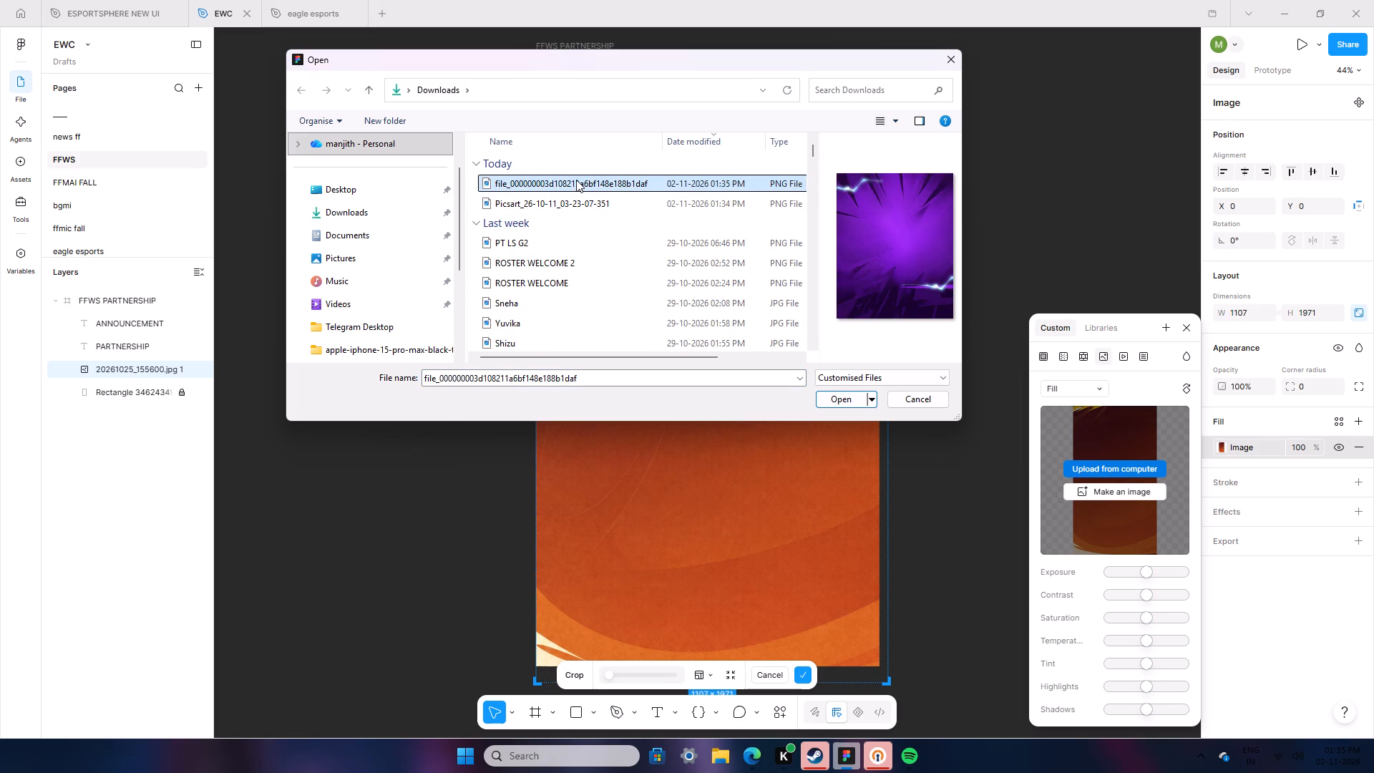
pyautogui.doubleClick(576, 180)
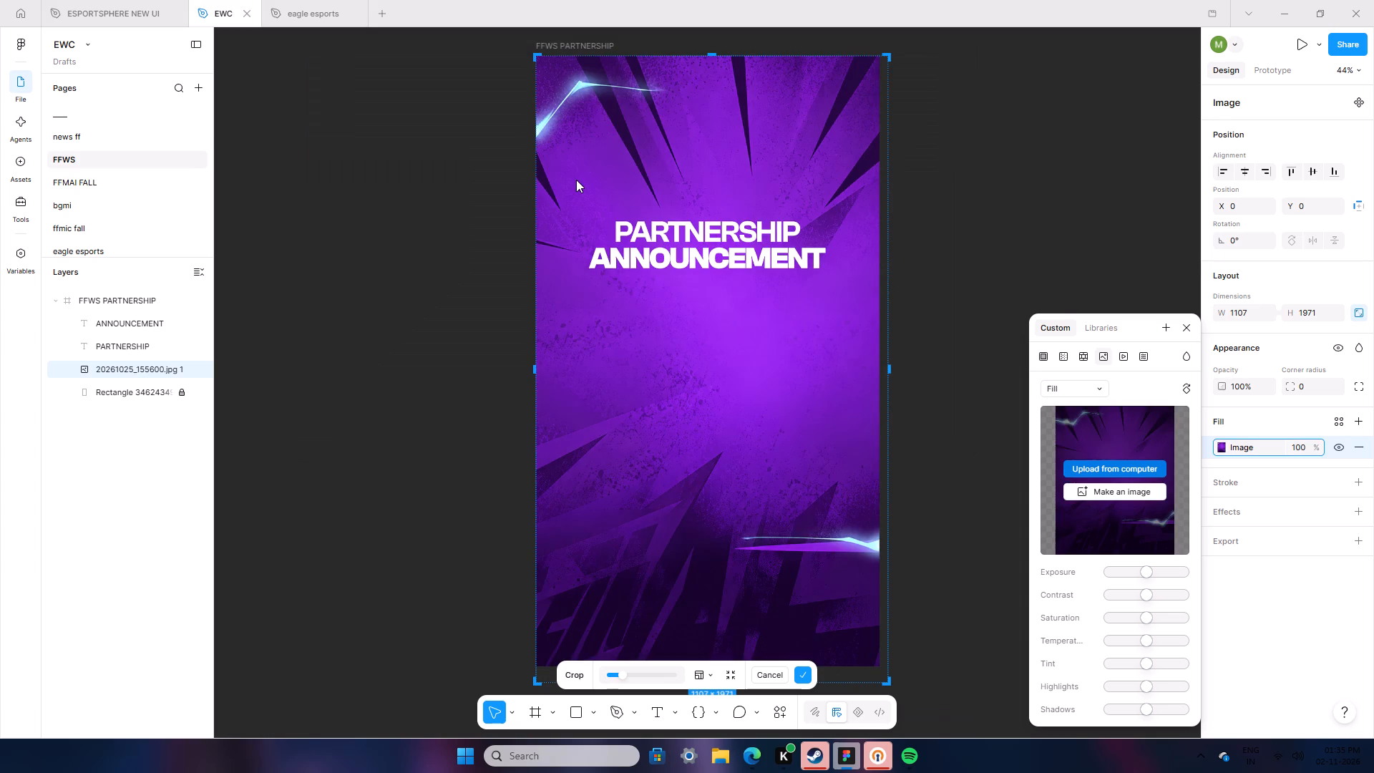
pyautogui.click(968, 209)
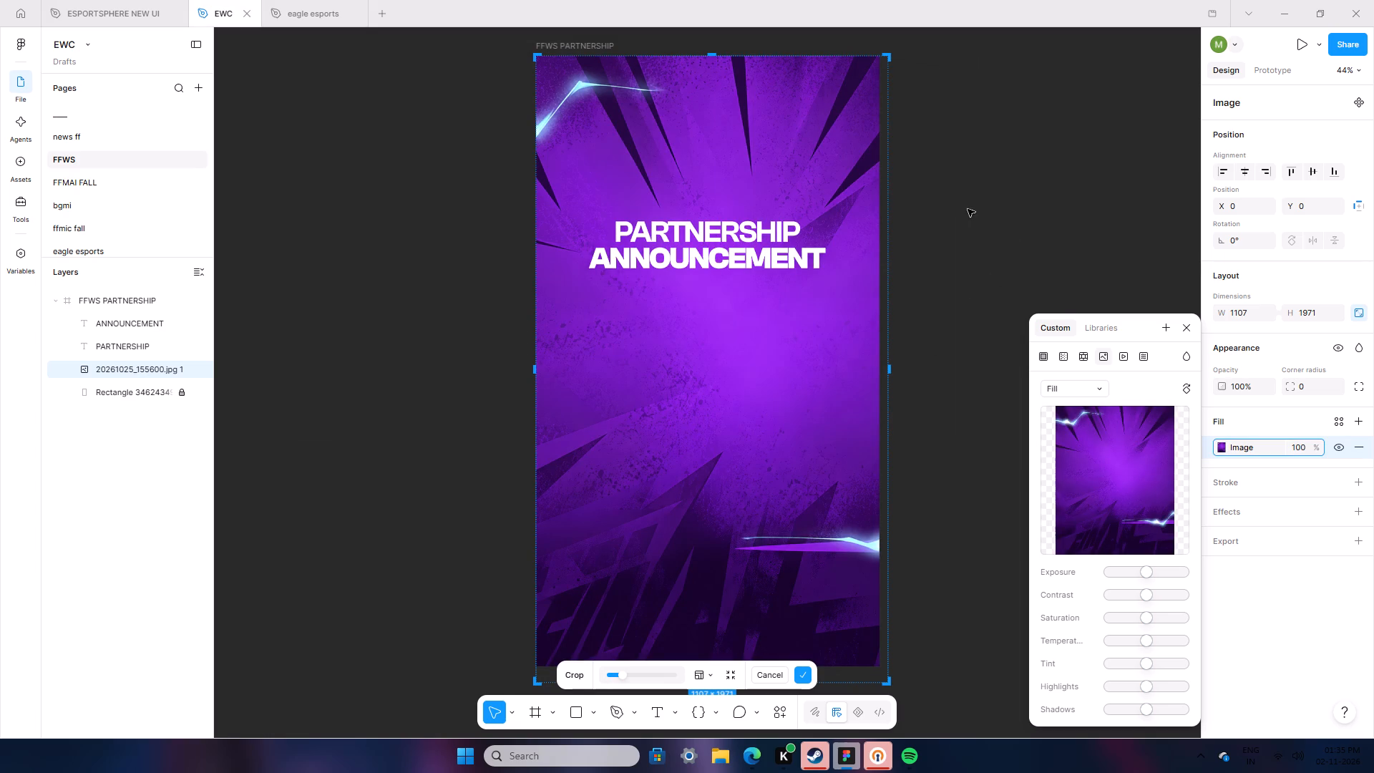
pyautogui.click(943, 515)
pyautogui.click(926, 429)
pyautogui.click(922, 424)
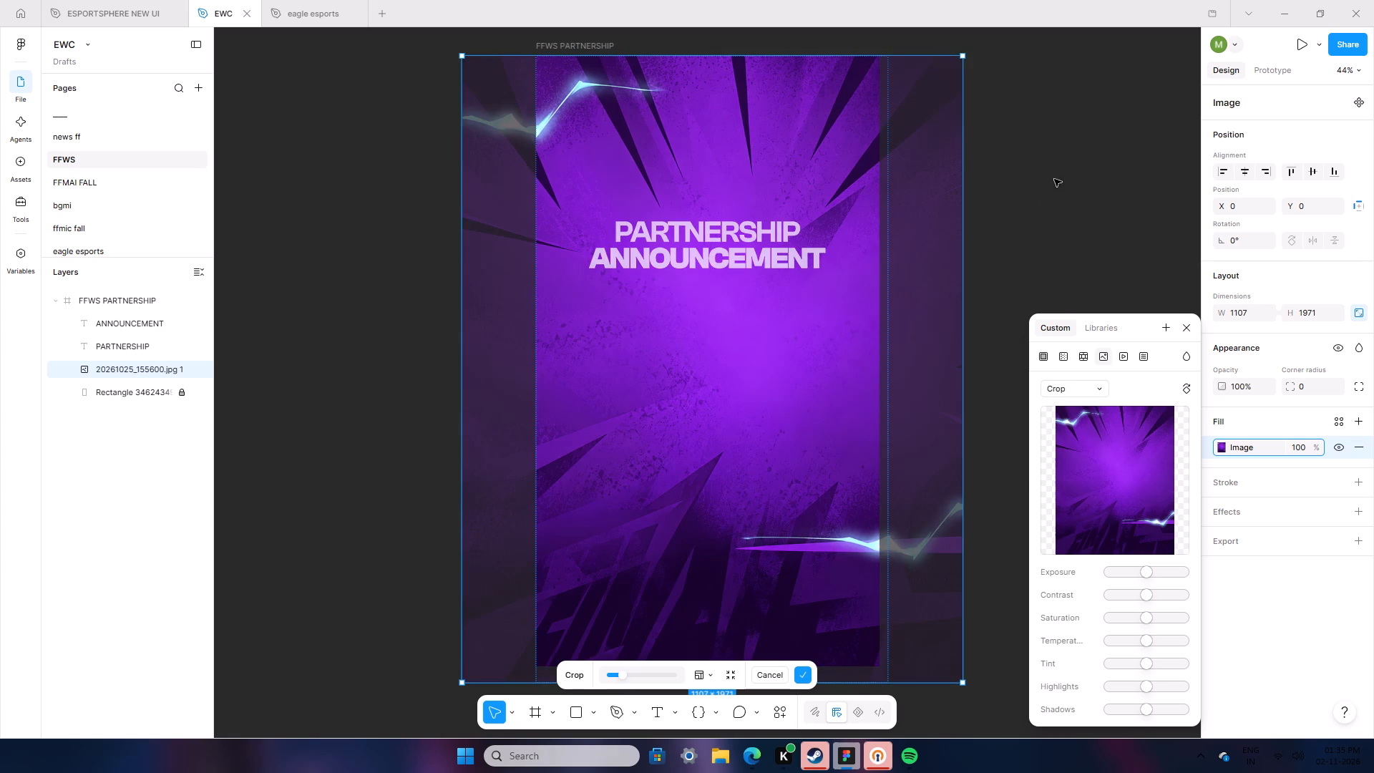
pyautogui.click(1054, 179)
# Lock the purple background image layer and deselect it.
pyautogui.click(187, 366)
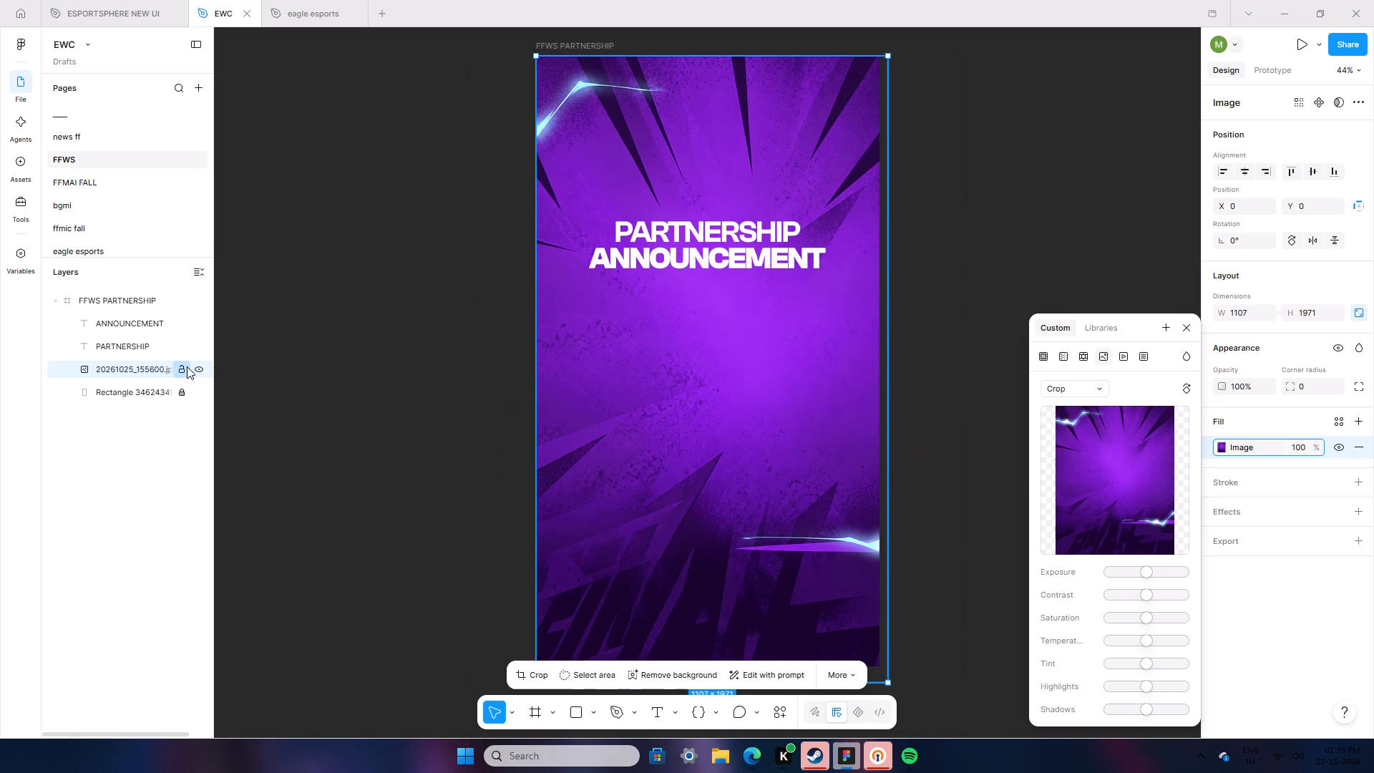
pyautogui.doubleClick(327, 334)
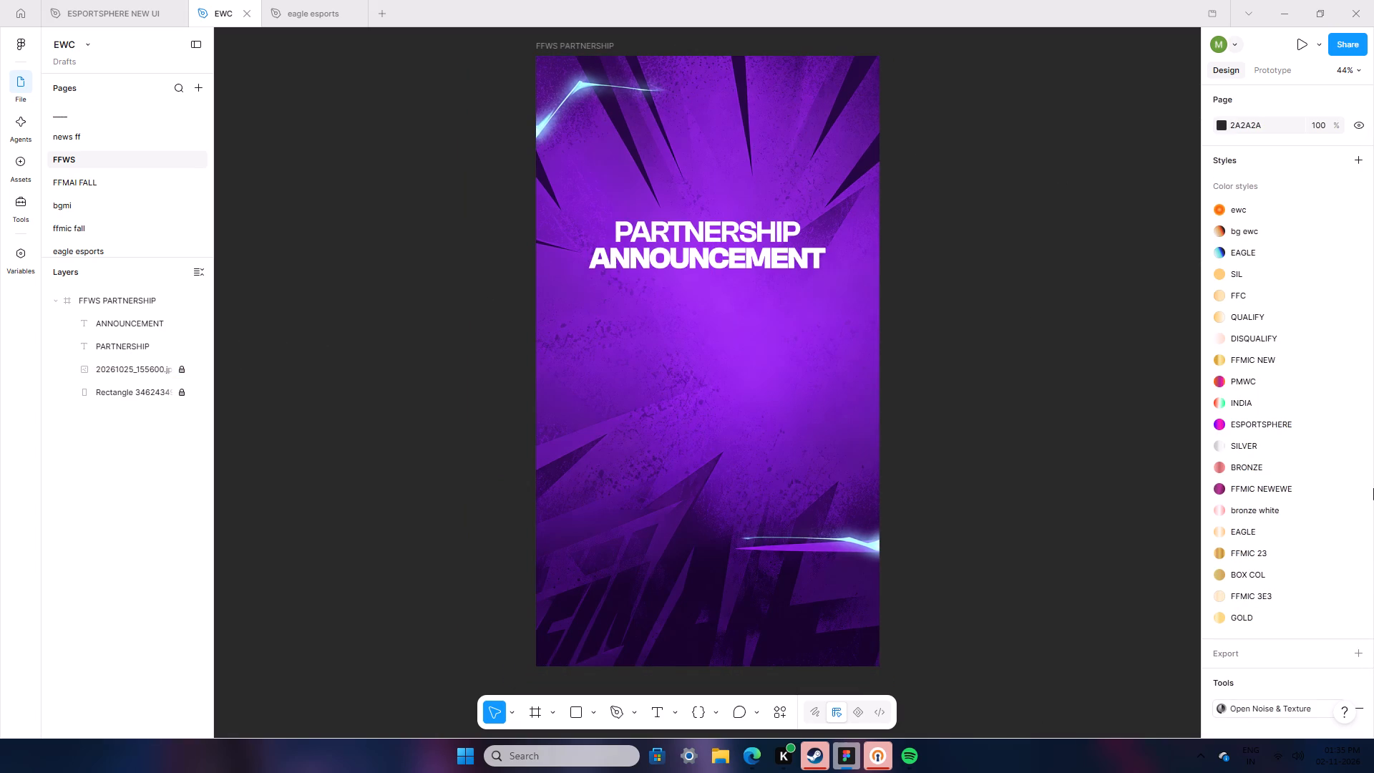
# Change the PARTNERSHIP text's font to GFF Latin in the ExtraBold weight.
pyautogui.click(743, 227)
pyautogui.click(1267, 483)
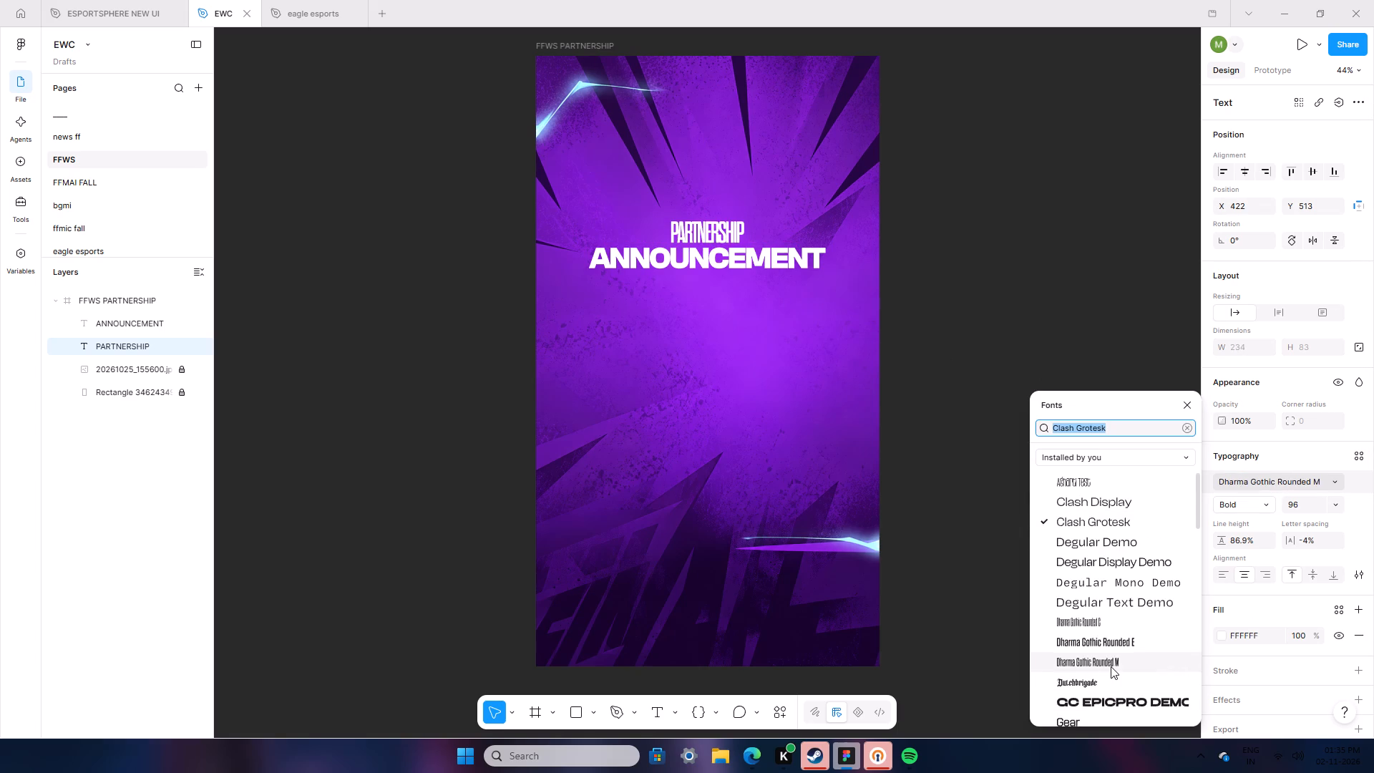
pyautogui.scroll(-2, 1111, 667)
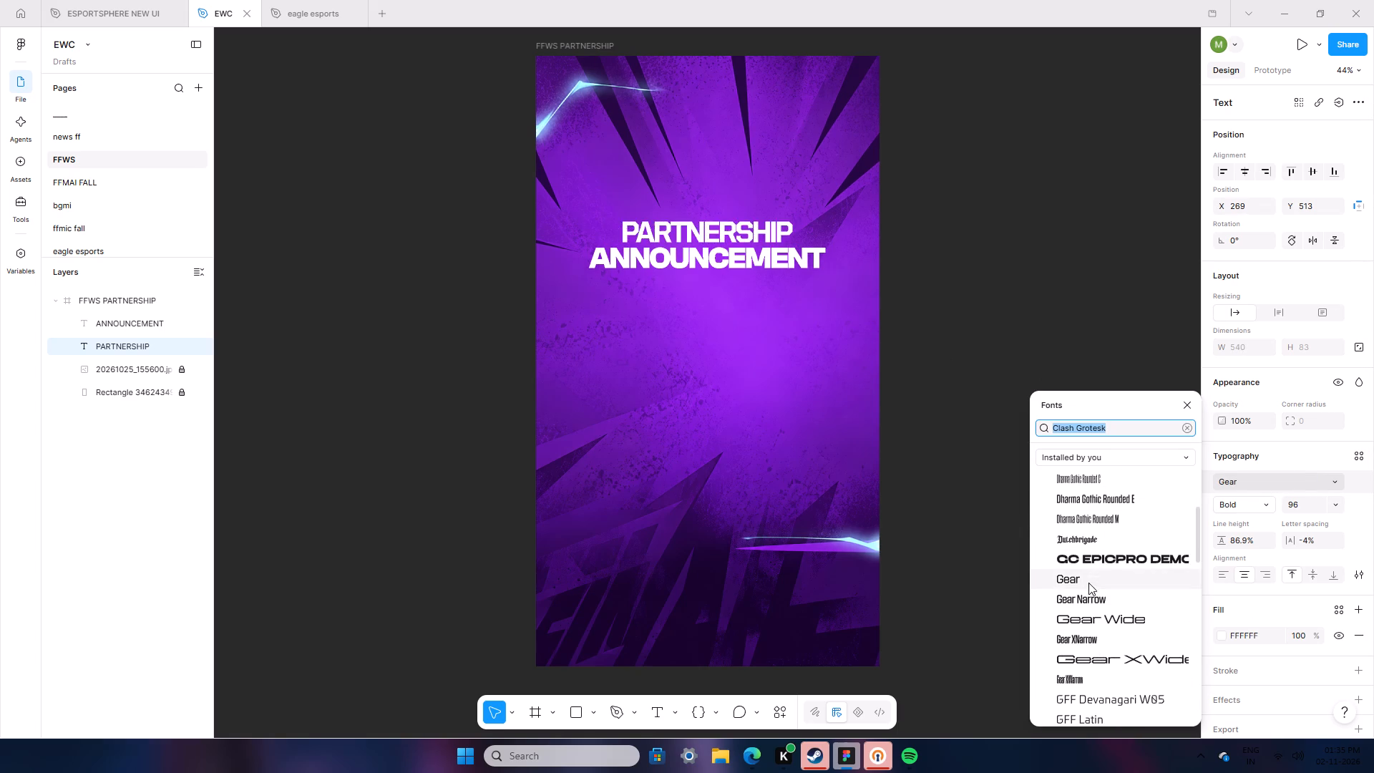
pyautogui.scroll(8, 1083, 634)
pyautogui.scroll(-1, 1104, 667)
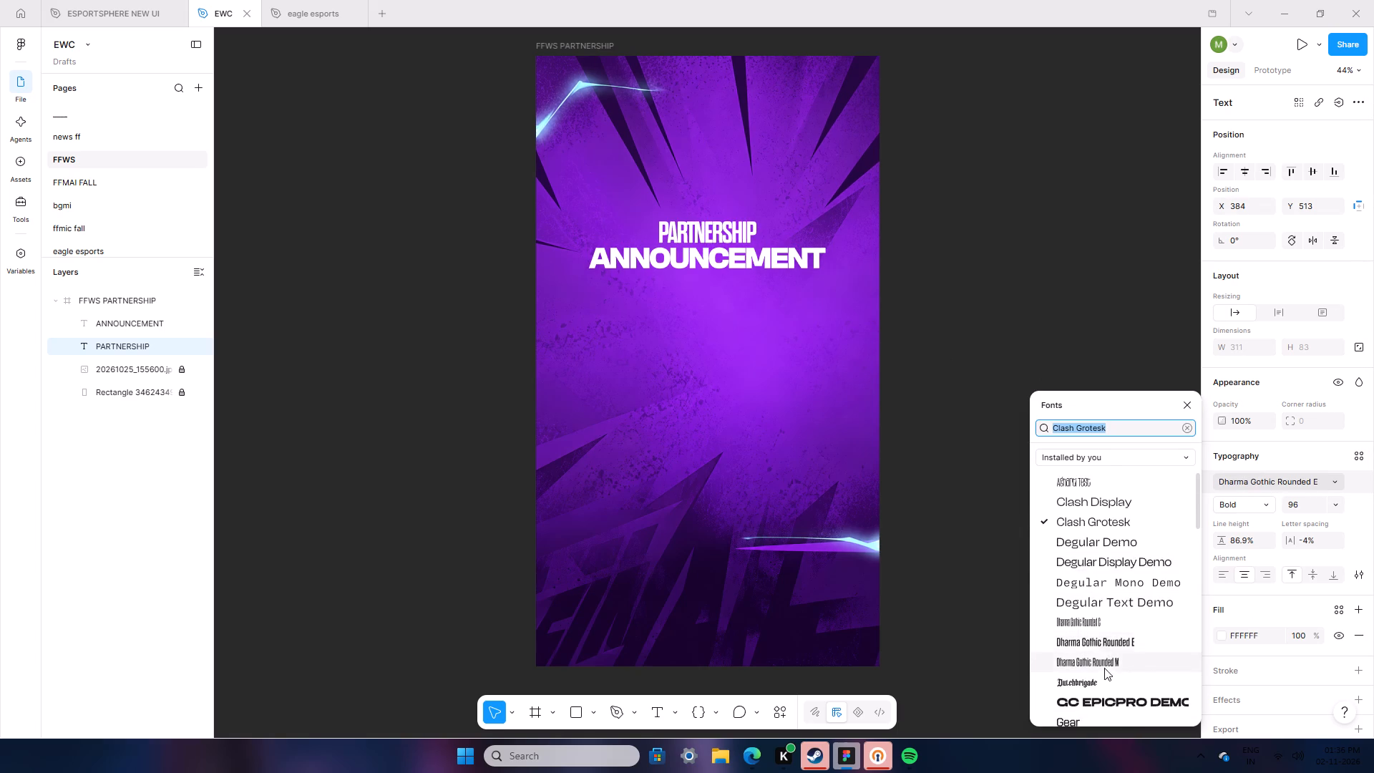
pyautogui.scroll(-9, 1104, 668)
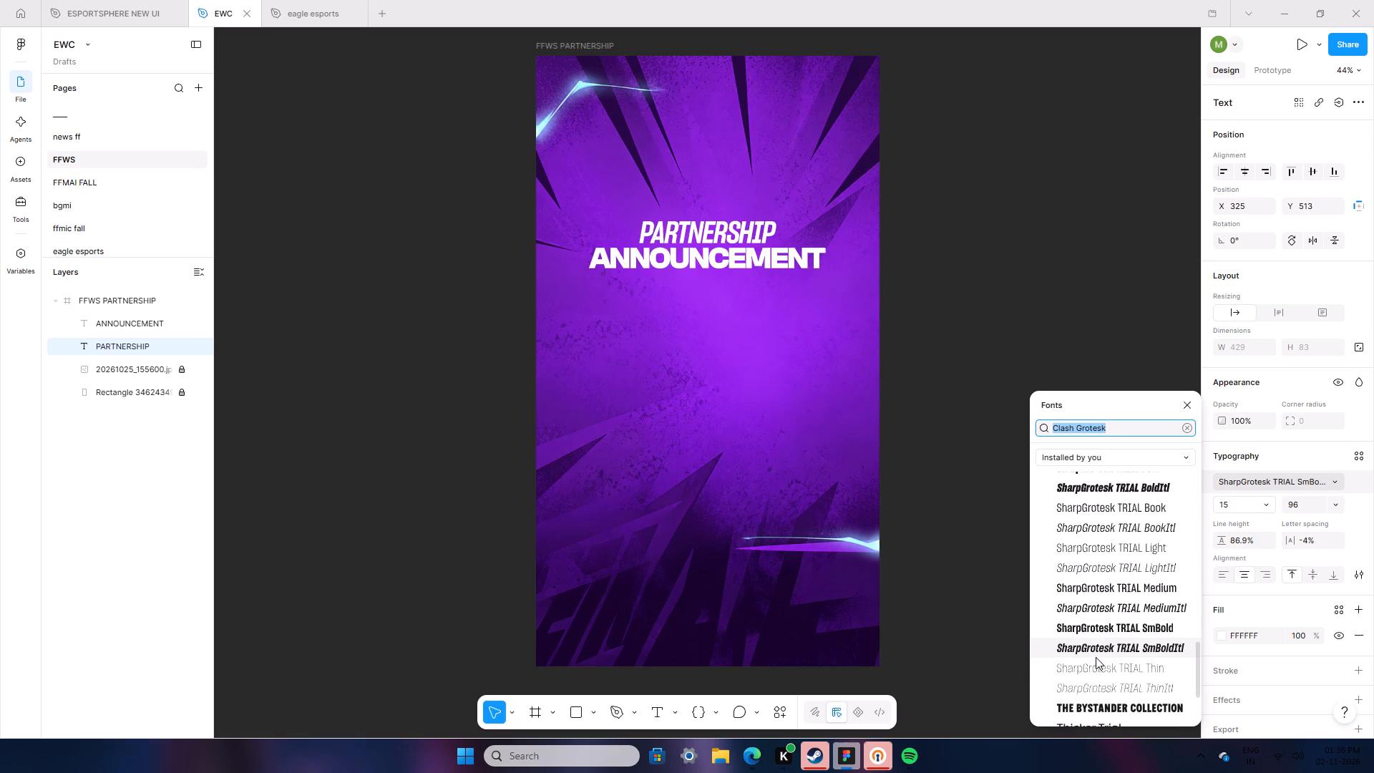
pyautogui.scroll(-2, 1096, 657)
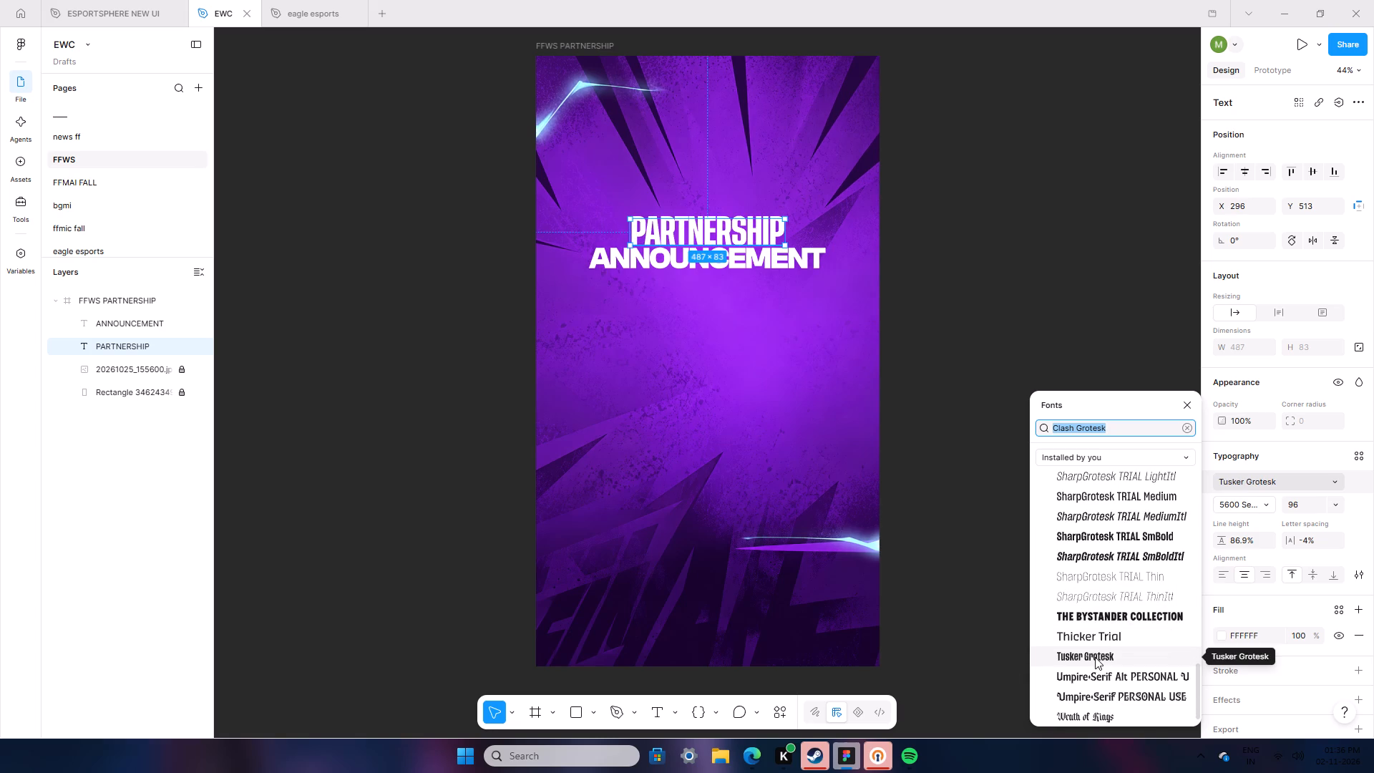
pyautogui.scroll(-3, 1095, 657)
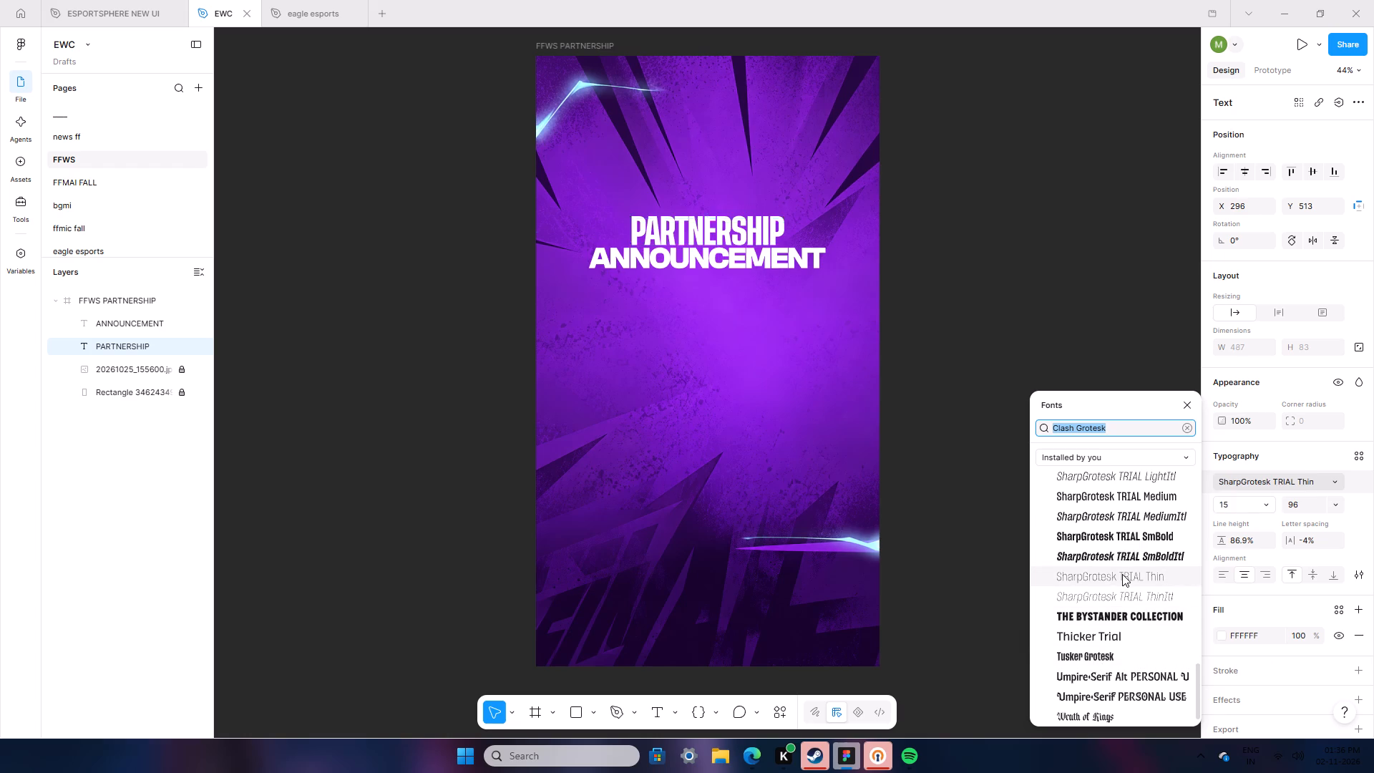
pyautogui.scroll(4, 1072, 524)
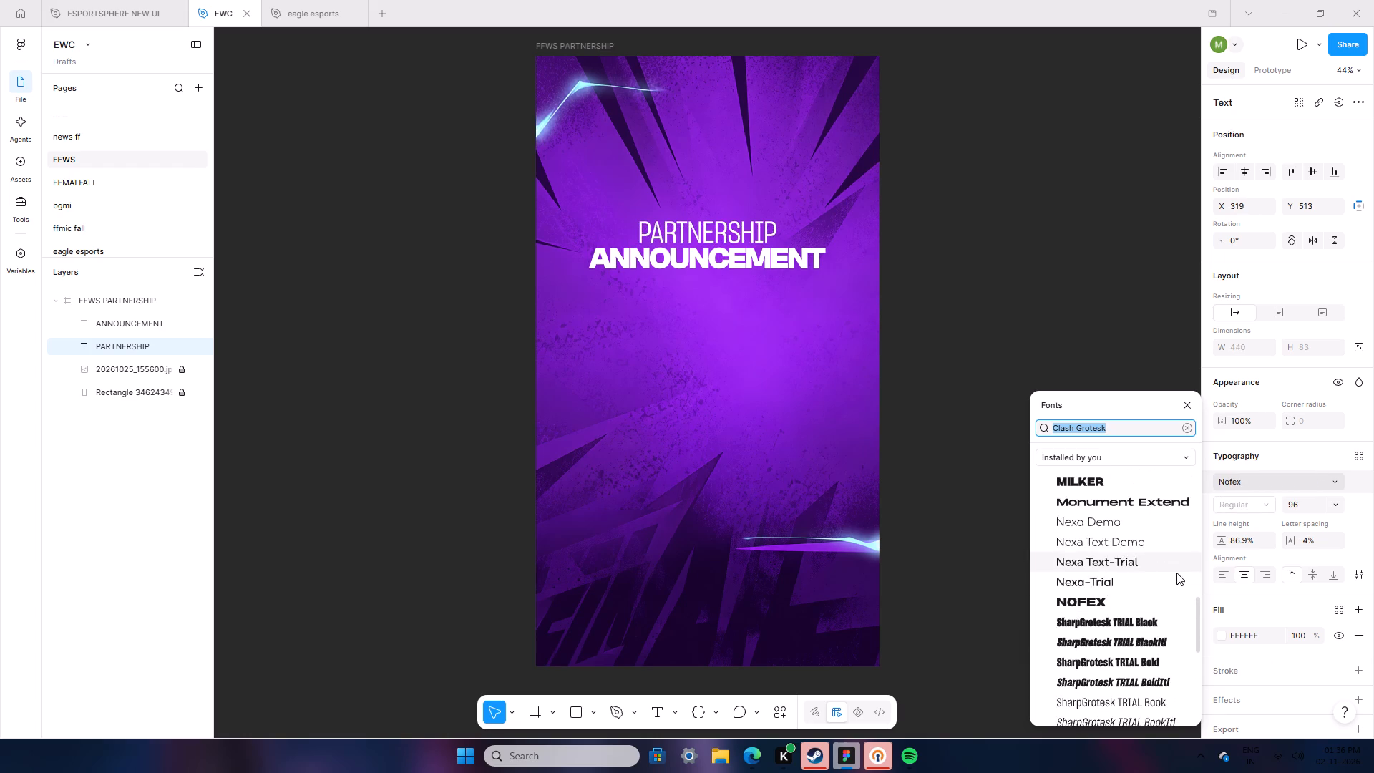
pyautogui.scroll(3, 1093, 522)
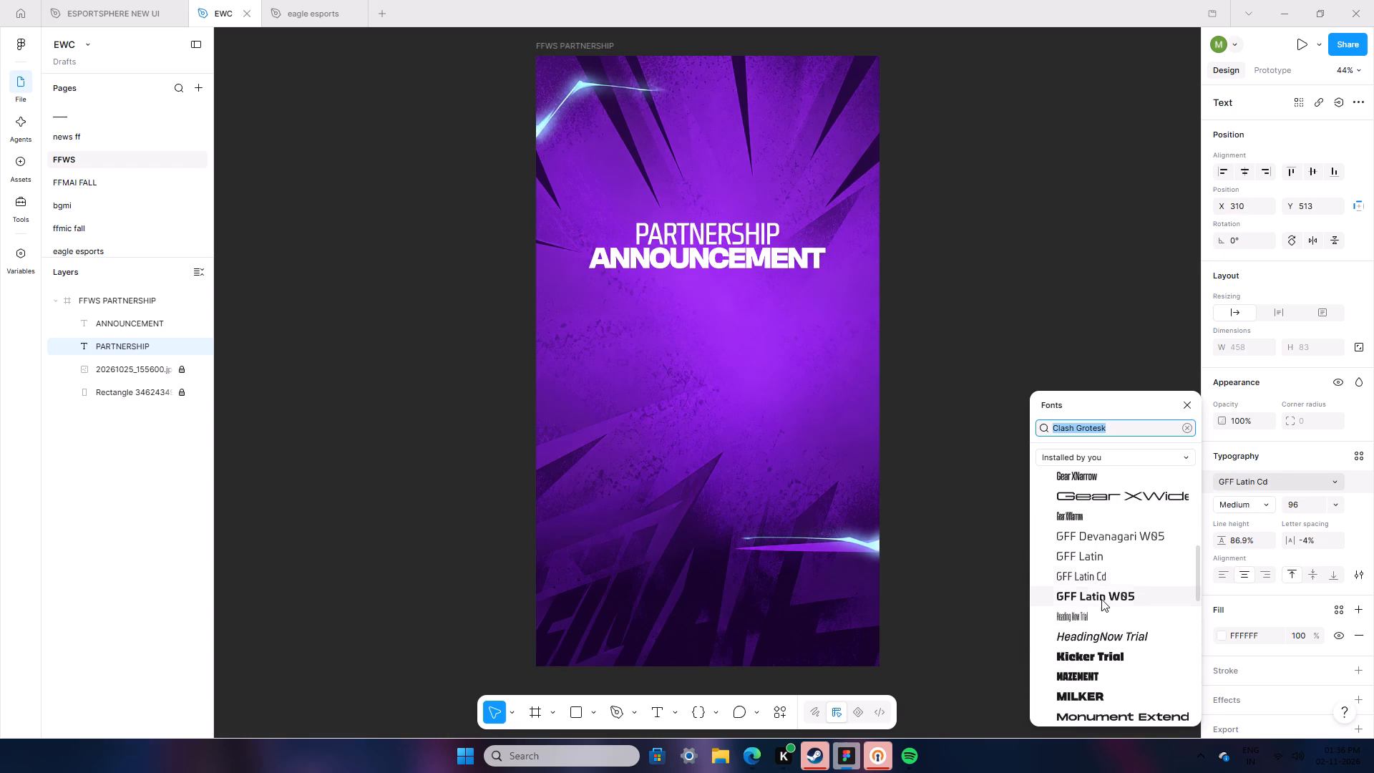
pyautogui.click(1095, 560)
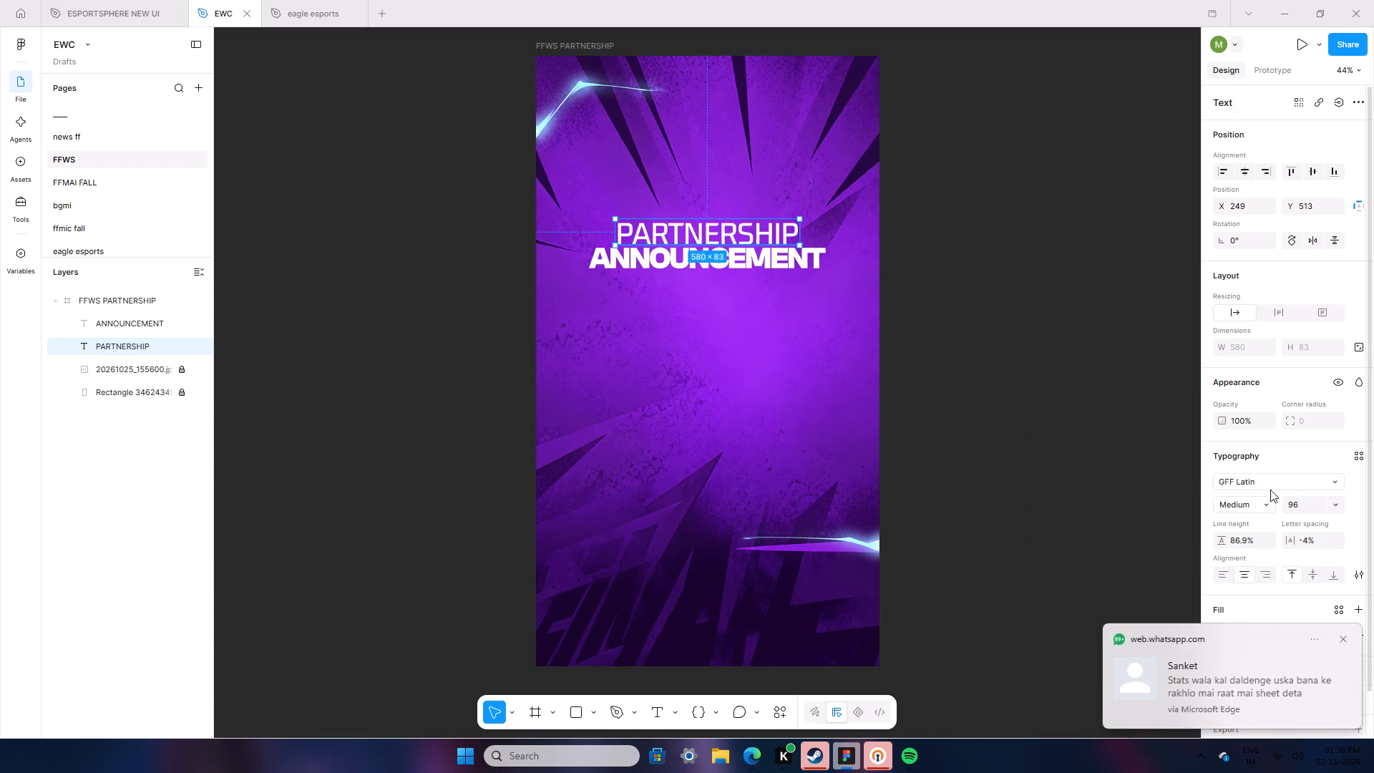
pyautogui.click(1261, 502)
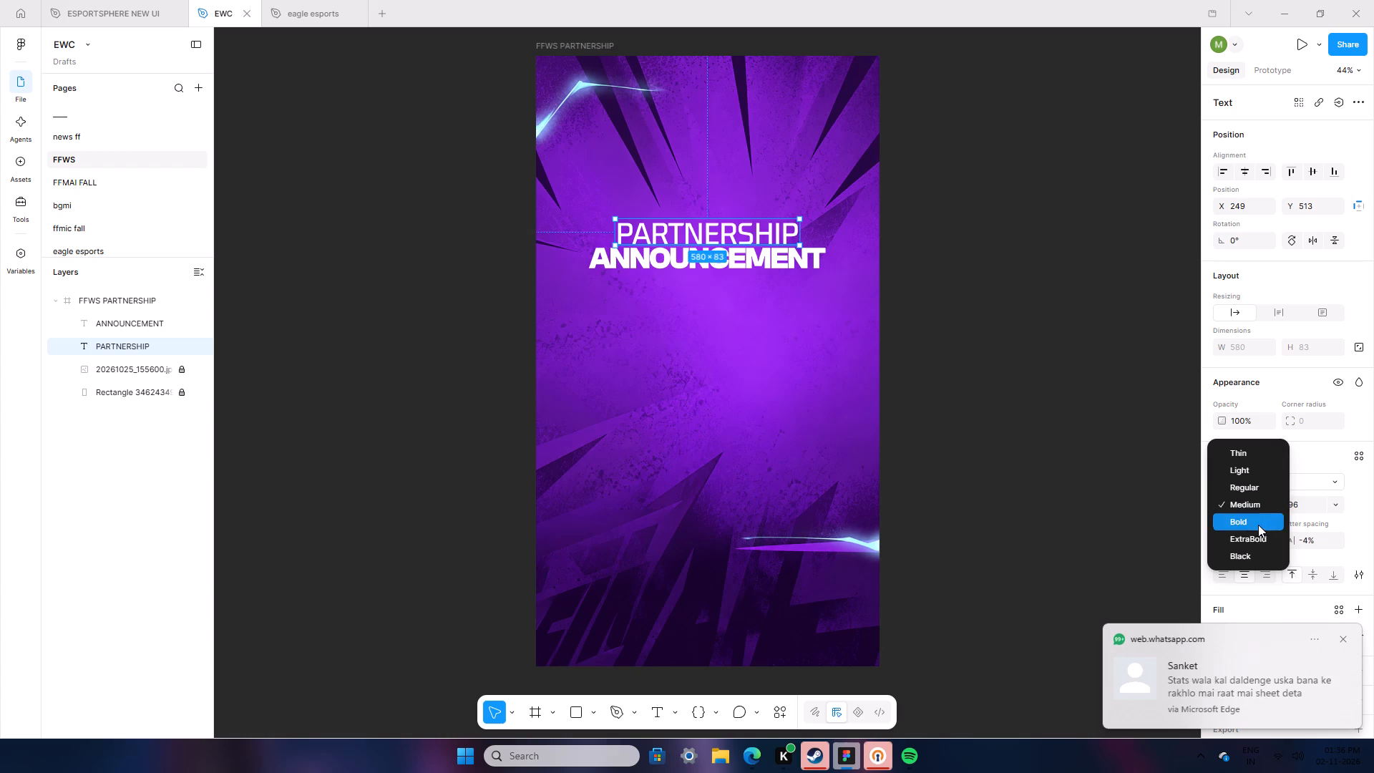
pyautogui.click(1253, 540)
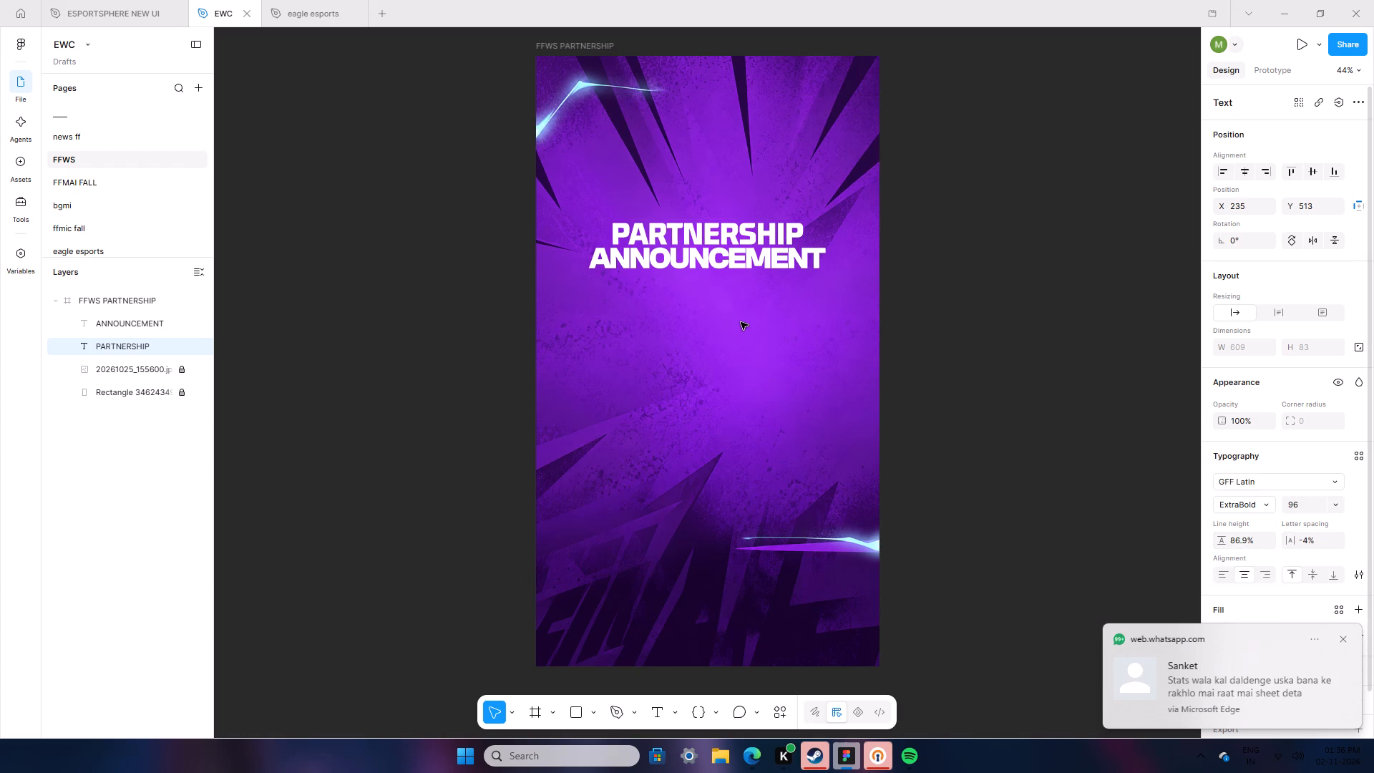
# Change the ANNOUNCEMENT text's font to GFF Latin in the Black weight.
pyautogui.click(738, 265)
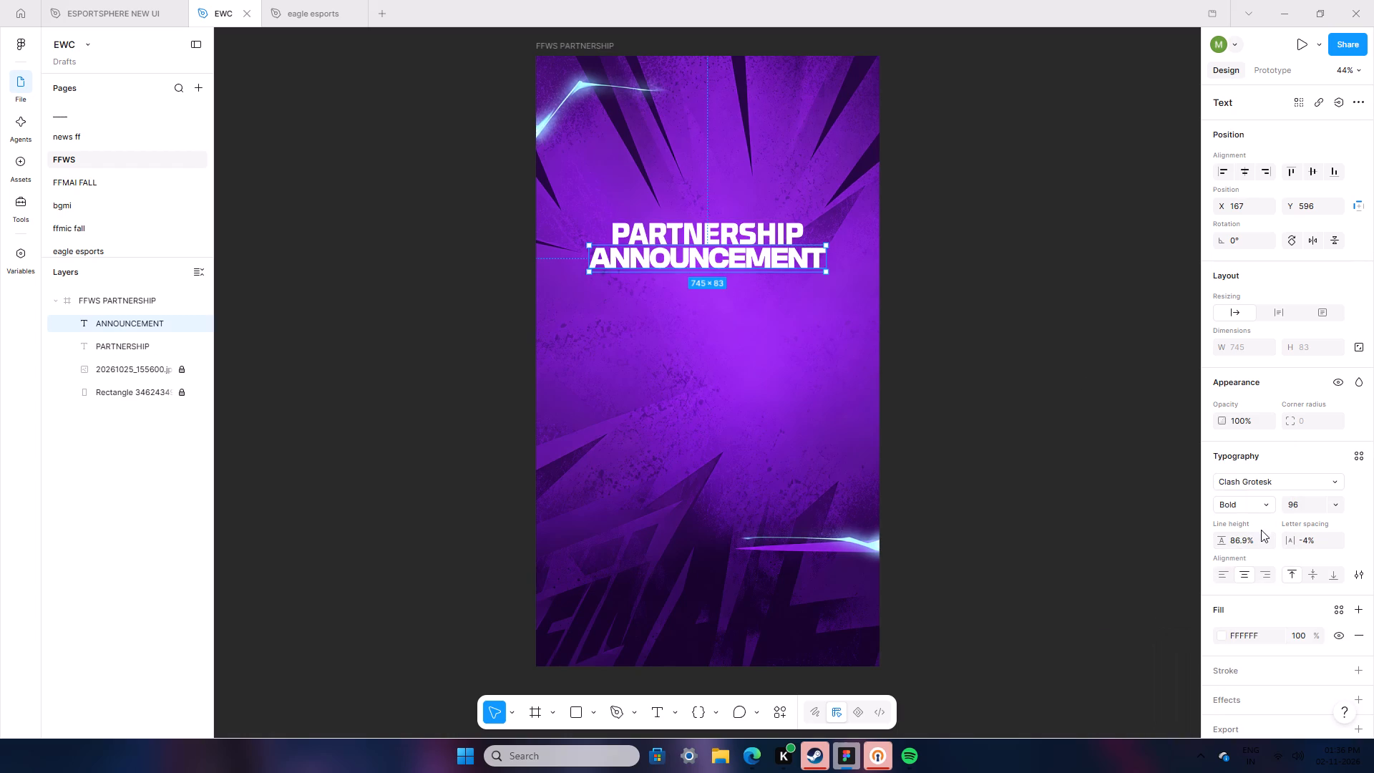
pyautogui.click(1259, 502)
pyautogui.click(1256, 509)
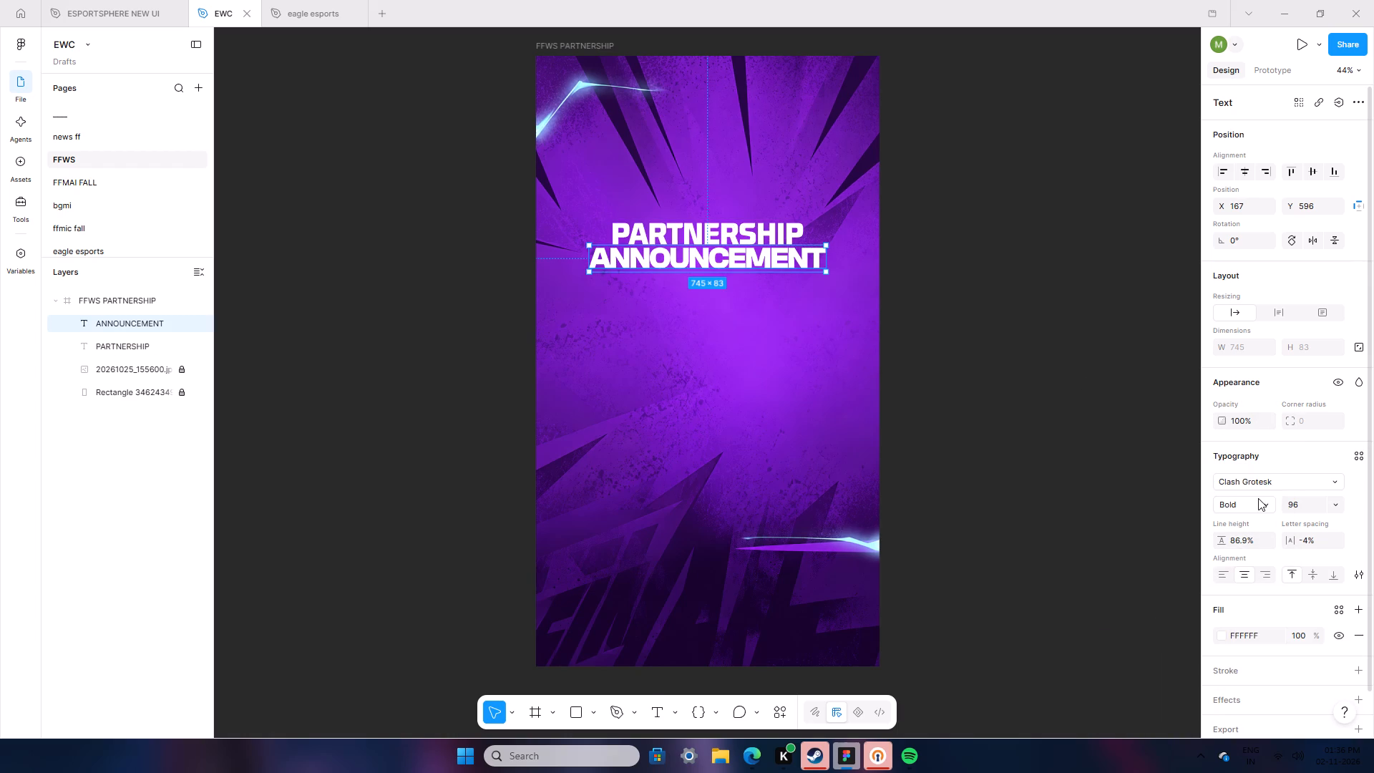
pyautogui.click(1267, 478)
pyautogui.scroll(-7, 1033, 607)
pyautogui.scroll(1, 1083, 585)
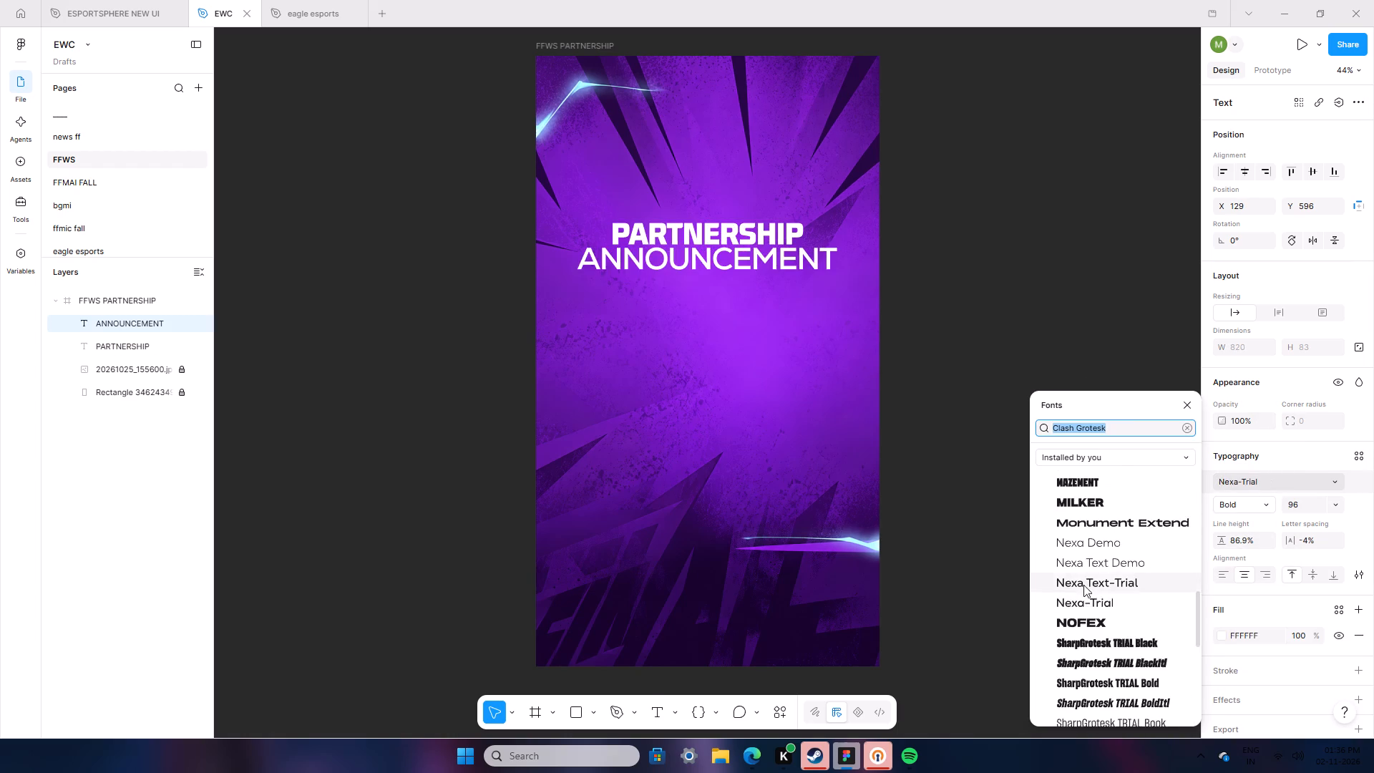
pyautogui.scroll(2, 1083, 585)
pyautogui.click(1099, 583)
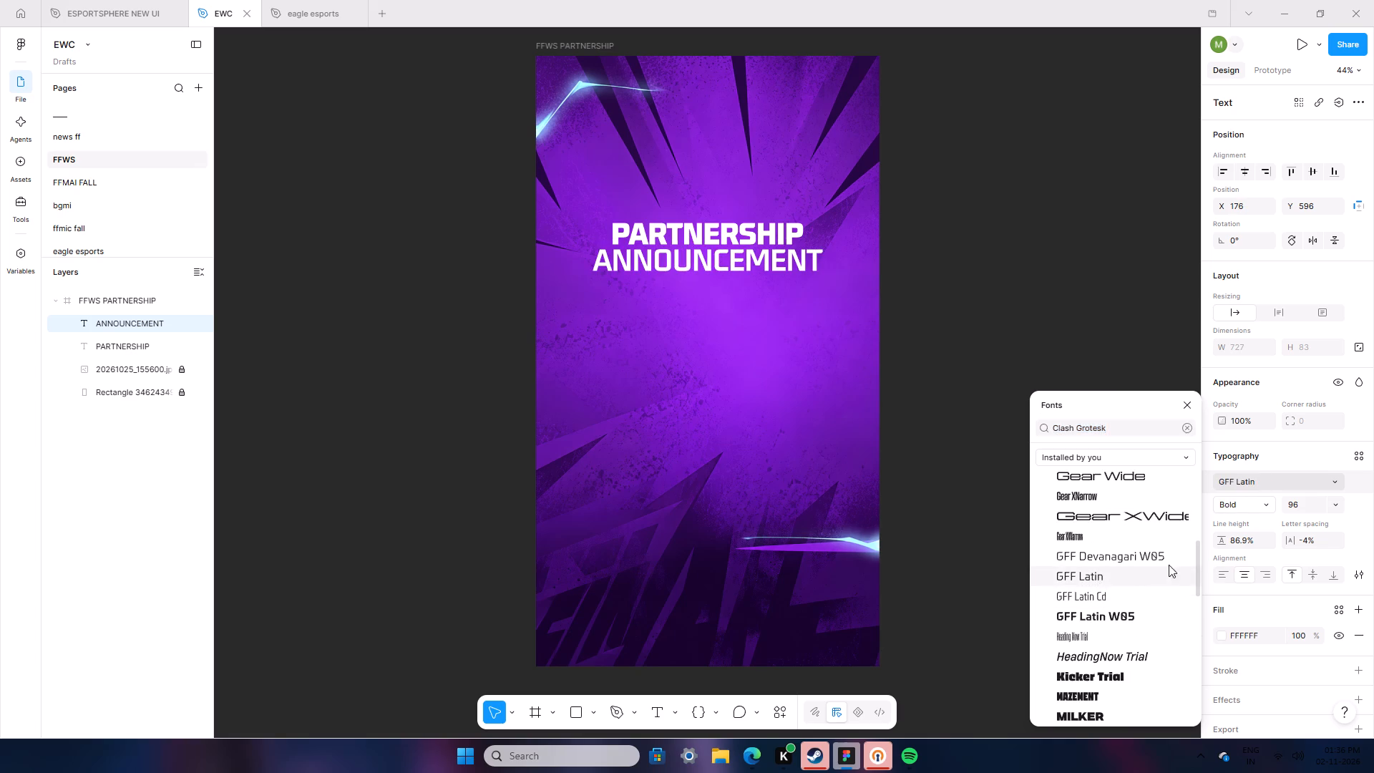
pyautogui.click(1265, 503)
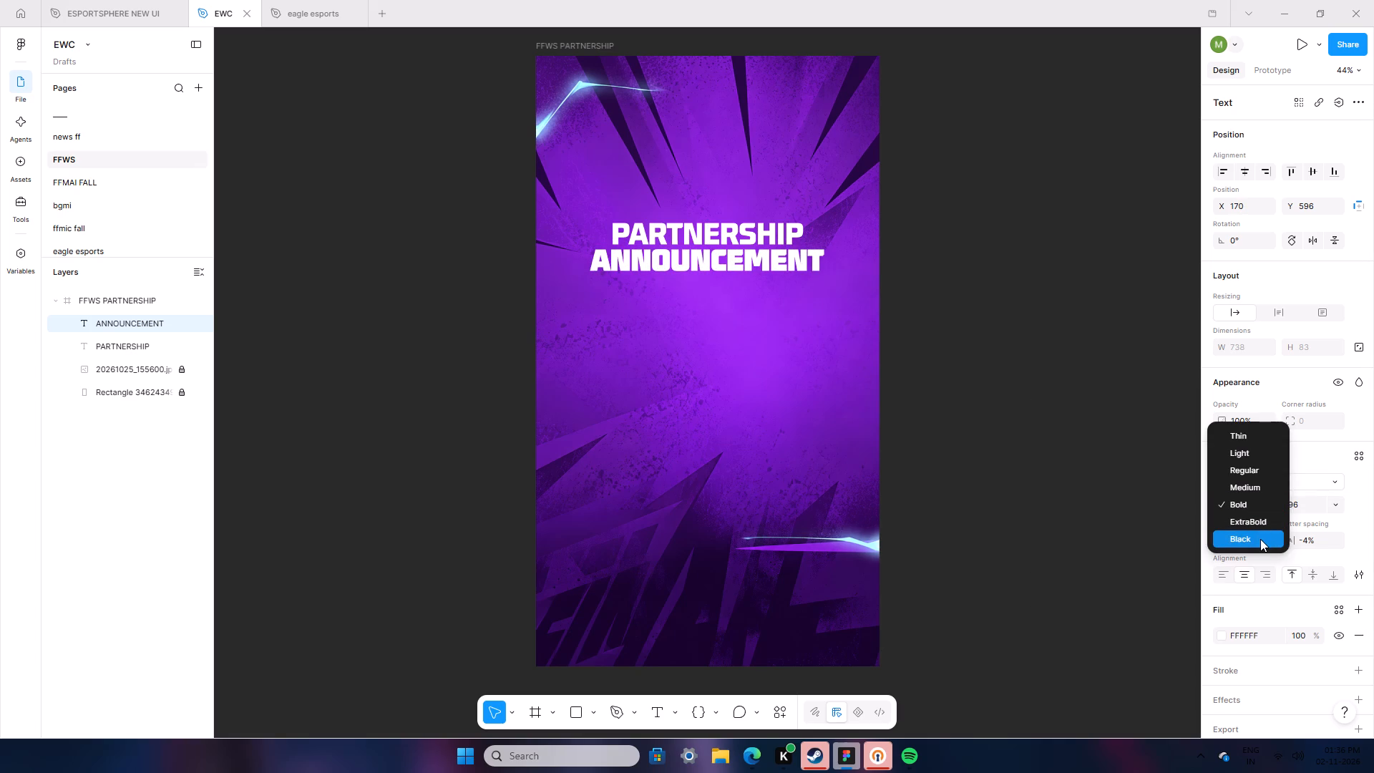
pyautogui.click(1262, 546)
pyautogui.click(943, 538)
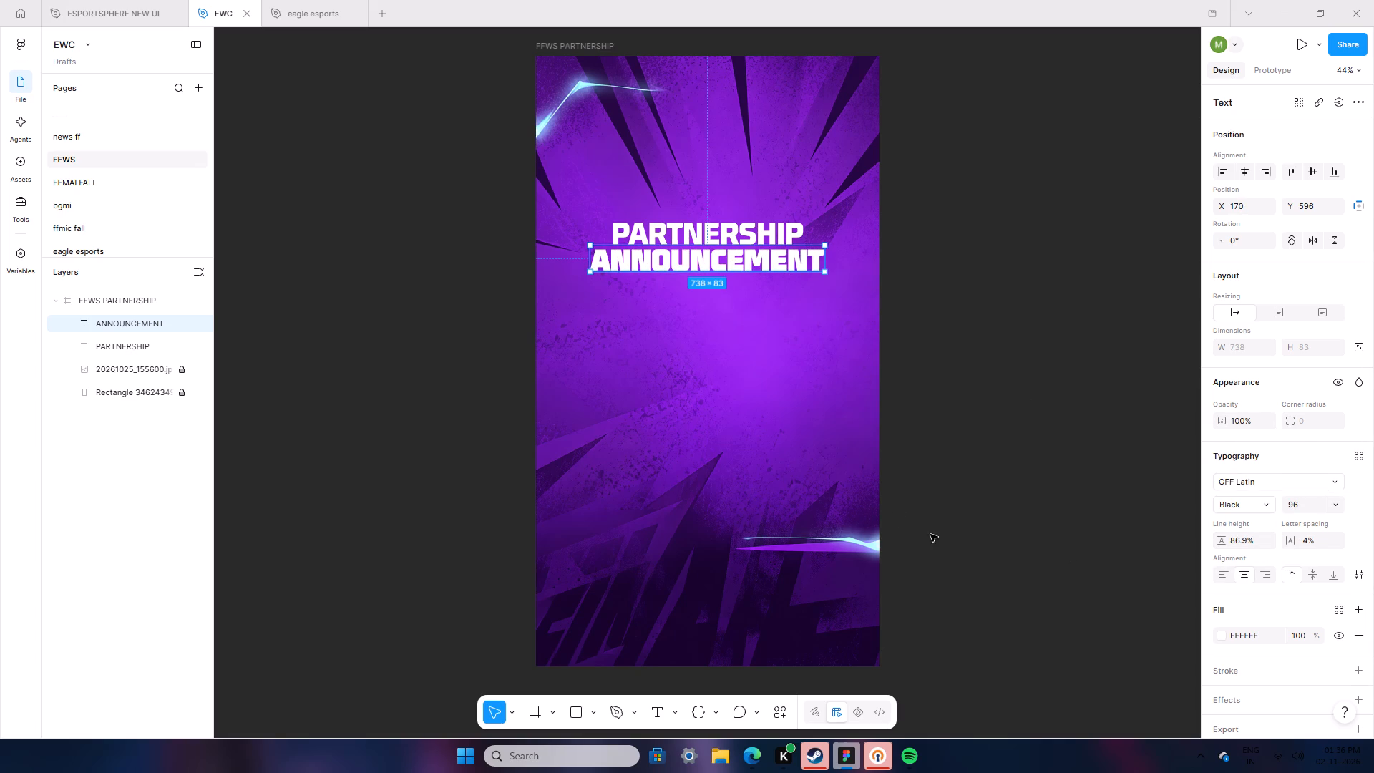
# Set the PARTNERSHIP text's font weight to Black.
pyautogui.click(711, 240)
pyautogui.click(1267, 505)
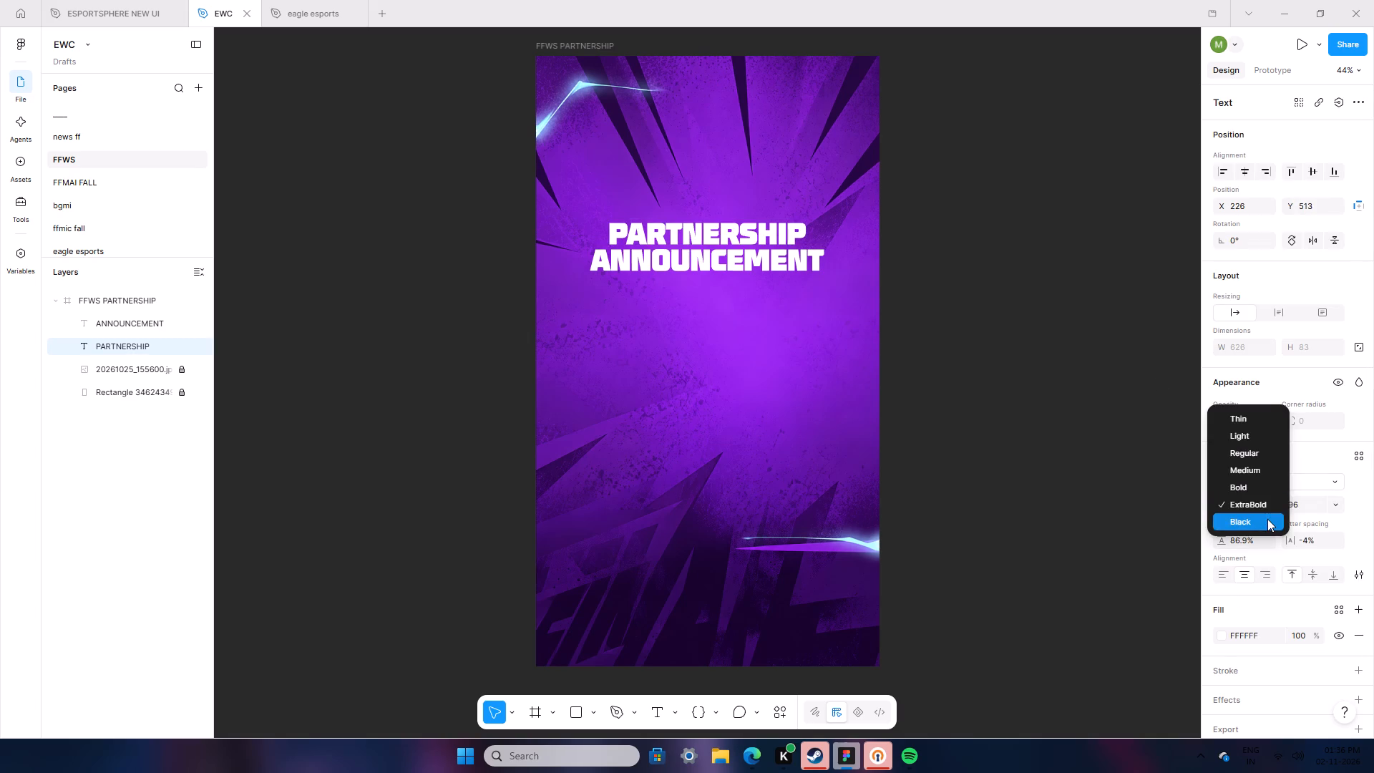
pyautogui.click(1267, 519)
pyautogui.click(1069, 525)
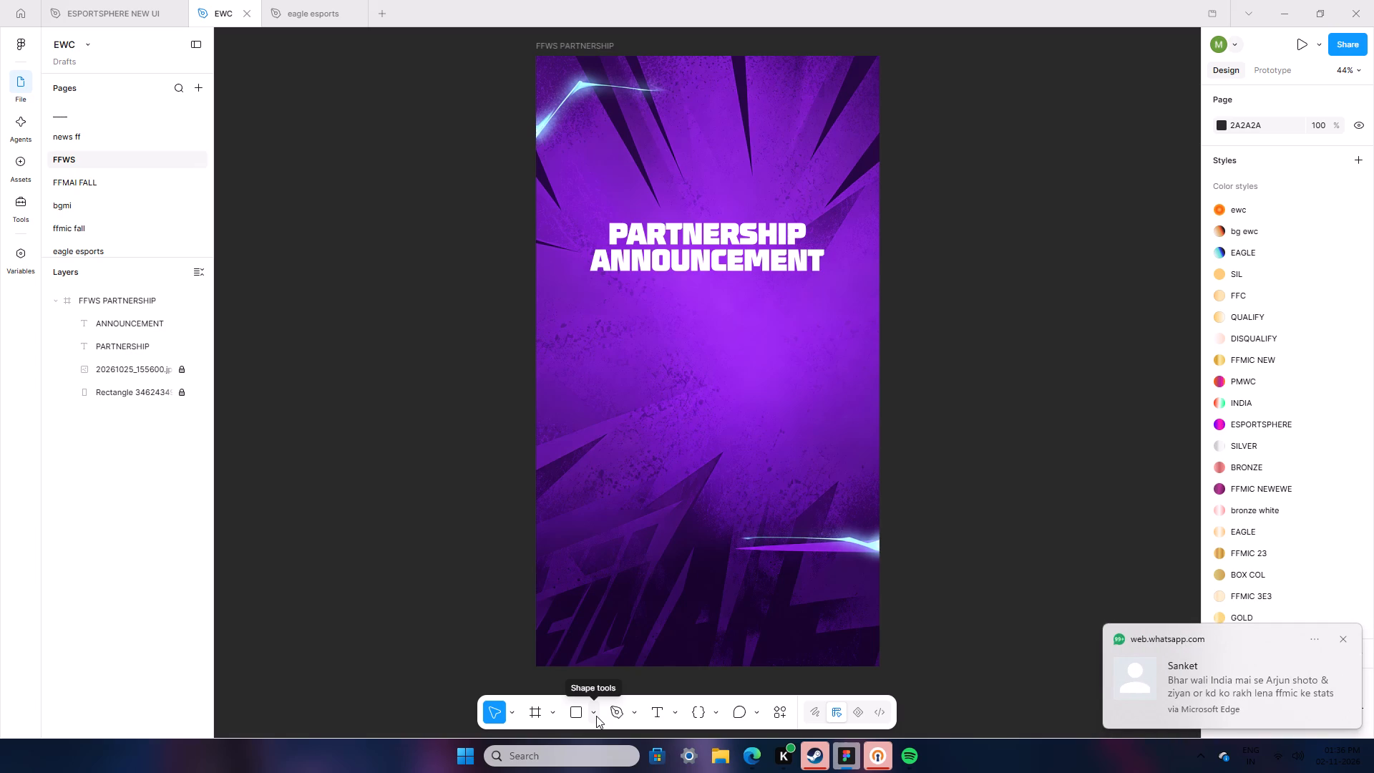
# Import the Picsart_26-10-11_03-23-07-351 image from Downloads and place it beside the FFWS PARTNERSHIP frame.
pyautogui.click(596, 716)
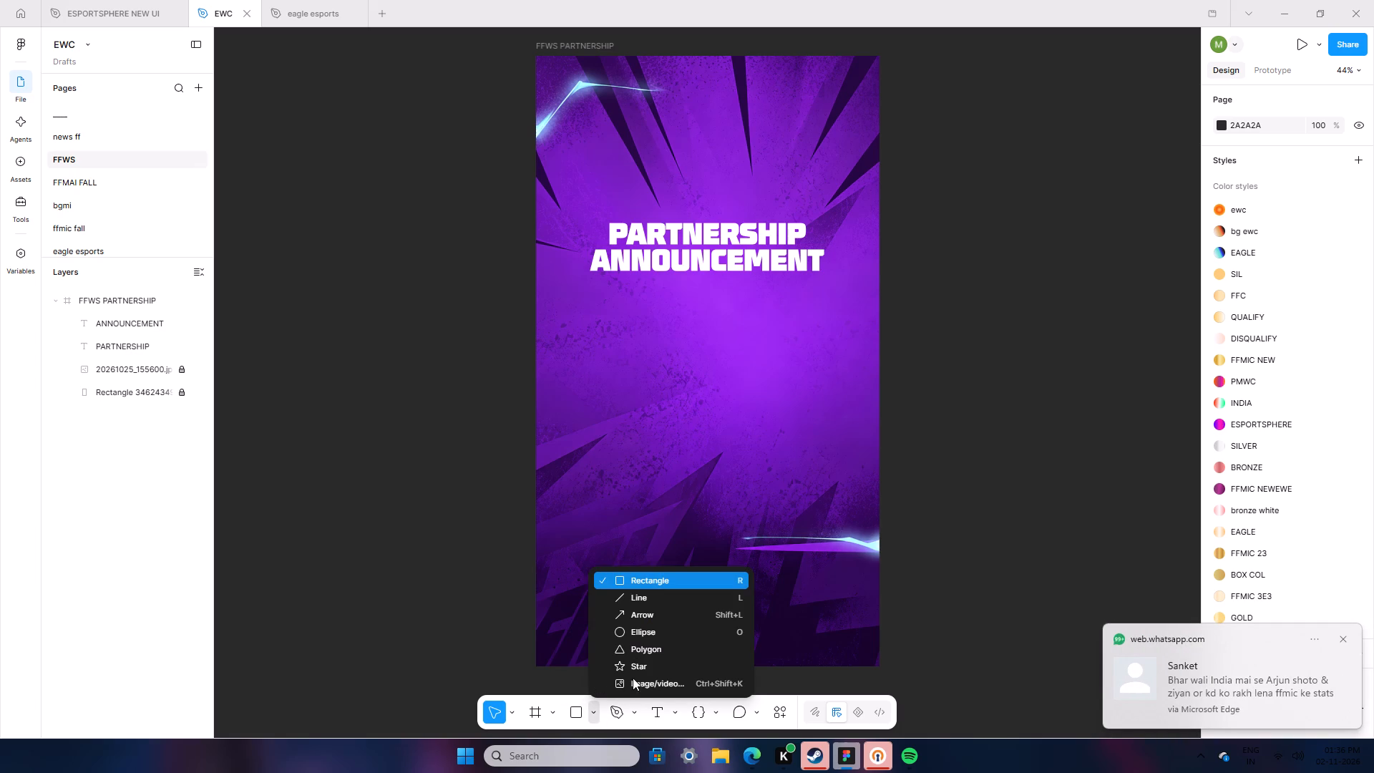
pyautogui.click(636, 678)
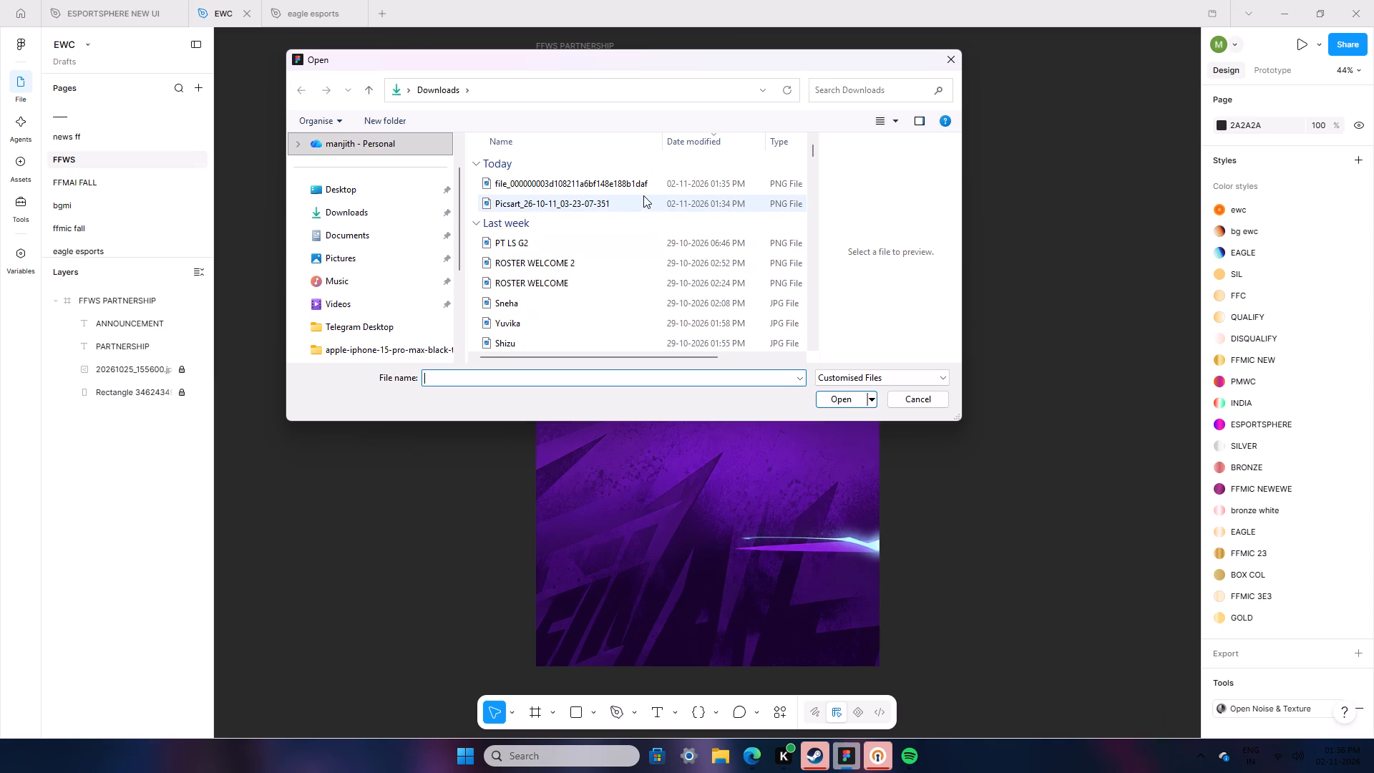
pyautogui.doubleClick(628, 199)
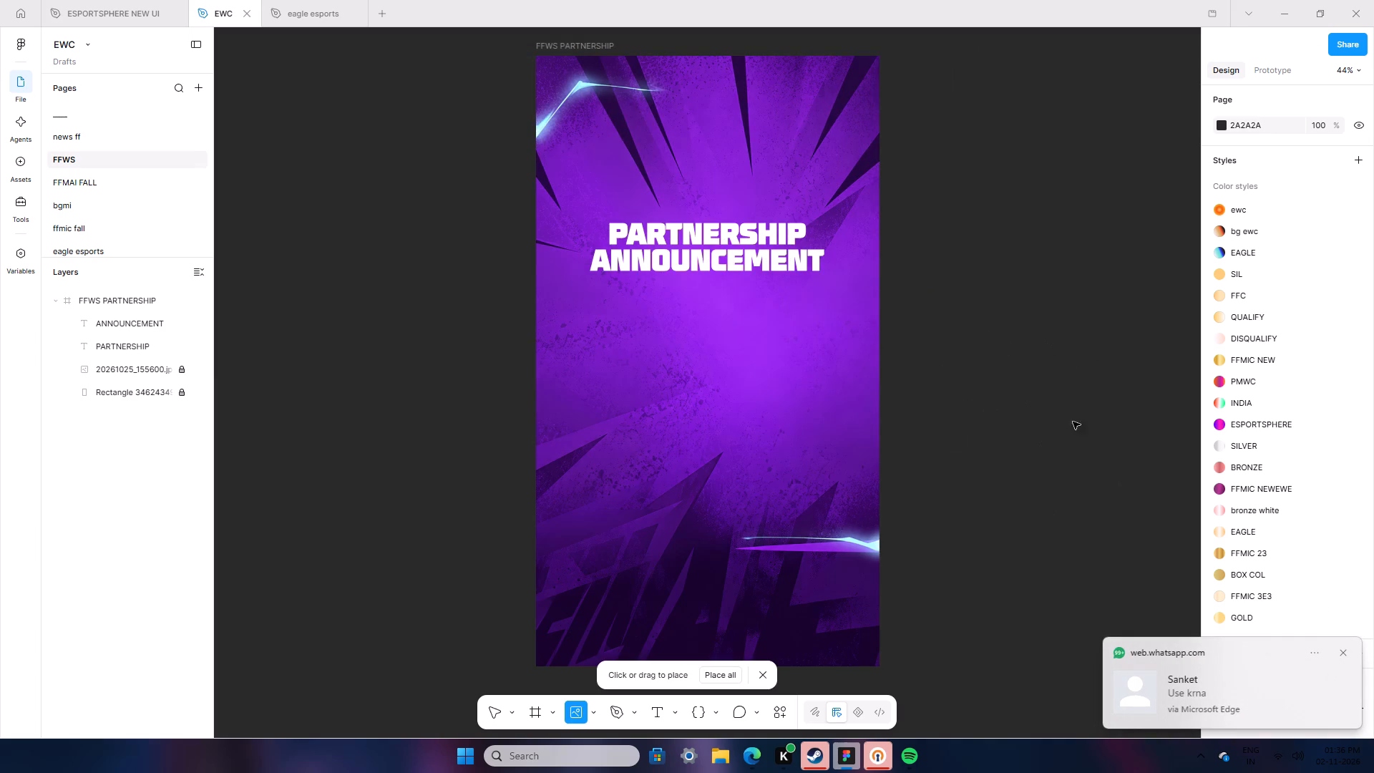
pyautogui.click(1049, 445)
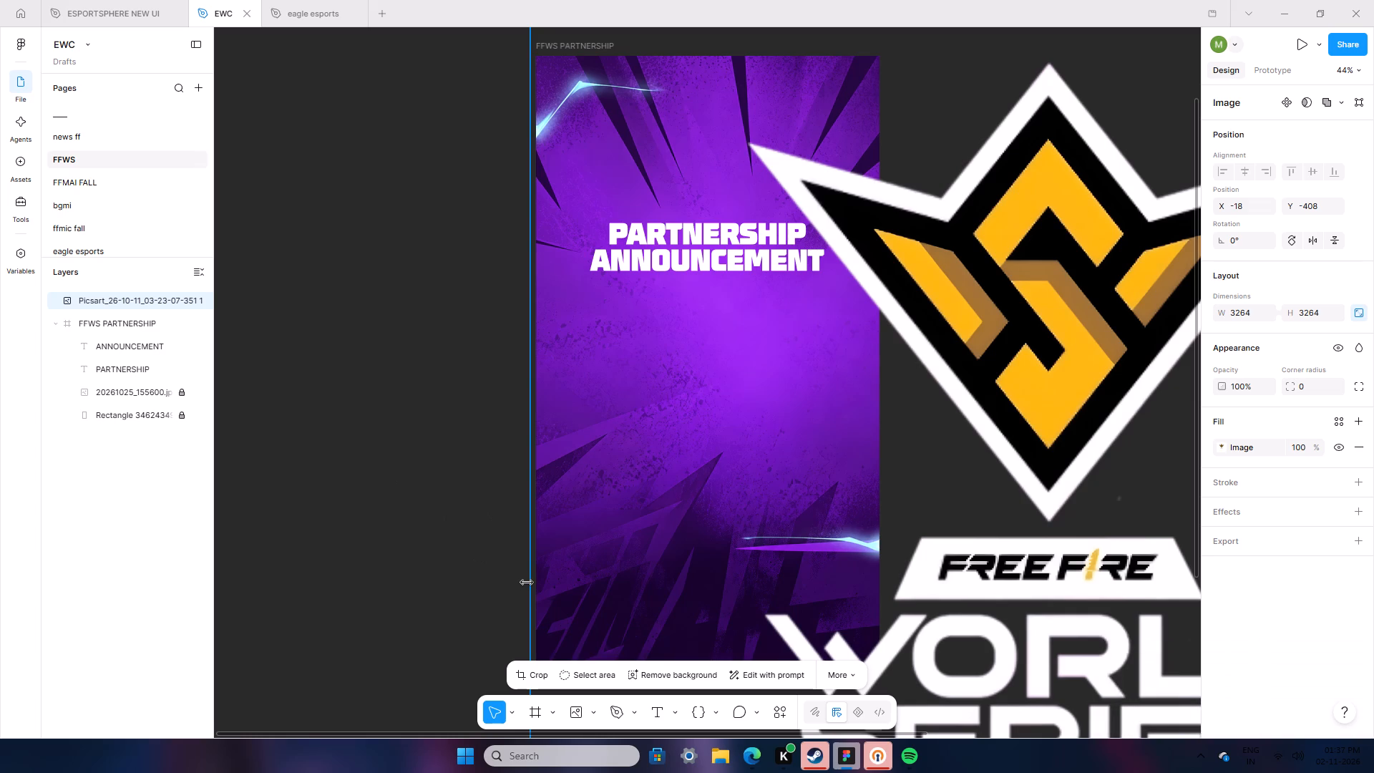
# Scale the imported Free Fire World Series logo image down to about 281 × 281 beside the design frame.
pyautogui.moveTo(527, 582); pyautogui.dragTo(1096, 715)
pyautogui.moveTo(1148, 613); pyautogui.dragTo(1076, 618)
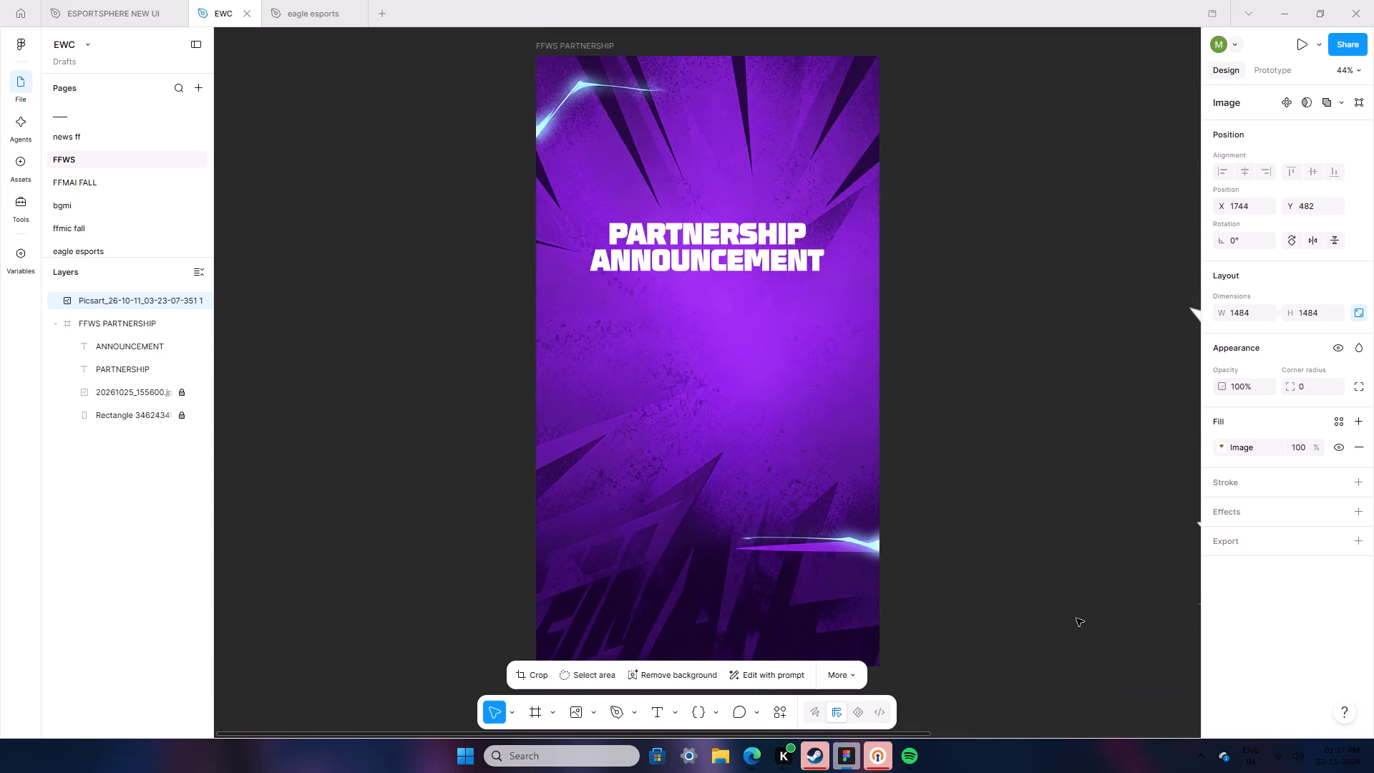
pyautogui.moveTo(1076, 618); pyautogui.dragTo(794, 643)
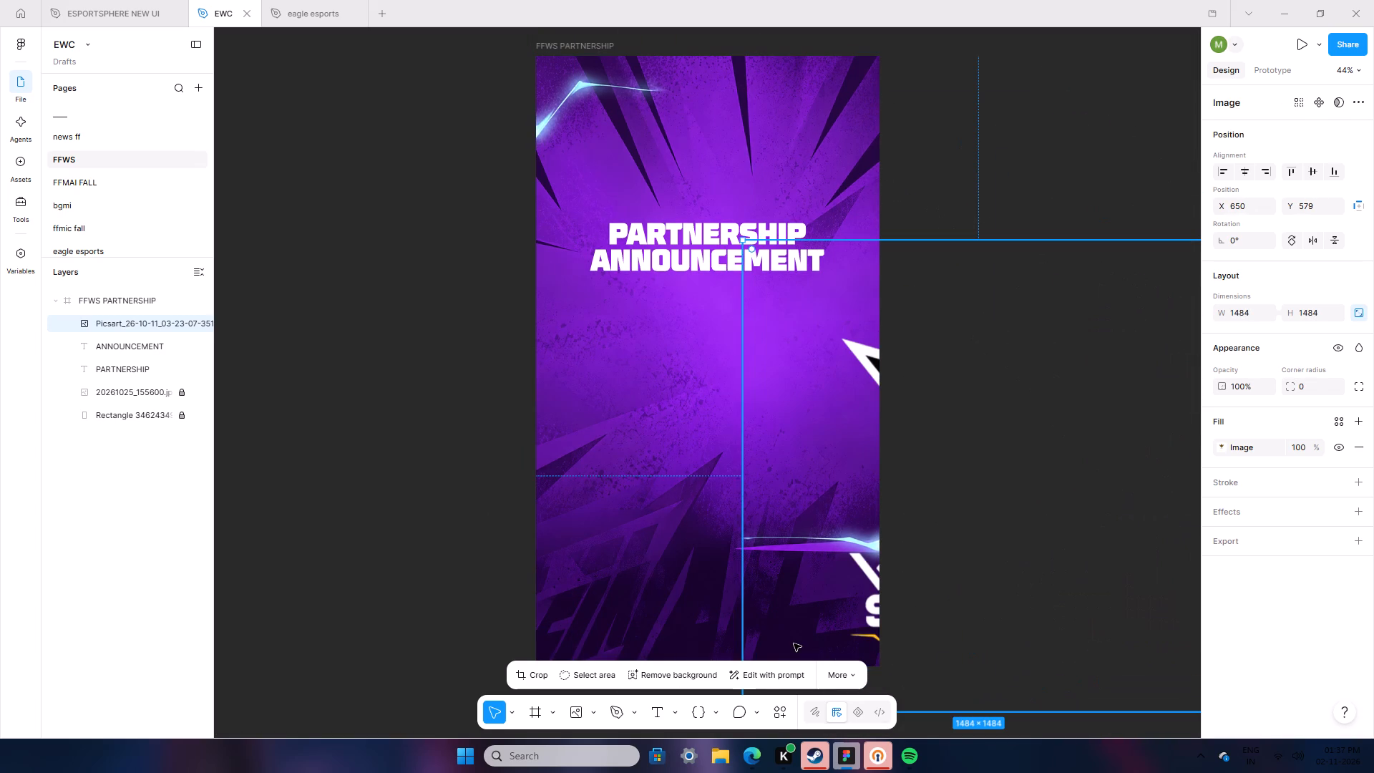
pyautogui.moveTo(1023, 714); pyautogui.dragTo(1023, 661)
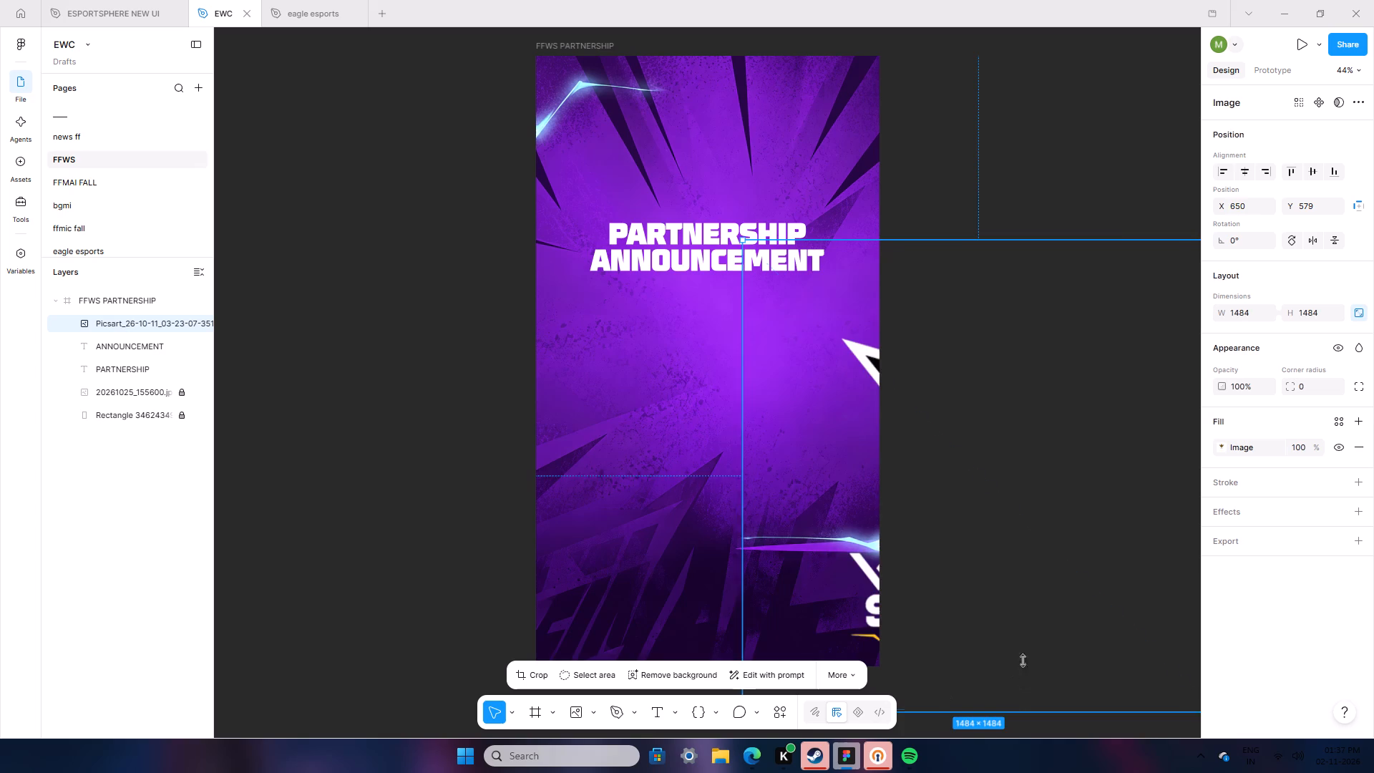
pyautogui.moveTo(1023, 661); pyautogui.dragTo(1037, 495)
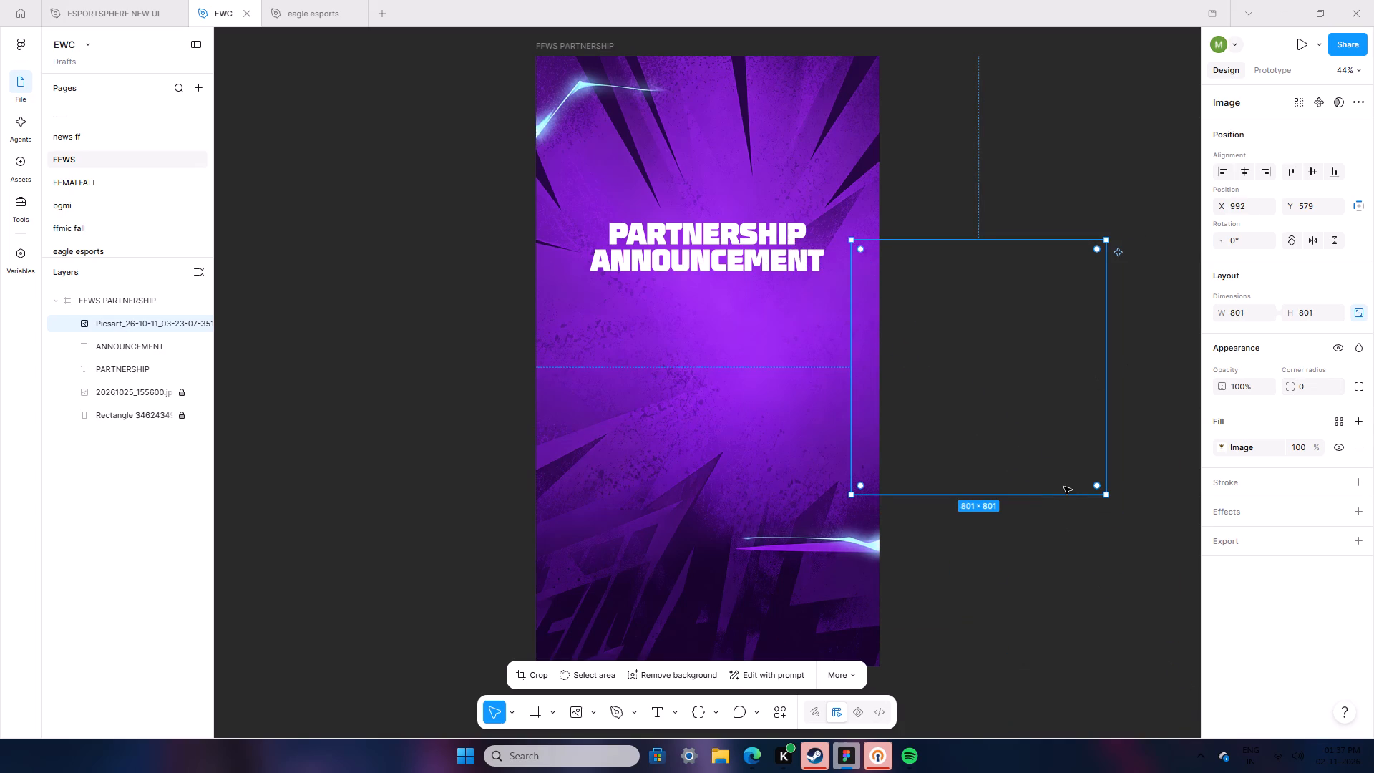
pyautogui.moveTo(1061, 497); pyautogui.dragTo(1047, 329)
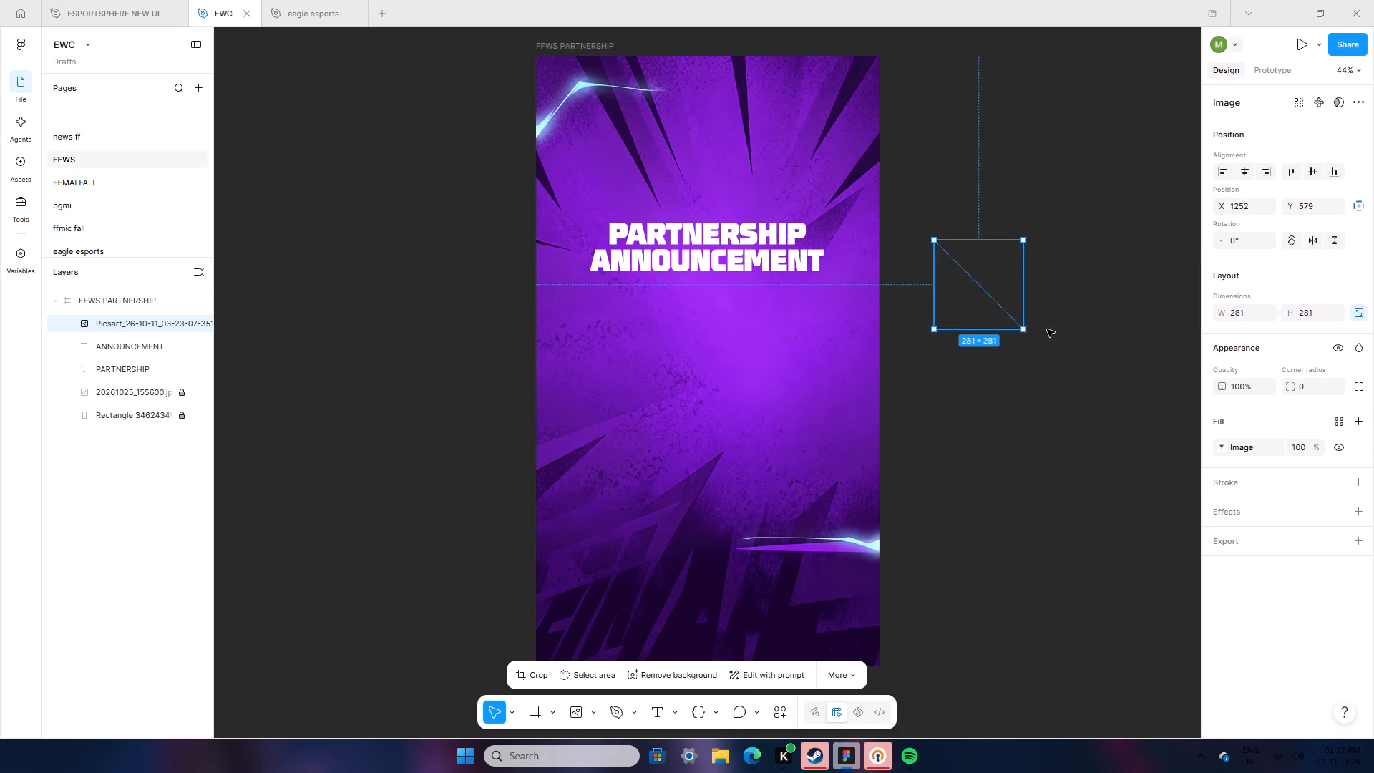
# Place the World Series logo centred above the PARTNERSHIP heading and enlarge it to about 369 × 369.
pyautogui.moveTo(990, 295); pyautogui.dragTo(721, 167)
pyautogui.moveTo(728, 204); pyautogui.dragTo(740, 229)
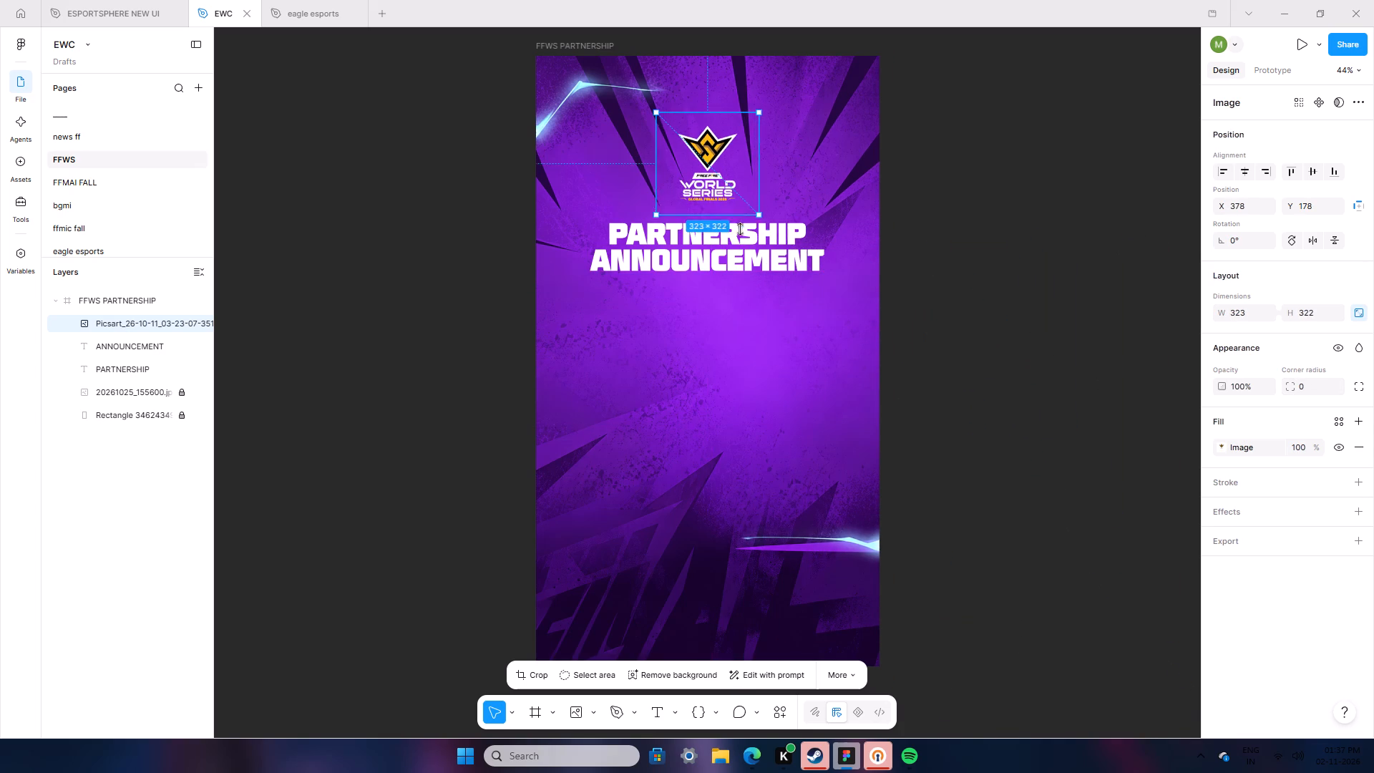
pyautogui.moveTo(740, 229); pyautogui.dragTo(740, 230)
pyautogui.moveTo(726, 212); pyautogui.dragTo(726, 186)
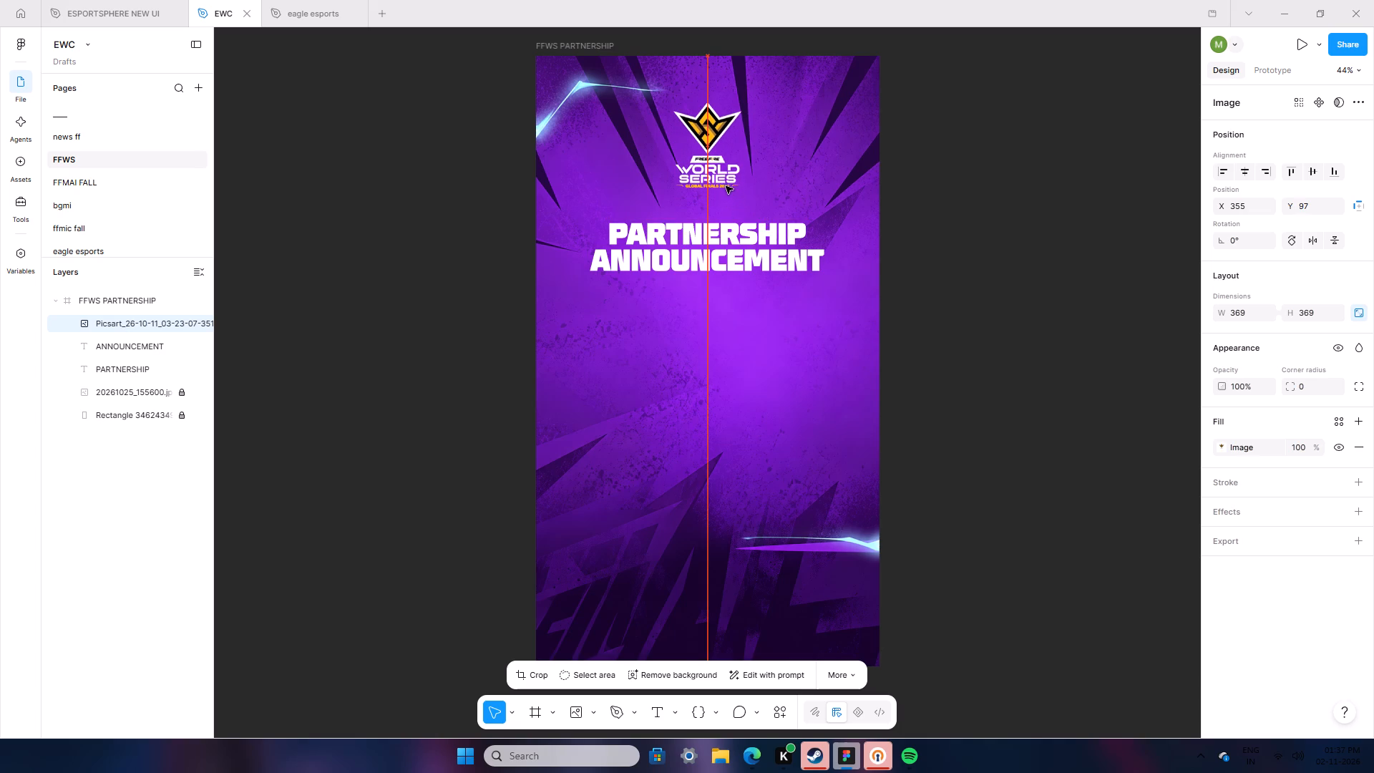
pyautogui.moveTo(726, 186); pyautogui.dragTo(726, 184)
pyautogui.click(967, 349)
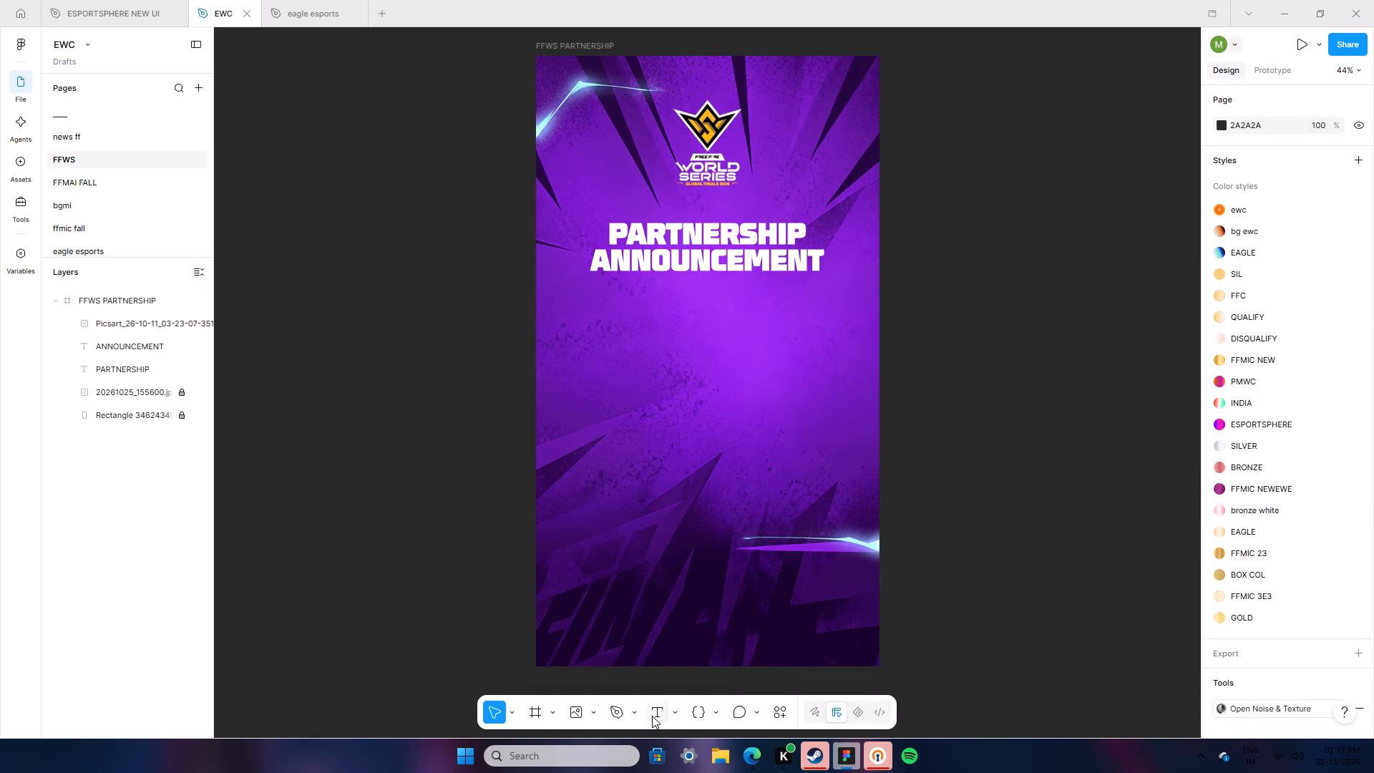
# Add a text line reading WE ARE JOINING FORCES FOR THE COVERAGE OF FFWS 2026 beside the frame's lower part.
pyautogui.click(652, 716)
pyautogui.click(948, 540)
pyautogui.write('WE')
pyautogui.press('space')
pyautogui.write('VAE')
pyautogui.press('BackSpace')
pyautogui.press('BackSpace')
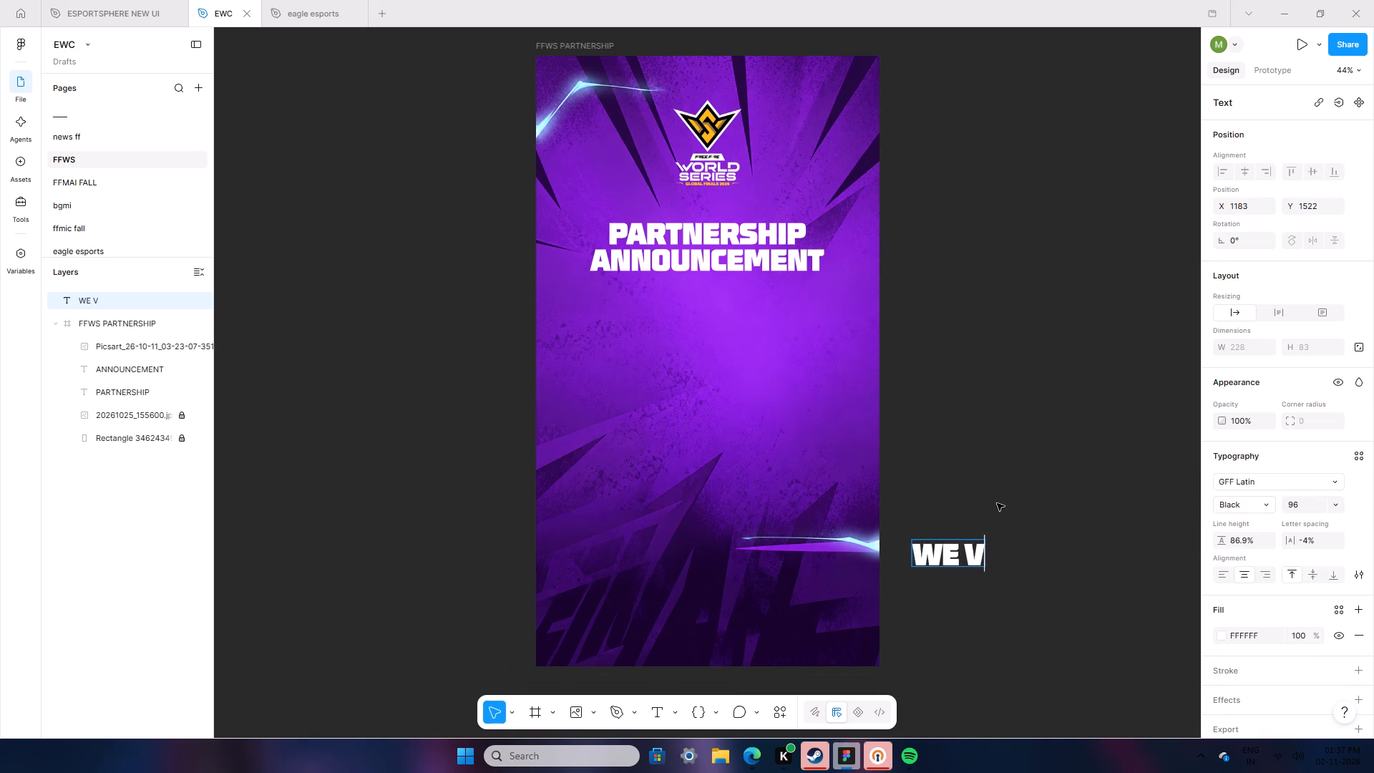
pyautogui.press('BackSpace')
pyautogui.write('ARE JOINING FORCES FOR THE COVERZ')
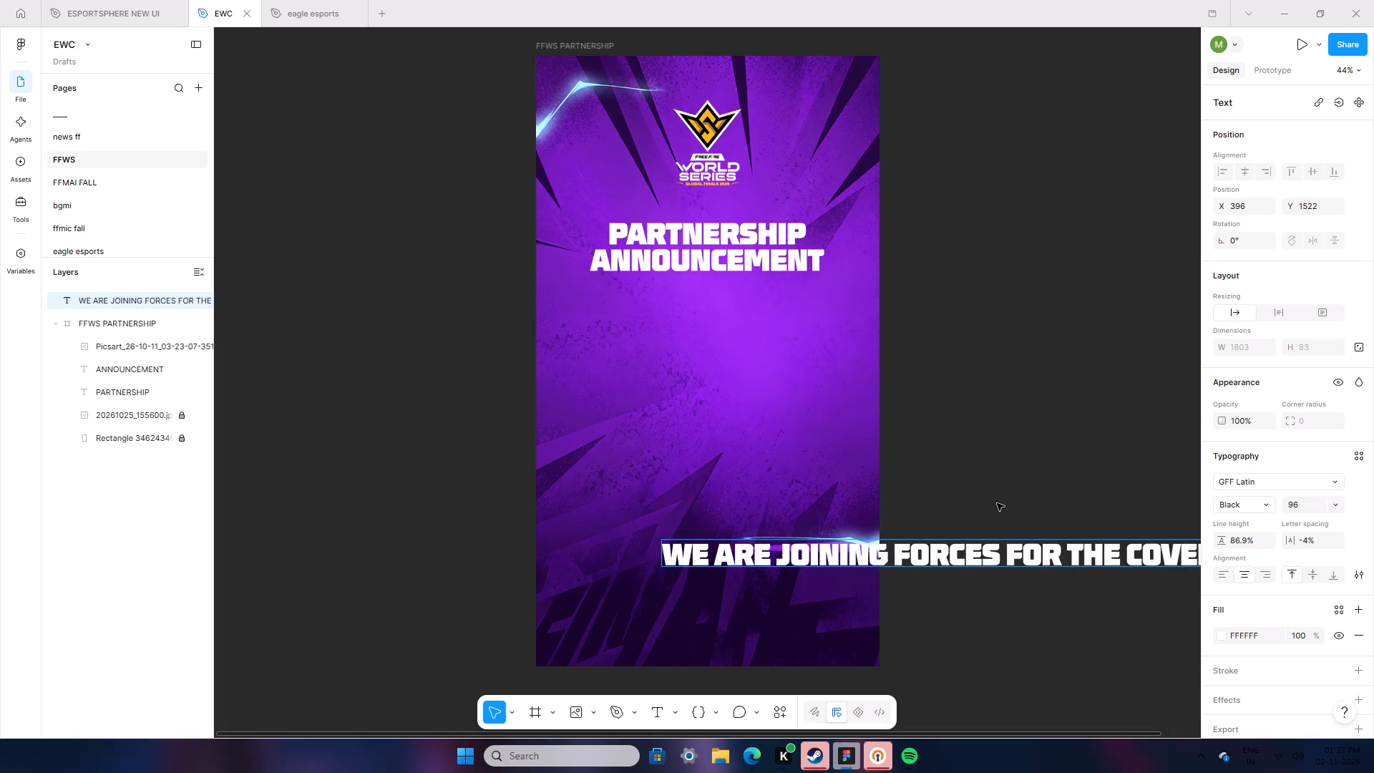
pyautogui.press('BackSpace')
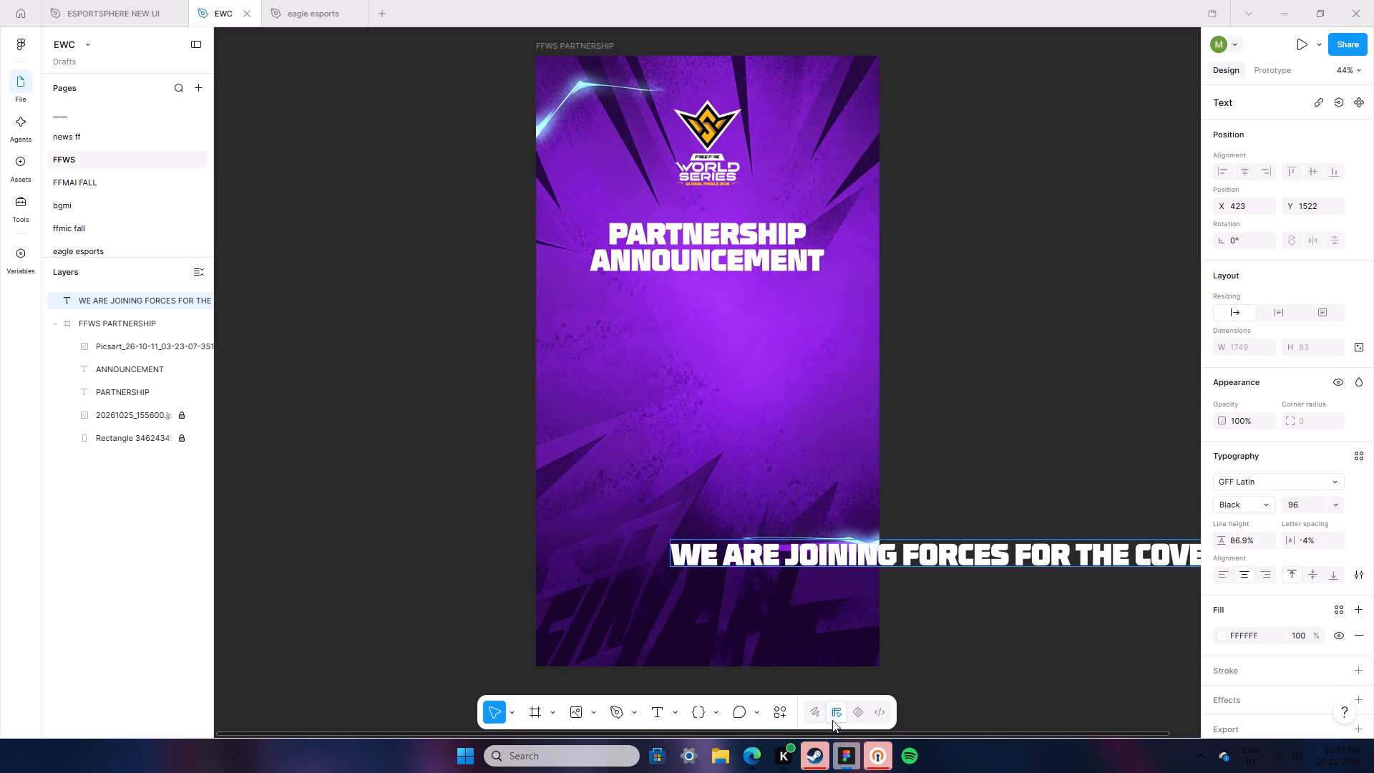
pyautogui.moveTo(839, 731); pyautogui.dragTo(908, 736)
pyautogui.write('AGE OF FFWS 2026')
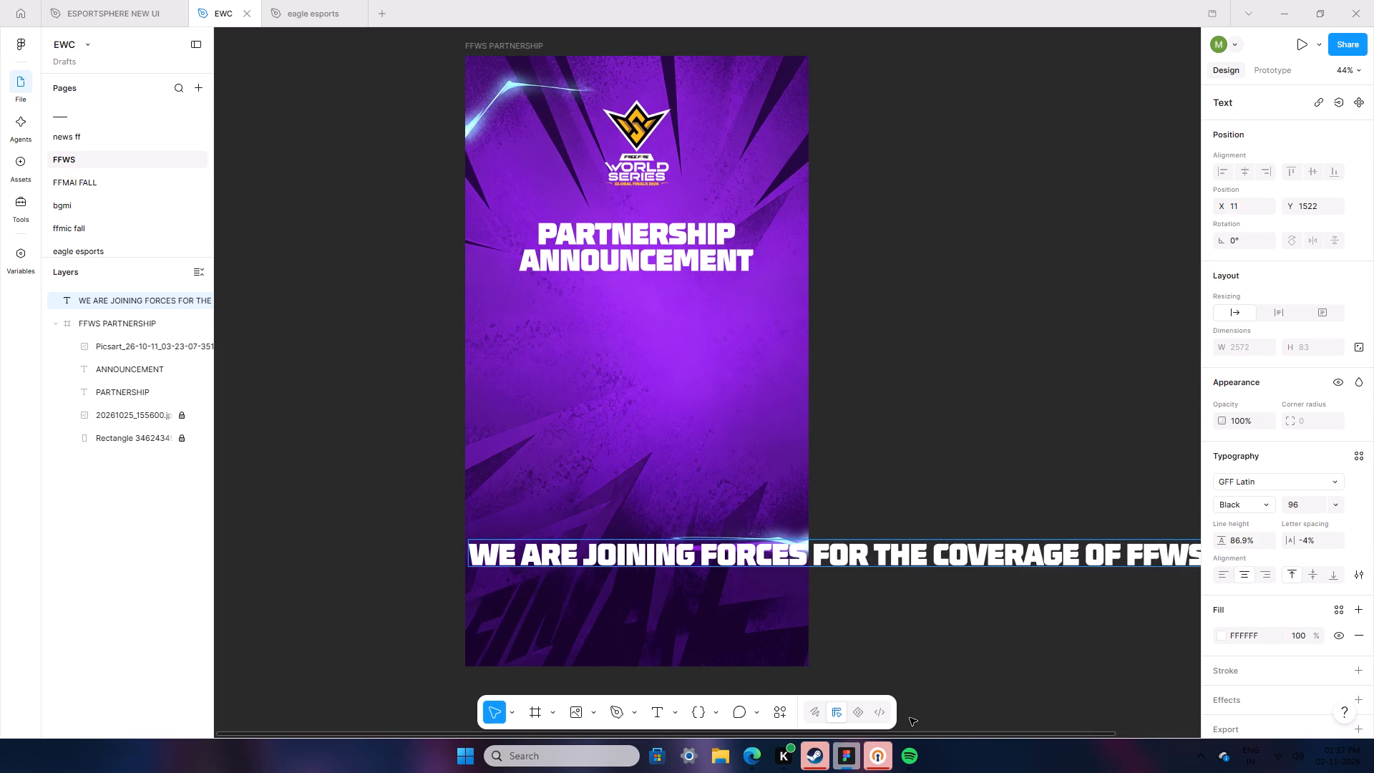
pyautogui.click(886, 607)
# Set the new text line's font weight to Bold.
pyautogui.click(1262, 501)
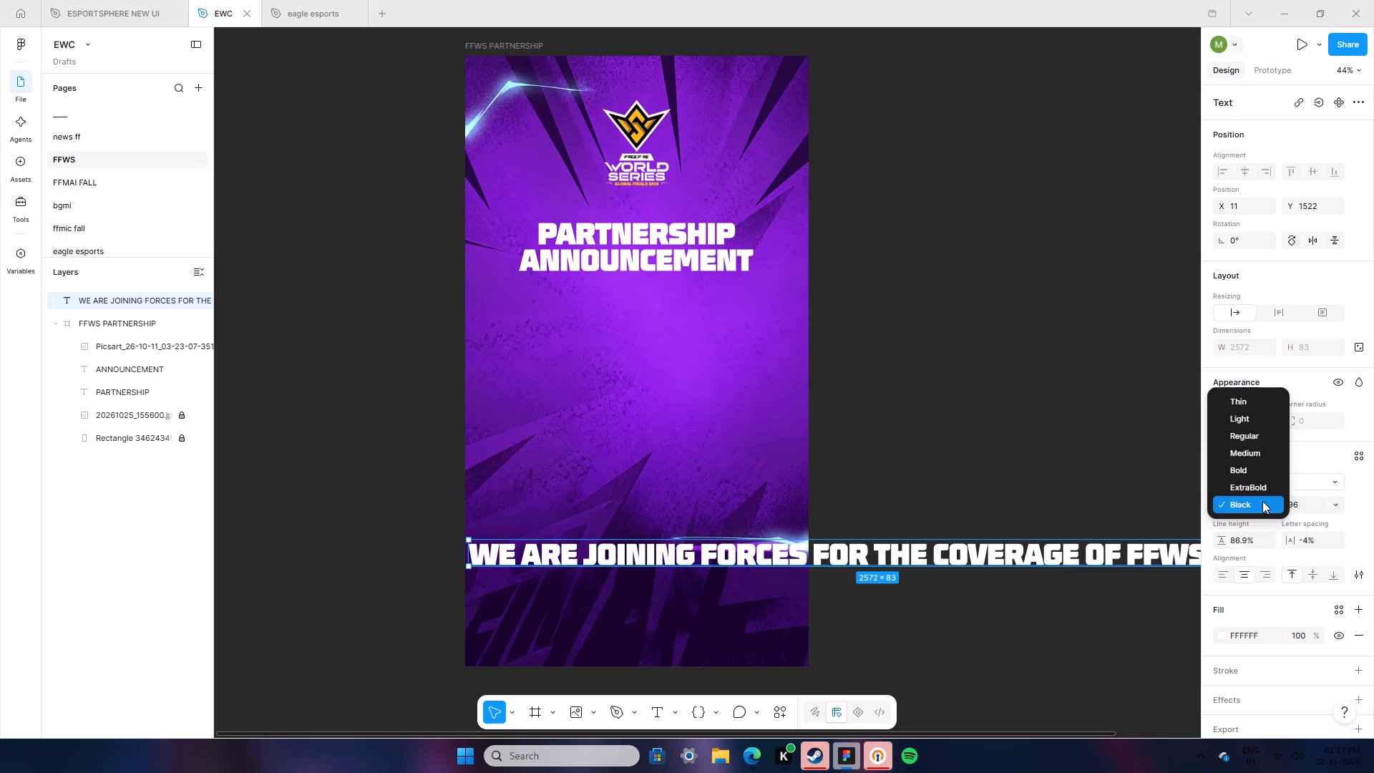
pyautogui.click(1260, 469)
# Move the WE ARE JOINING FORCES line up across the frame and narrow its text box to about 1275 wide.
pyautogui.moveTo(1159, 559); pyautogui.dragTo(1157, 559)
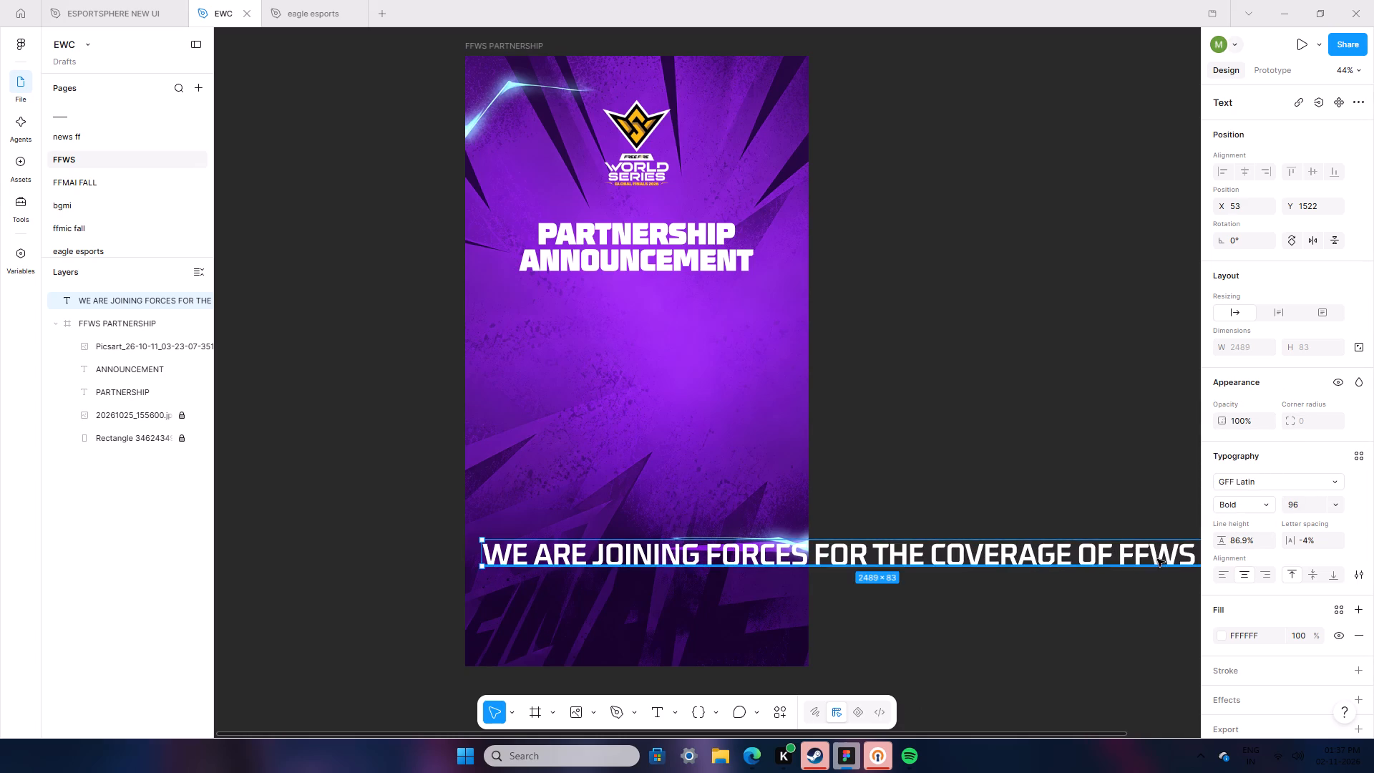
pyautogui.moveTo(1157, 559); pyautogui.dragTo(822, 482)
pyautogui.click(936, 484)
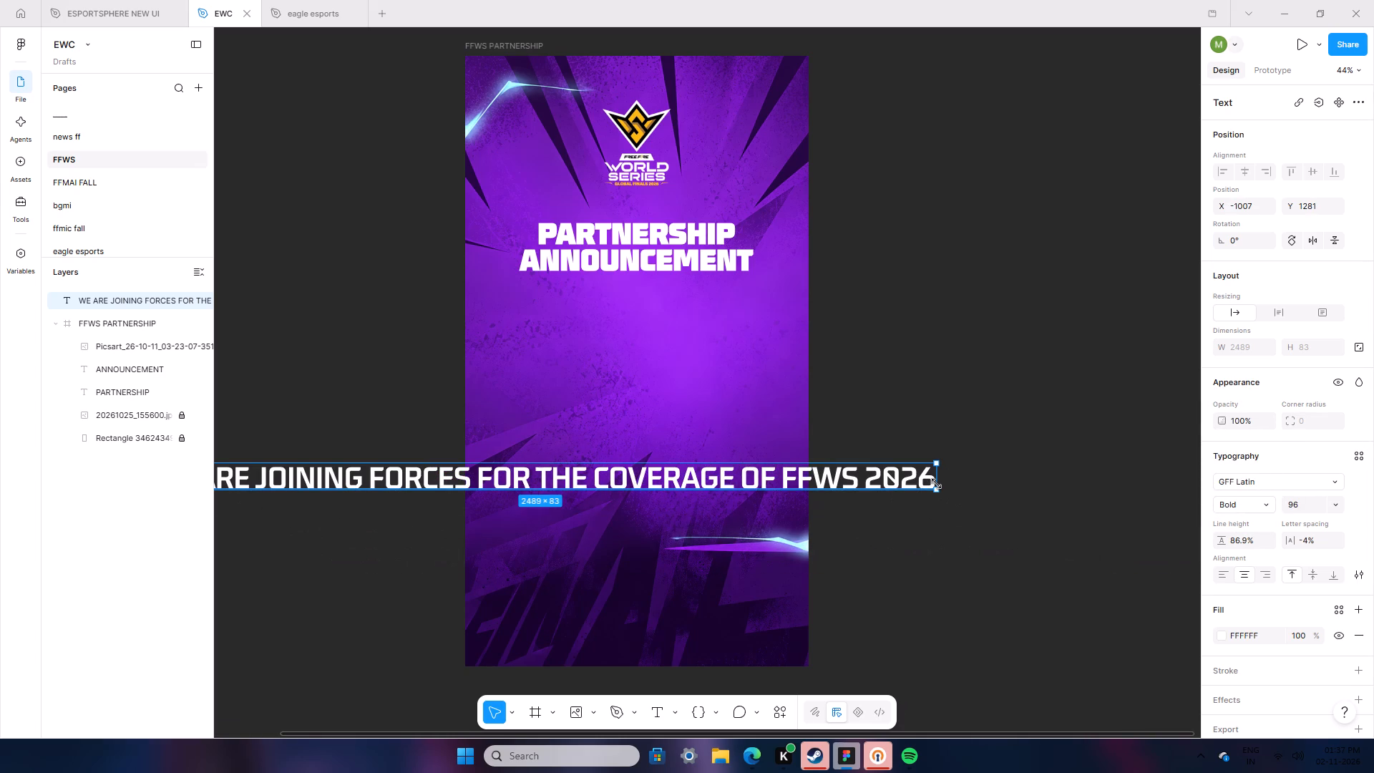
pyautogui.moveTo(937, 479); pyautogui.dragTo(592, 475)
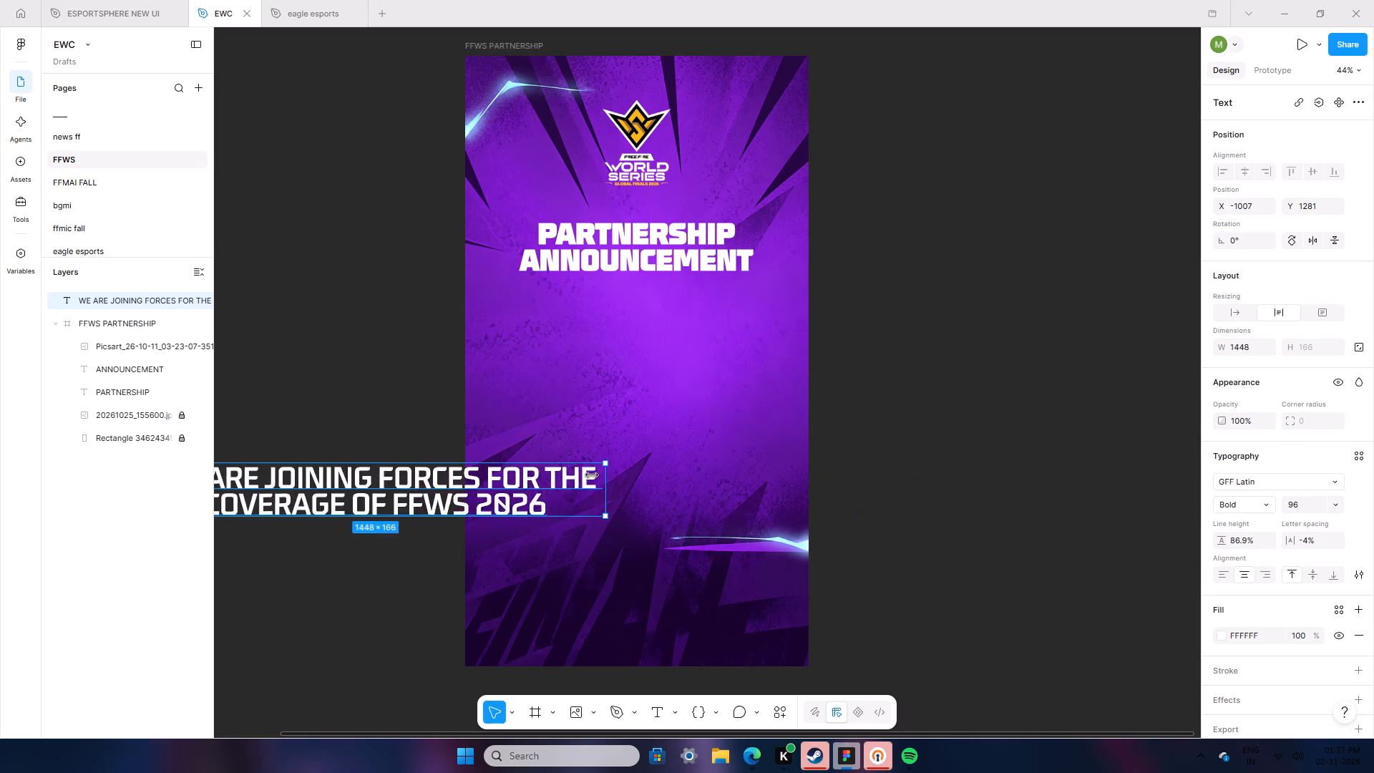
pyautogui.moveTo(592, 475); pyautogui.dragTo(550, 478)
# Set the WE ARE JOINING FORCES text's font size to 32 and reset its line height to Auto.
pyautogui.click(1332, 508)
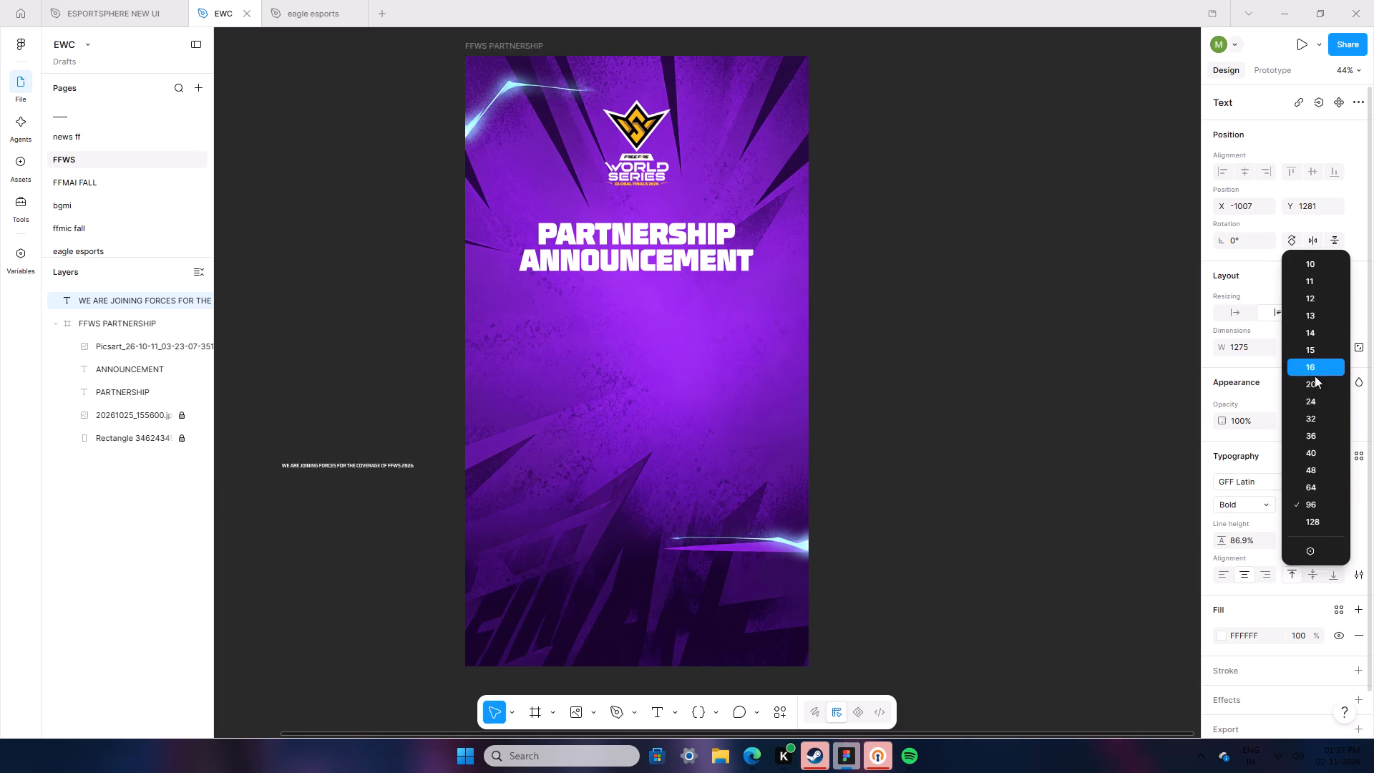
pyautogui.click(1310, 412)
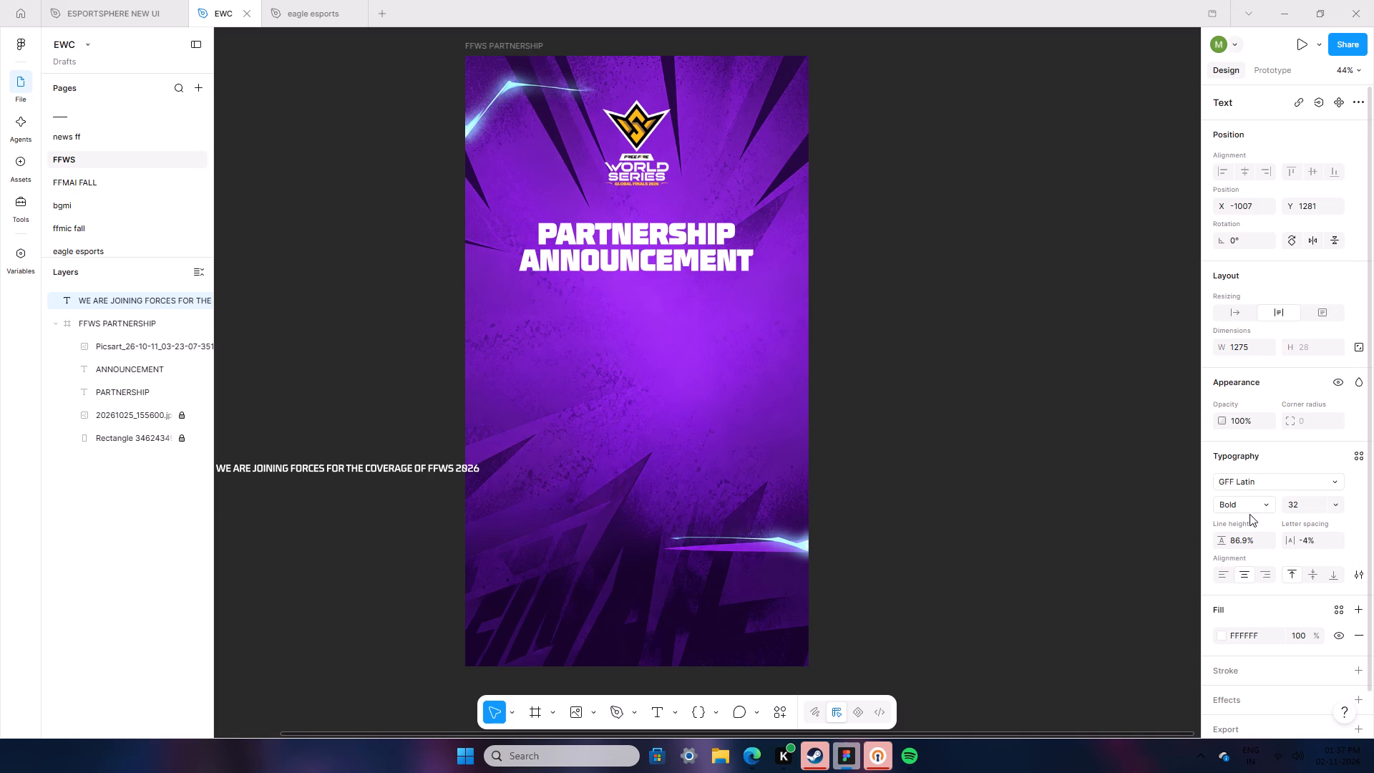
pyautogui.click(1254, 545)
pyautogui.press('BackSpace')
pyautogui.click(1093, 503)
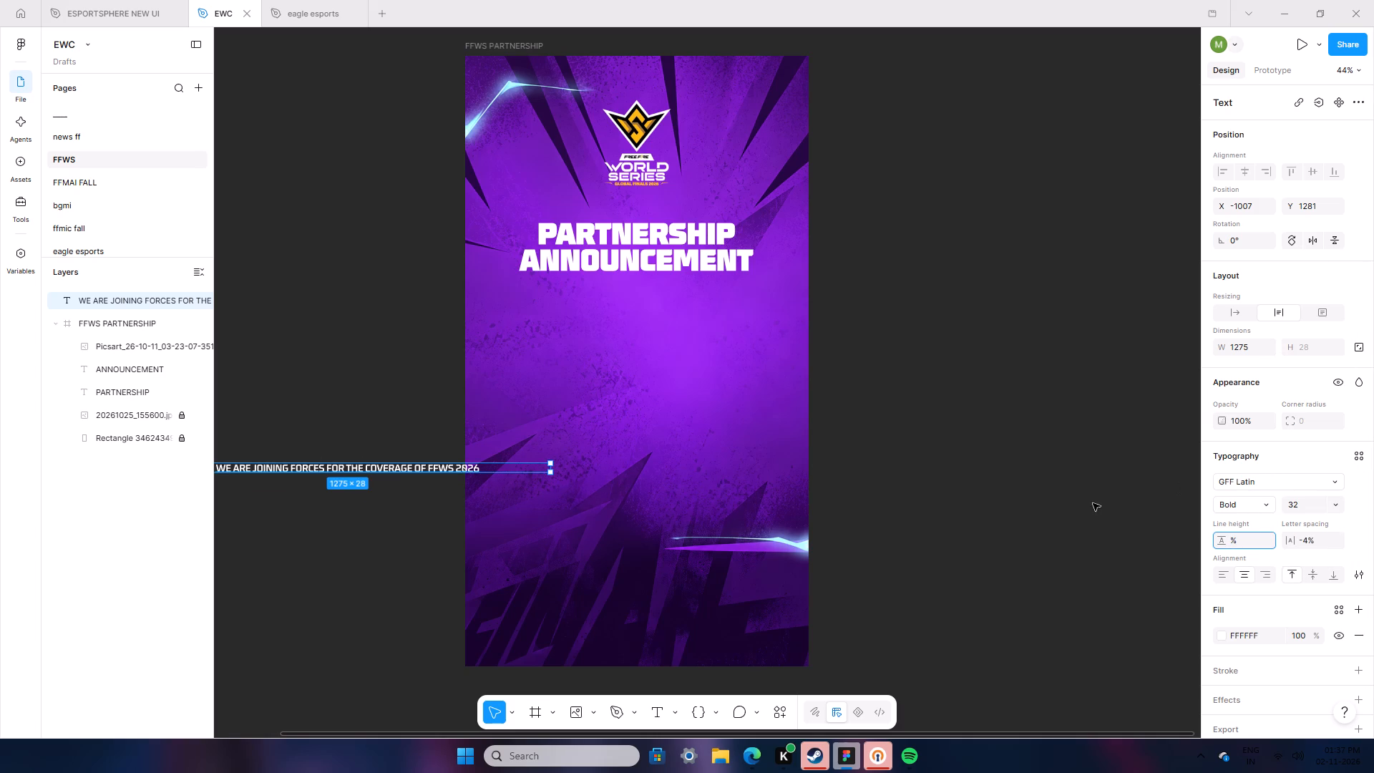
# Narrow the WE ARE JOINING FORCES text box to about 543 wide so it wraps onto two lines.
pyautogui.click(477, 471)
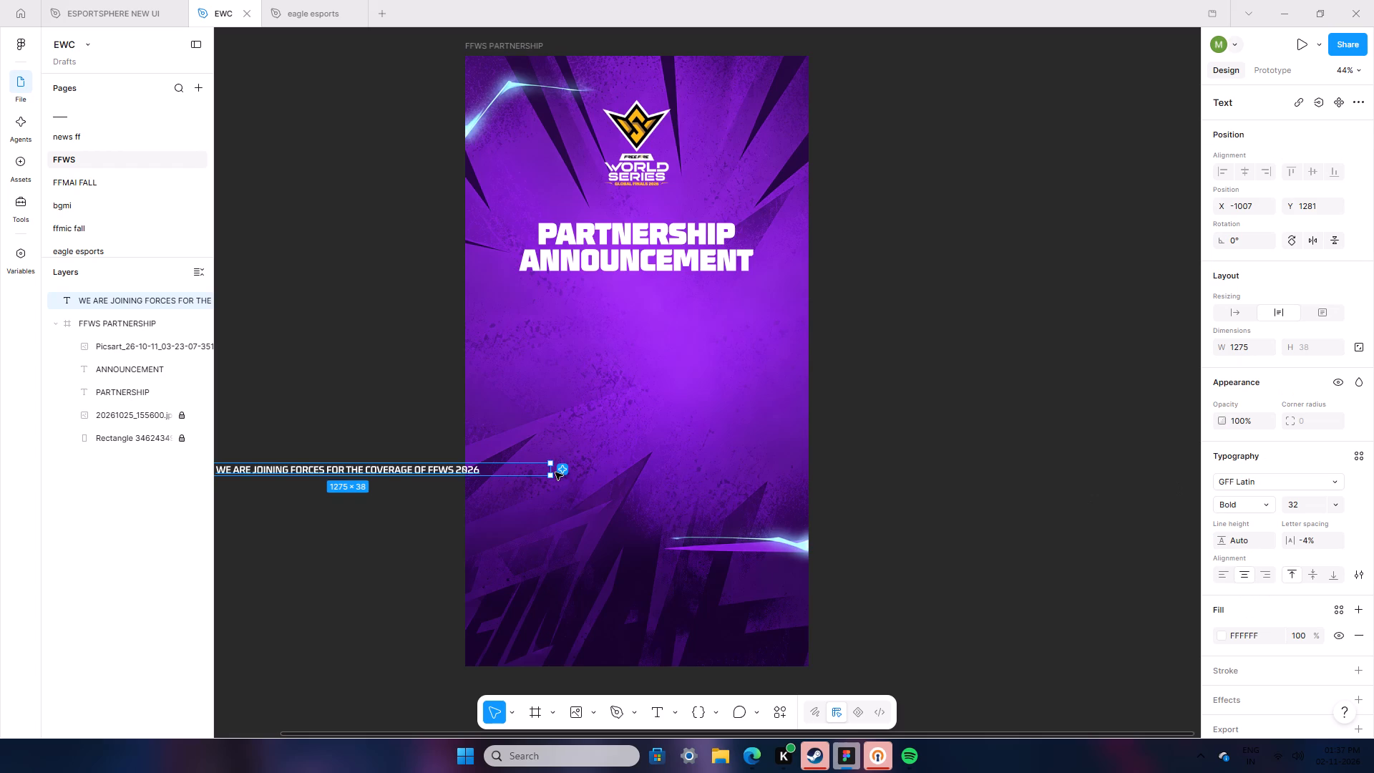
pyautogui.moveTo(552, 473); pyautogui.dragTo(390, 483)
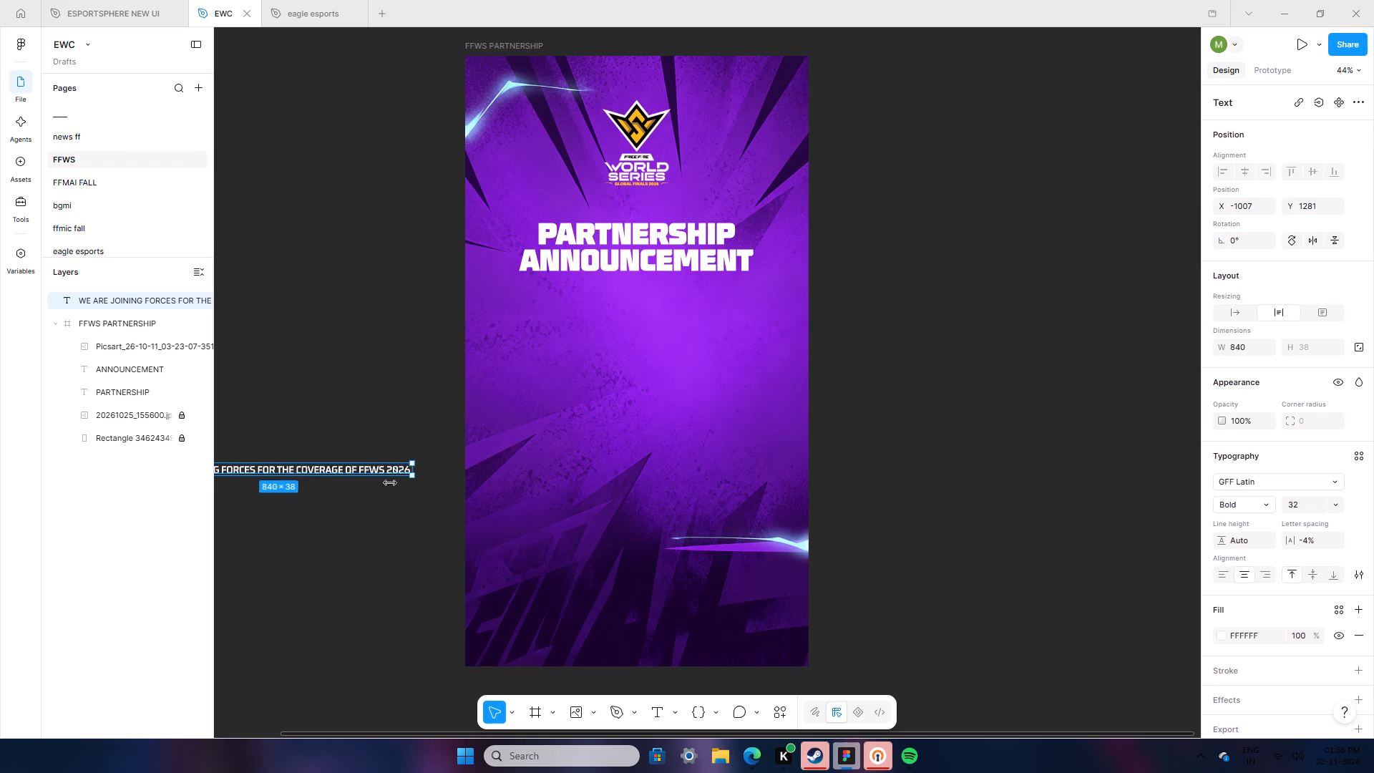
pyautogui.moveTo(390, 483); pyautogui.dragTo(324, 479)
pyautogui.moveTo(324, 479); pyautogui.dragTo(318, 481)
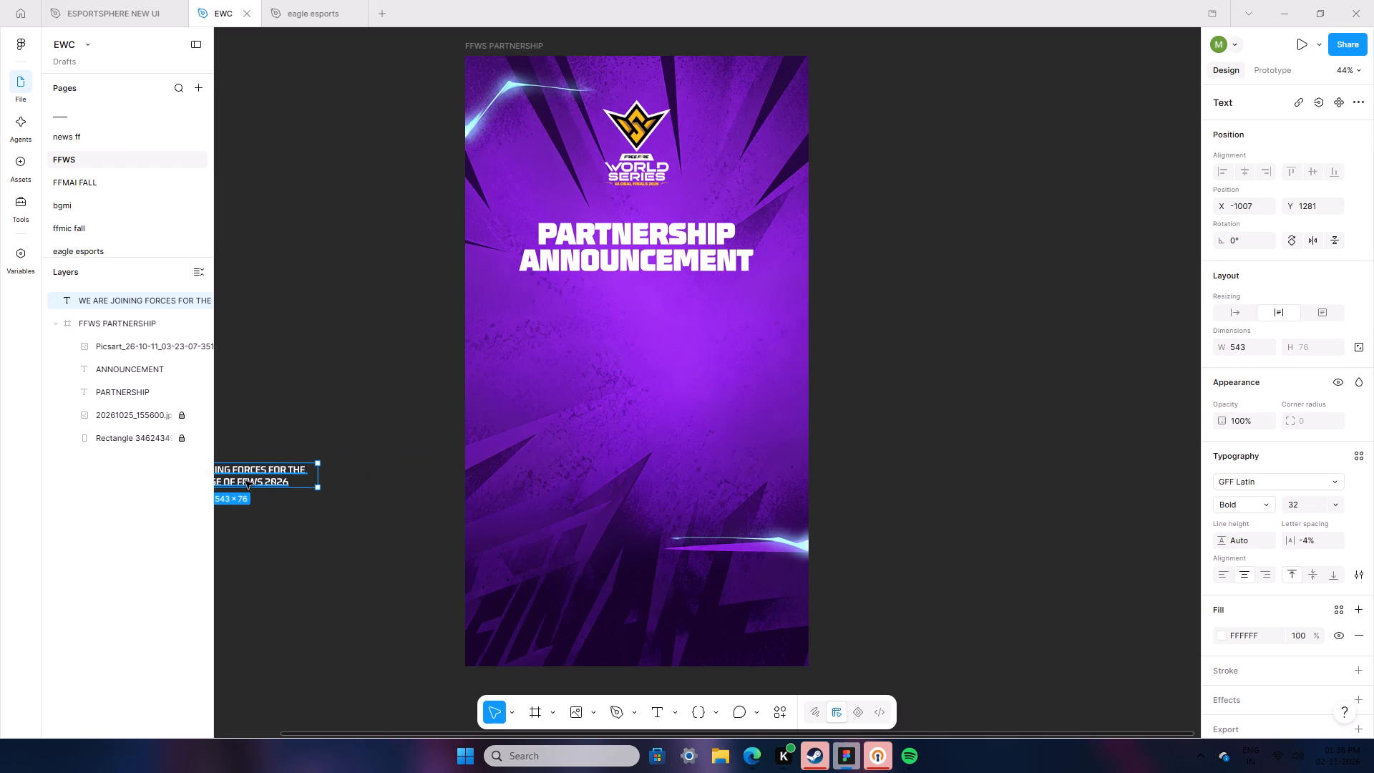
pyautogui.moveTo(259, 465); pyautogui.dragTo(278, 471)
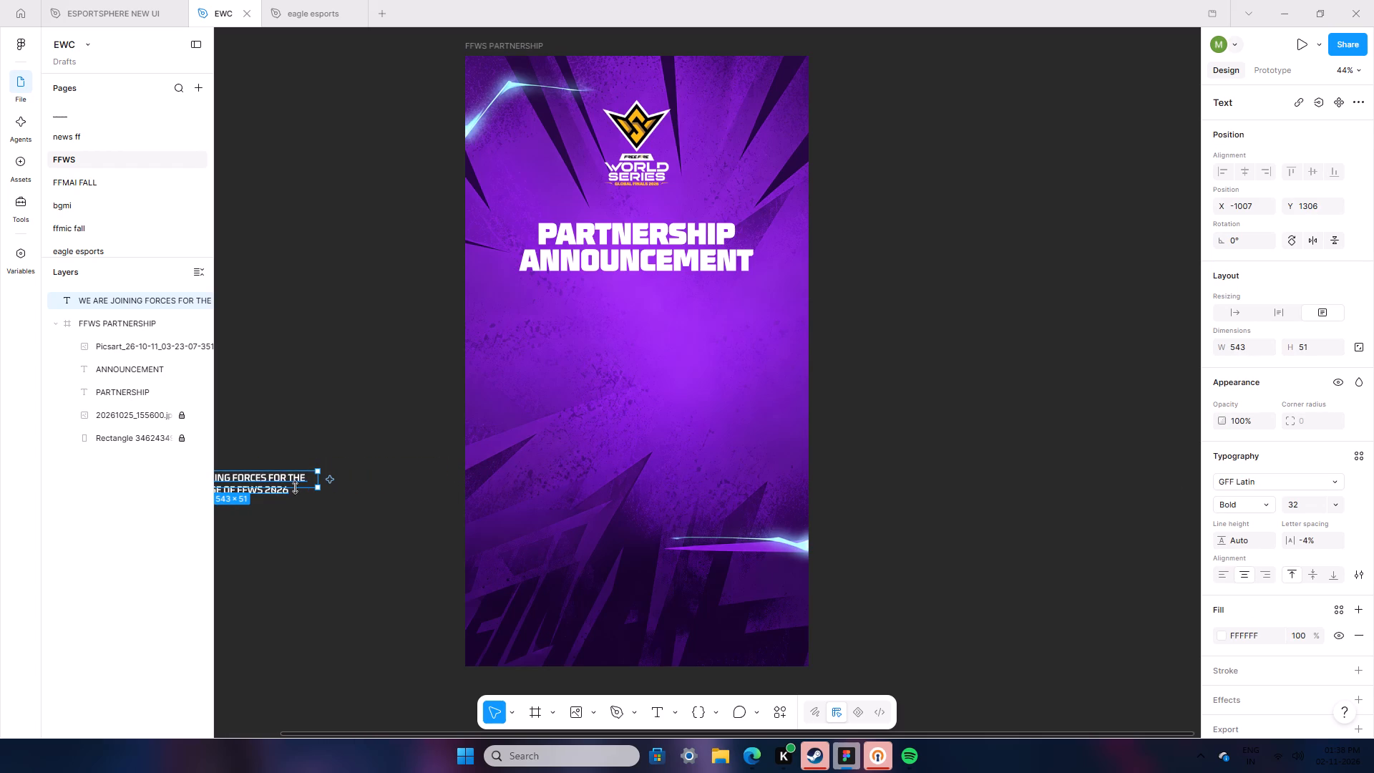
pyautogui.hotkey('ctrl', 'z')
# Place the two-line WE ARE JOINING FORCES text centred just below the ANNOUNCEMENT heading in the FFWS PARTNERSHIP frame.
pyautogui.moveTo(286, 477); pyautogui.dragTo(678, 311)
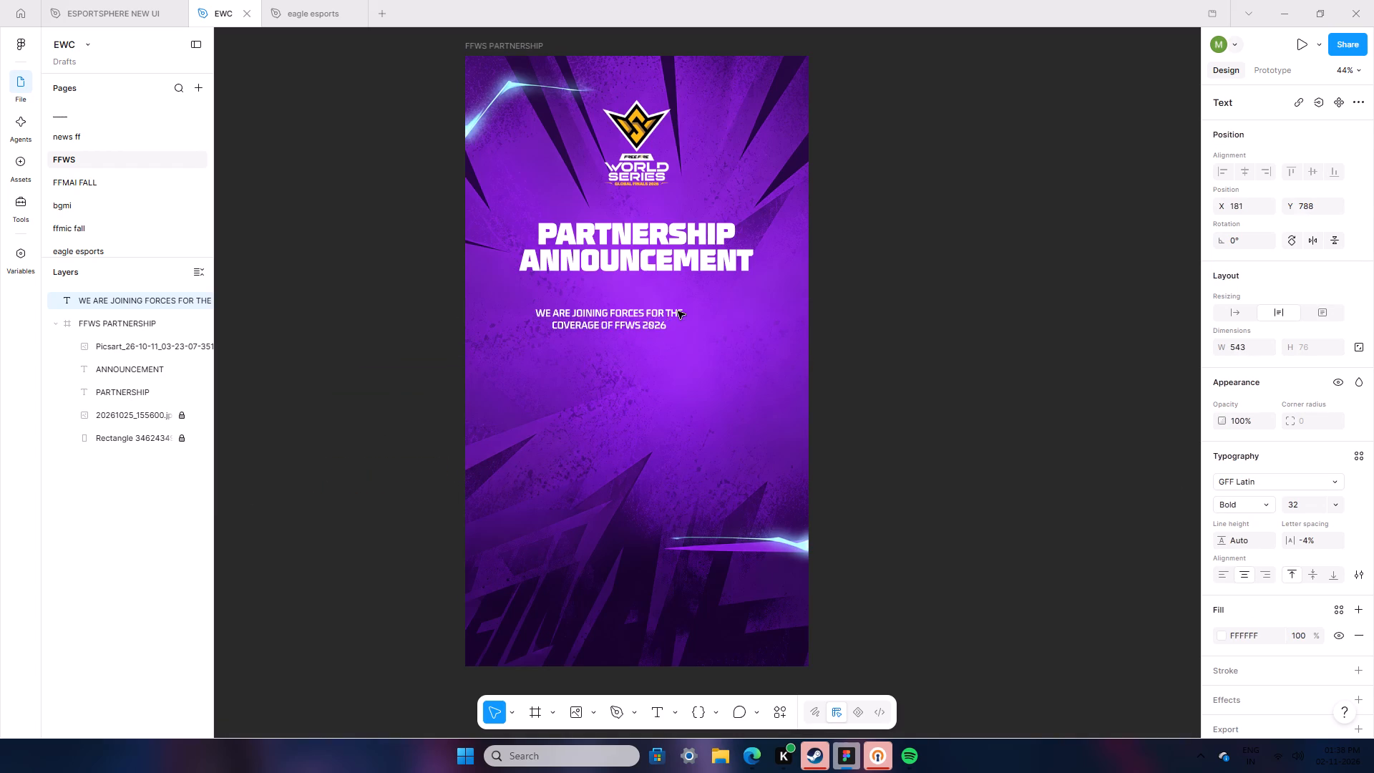
pyautogui.moveTo(678, 311); pyautogui.dragTo(691, 296)
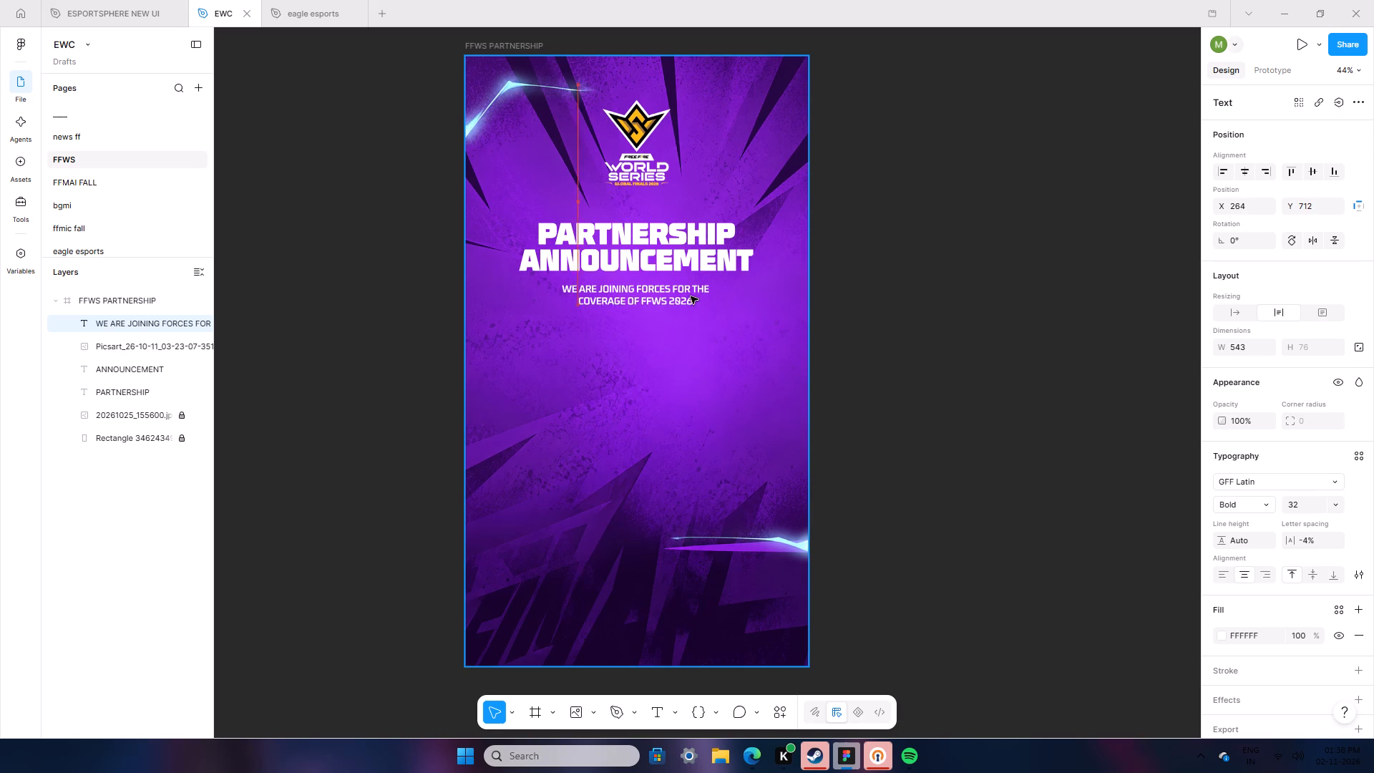
pyautogui.moveTo(691, 296); pyautogui.dragTo(691, 296)
pyautogui.click(887, 422)
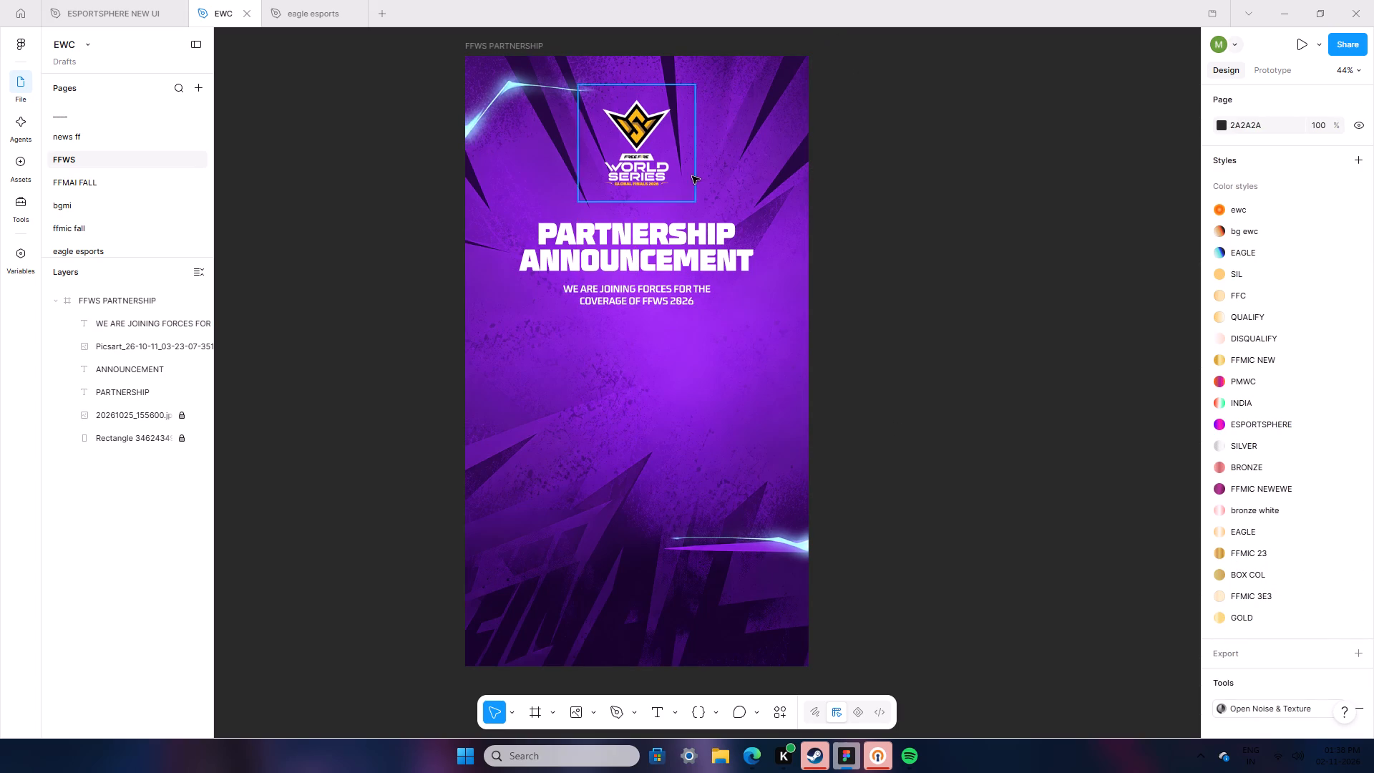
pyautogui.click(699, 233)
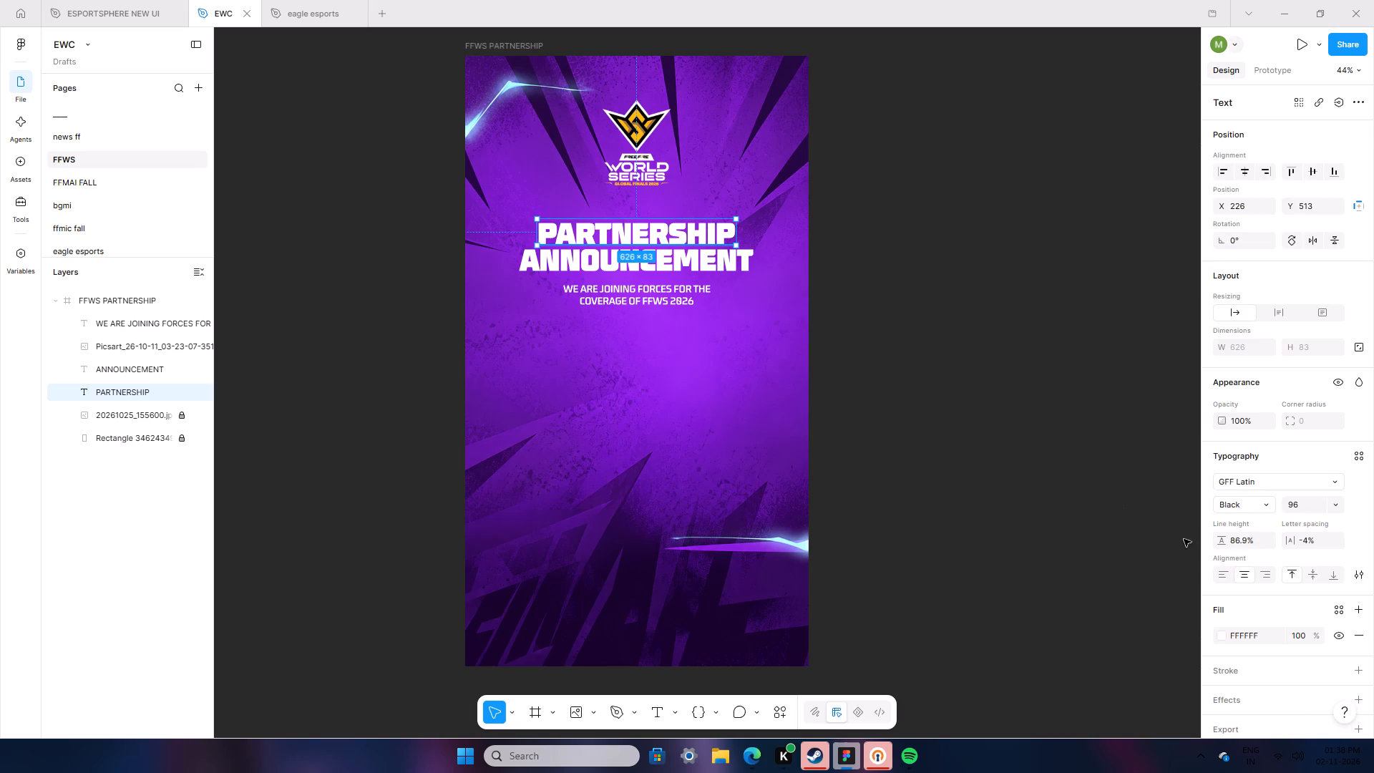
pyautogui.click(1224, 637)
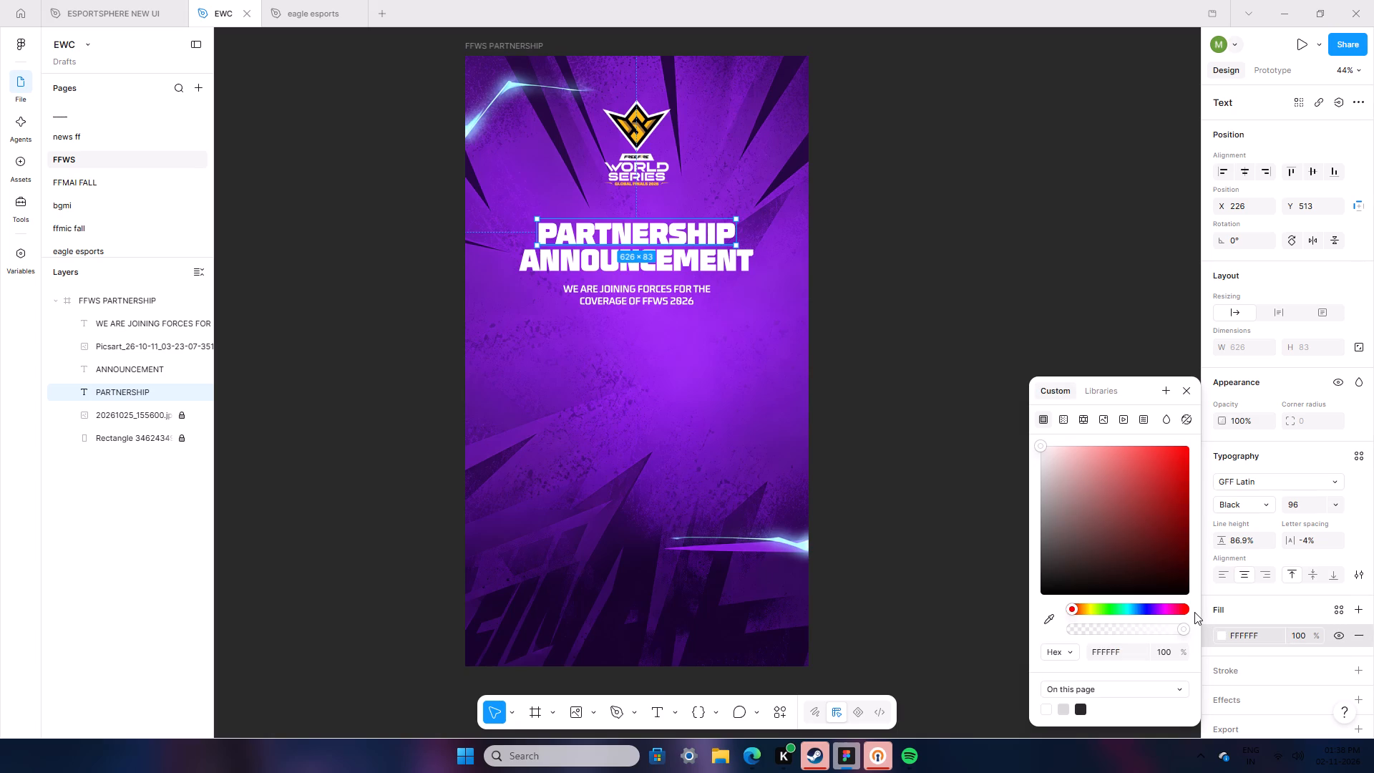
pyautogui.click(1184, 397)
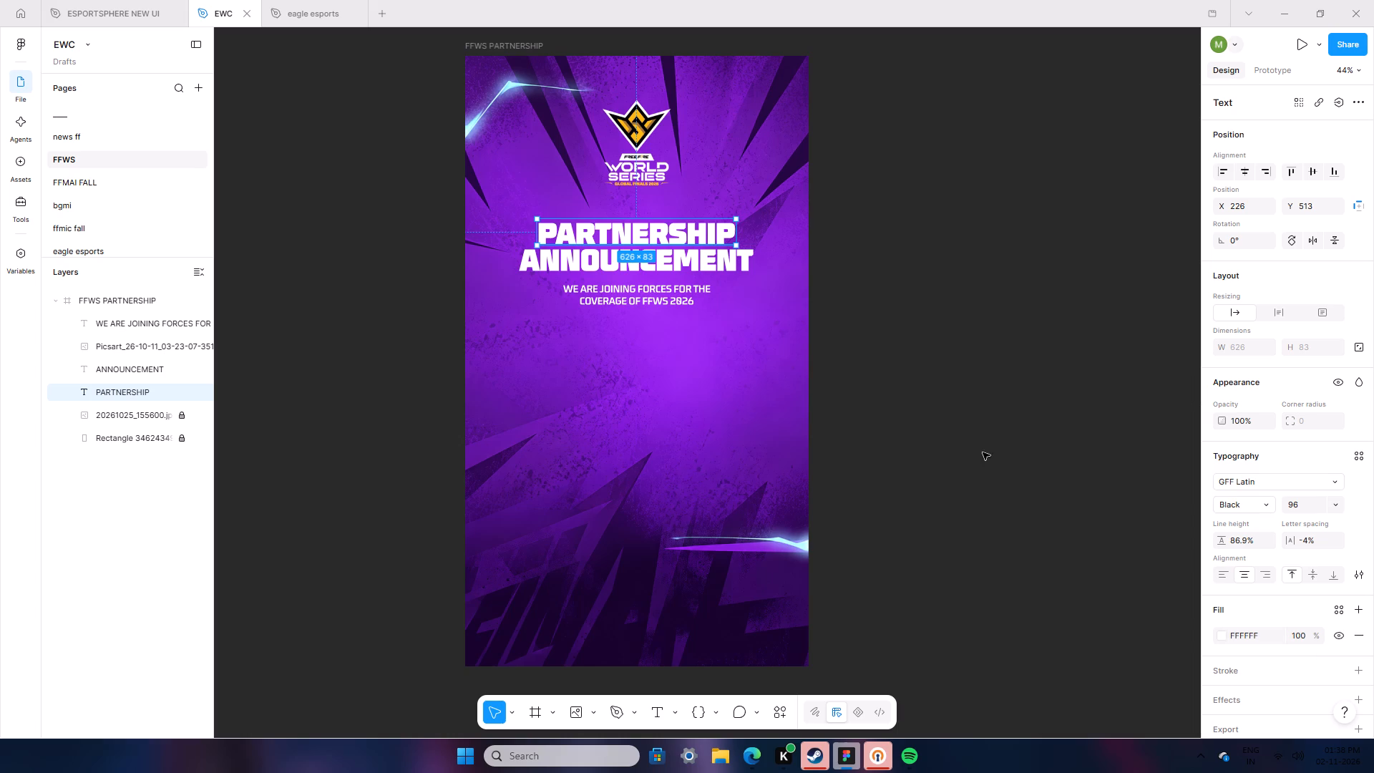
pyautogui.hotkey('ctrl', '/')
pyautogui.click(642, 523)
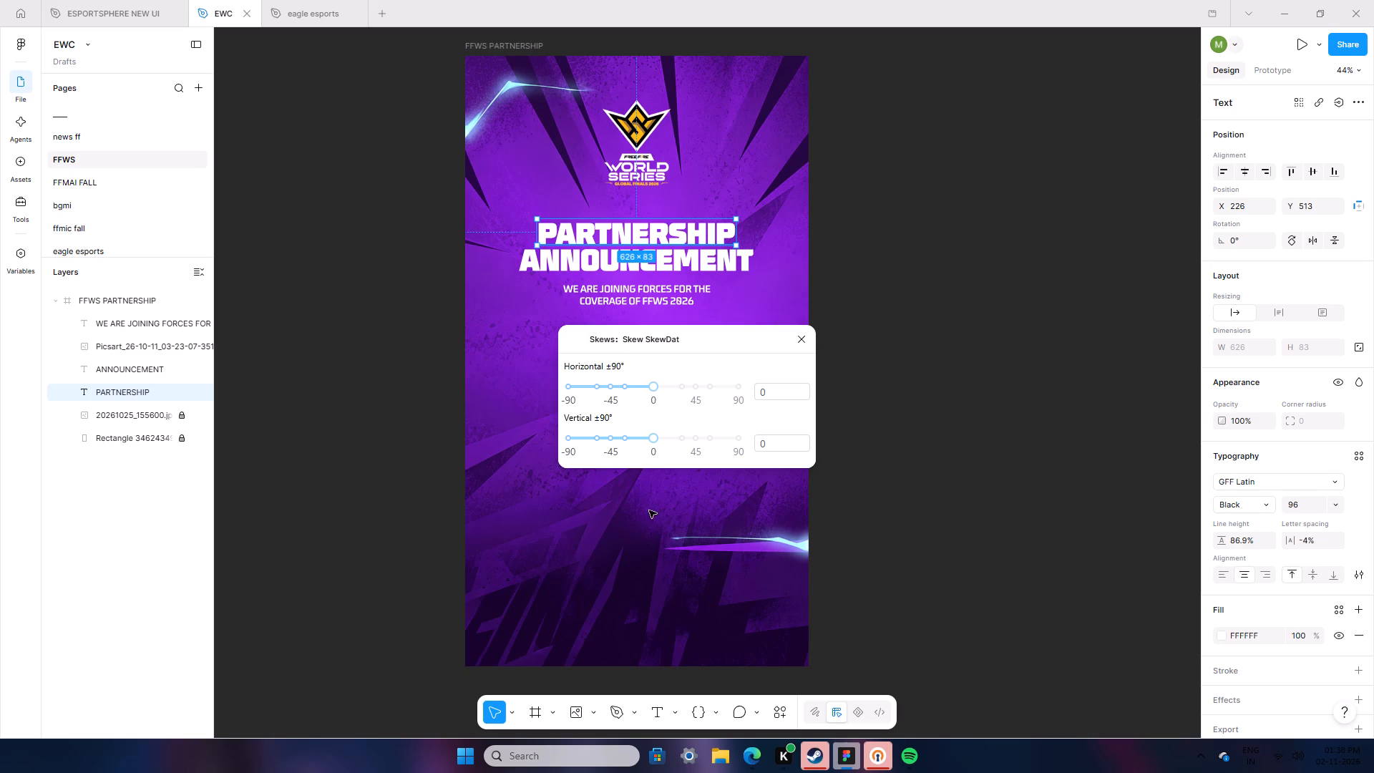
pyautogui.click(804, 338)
# Warp the PARTNERSHIP text with Warp It, flaring its left end outward and downward and slightly lowering the bottom middle point.
pyautogui.hotkey('ctrl', '/')
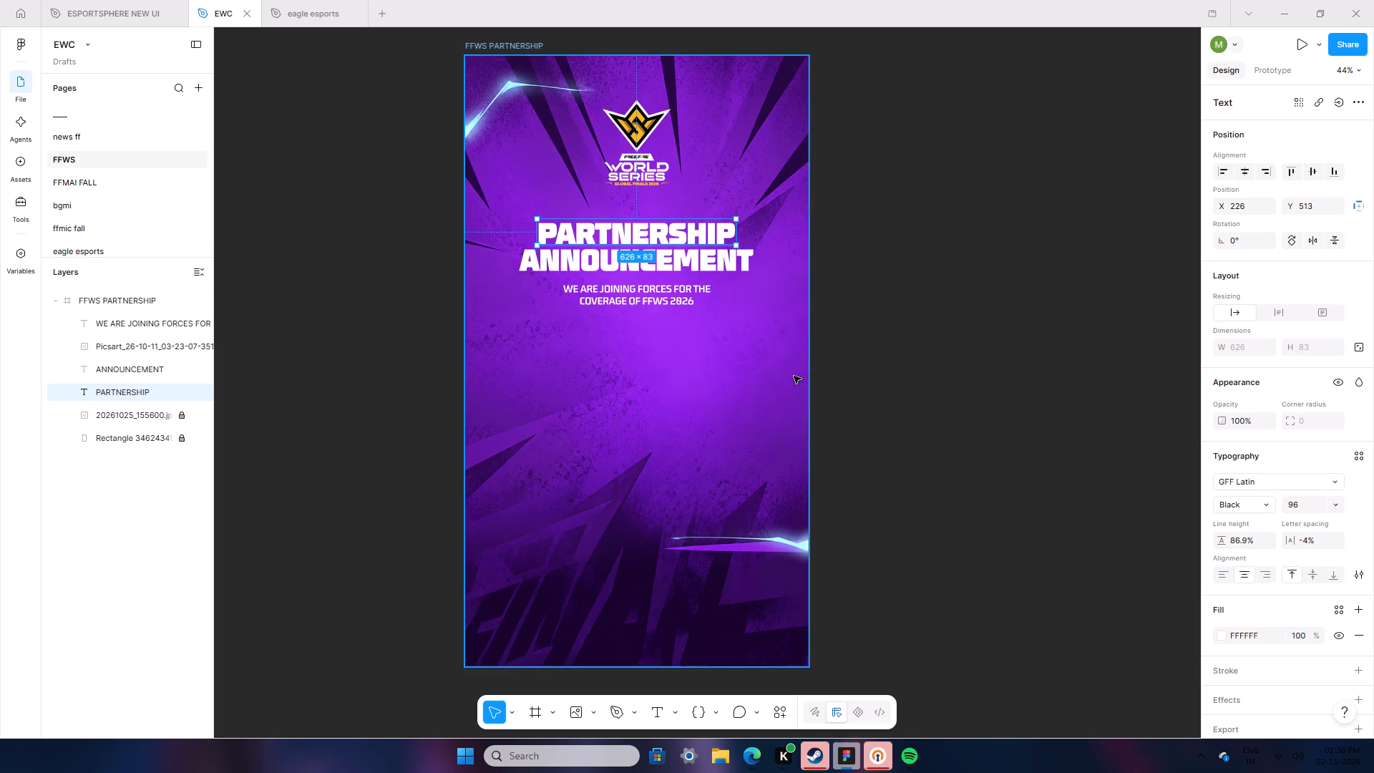
pyautogui.click(555, 548)
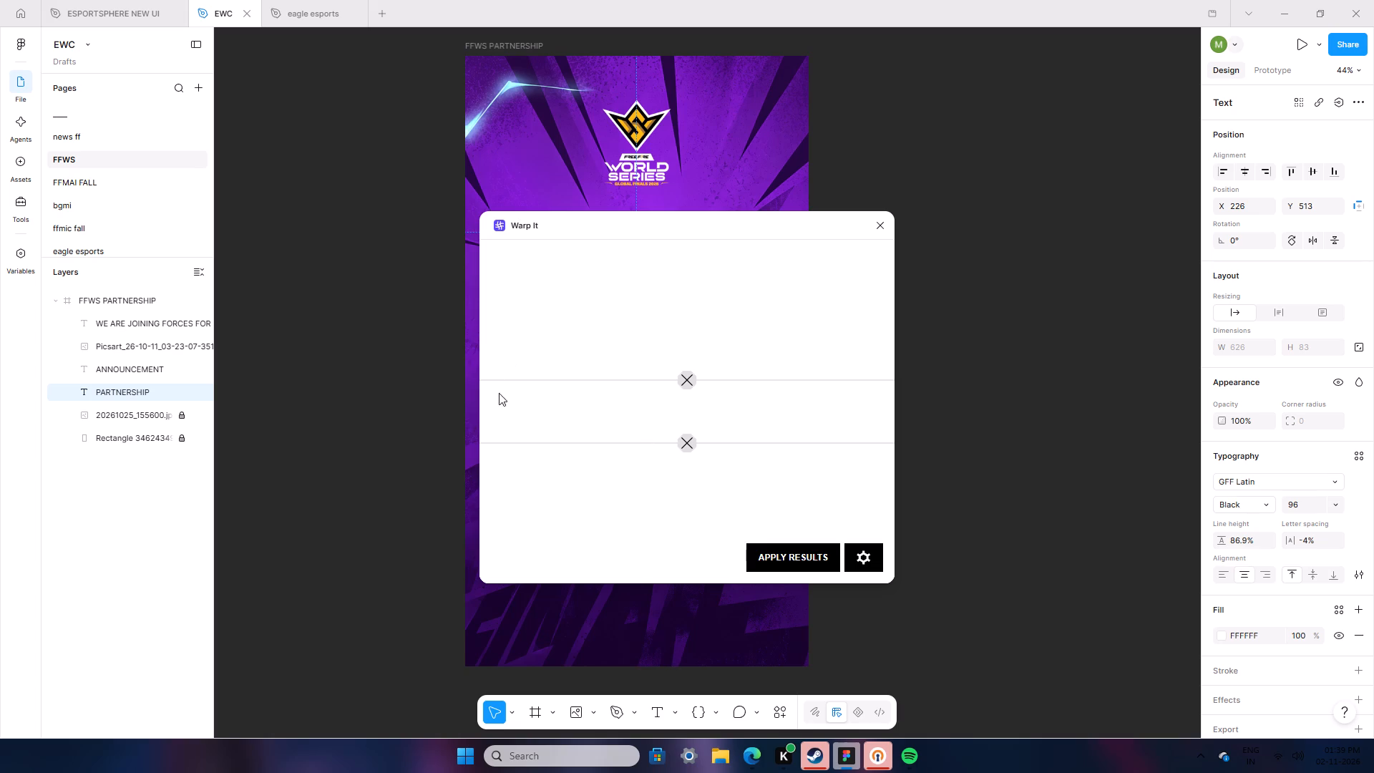
pyautogui.keyDown('ctrl'); pyautogui.scroll(-2, 603, 517); pyautogui.keyUp('ctrl')
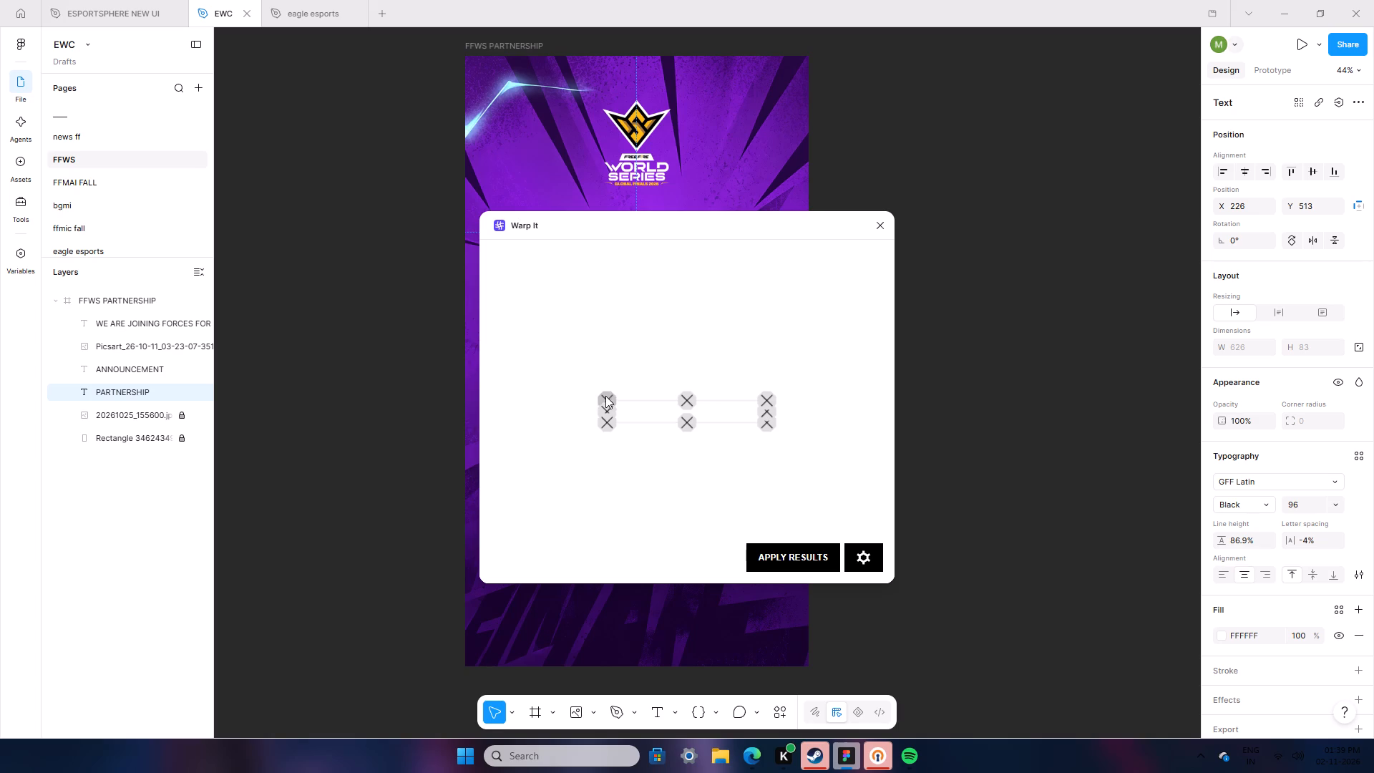
pyautogui.moveTo(608, 401); pyautogui.dragTo(590, 399)
pyautogui.moveTo(608, 421); pyautogui.dragTo(598, 437)
pyautogui.moveTo(607, 411); pyautogui.dragTo(591, 415)
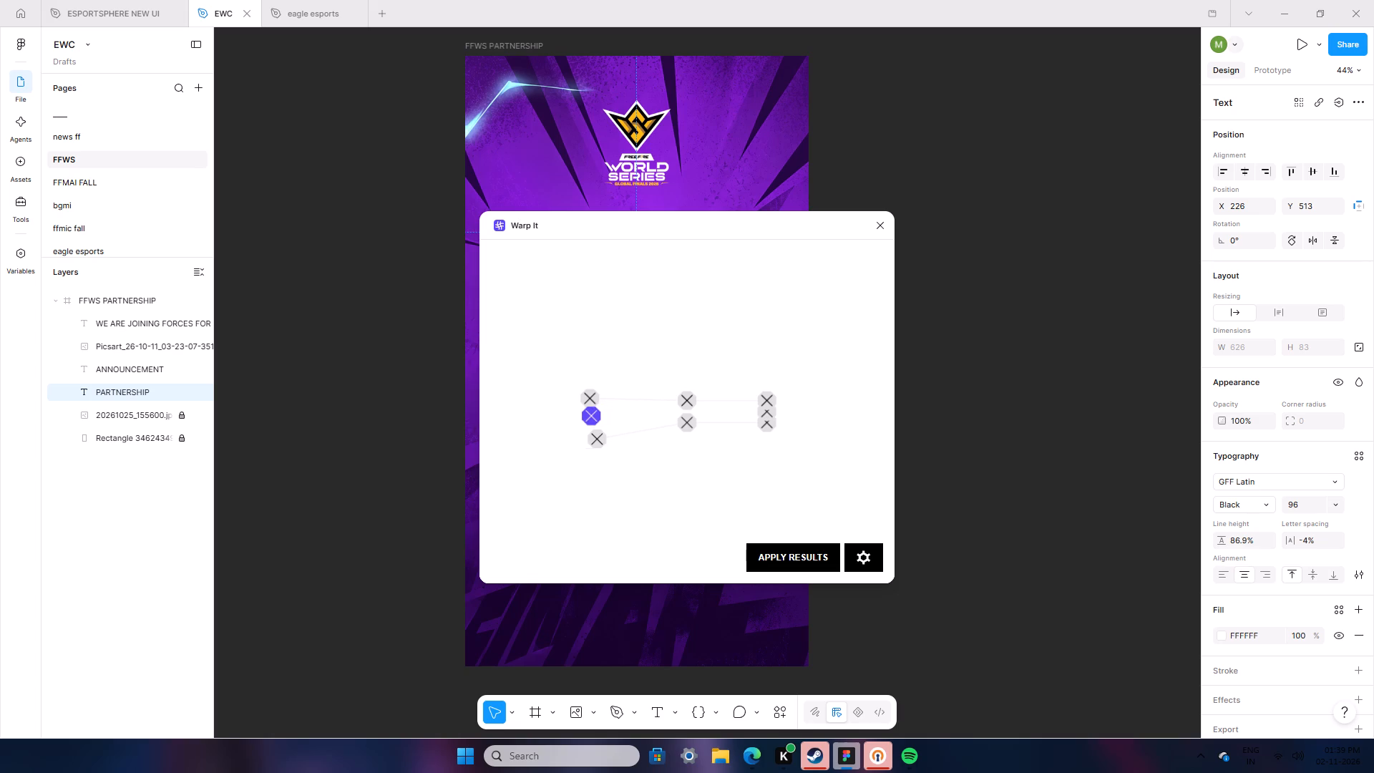
pyautogui.moveTo(591, 415); pyautogui.dragTo(595, 420)
pyautogui.moveTo(595, 420); pyautogui.dragTo(593, 419)
pyautogui.moveTo(686, 420); pyautogui.dragTo(688, 427)
pyautogui.click(790, 547)
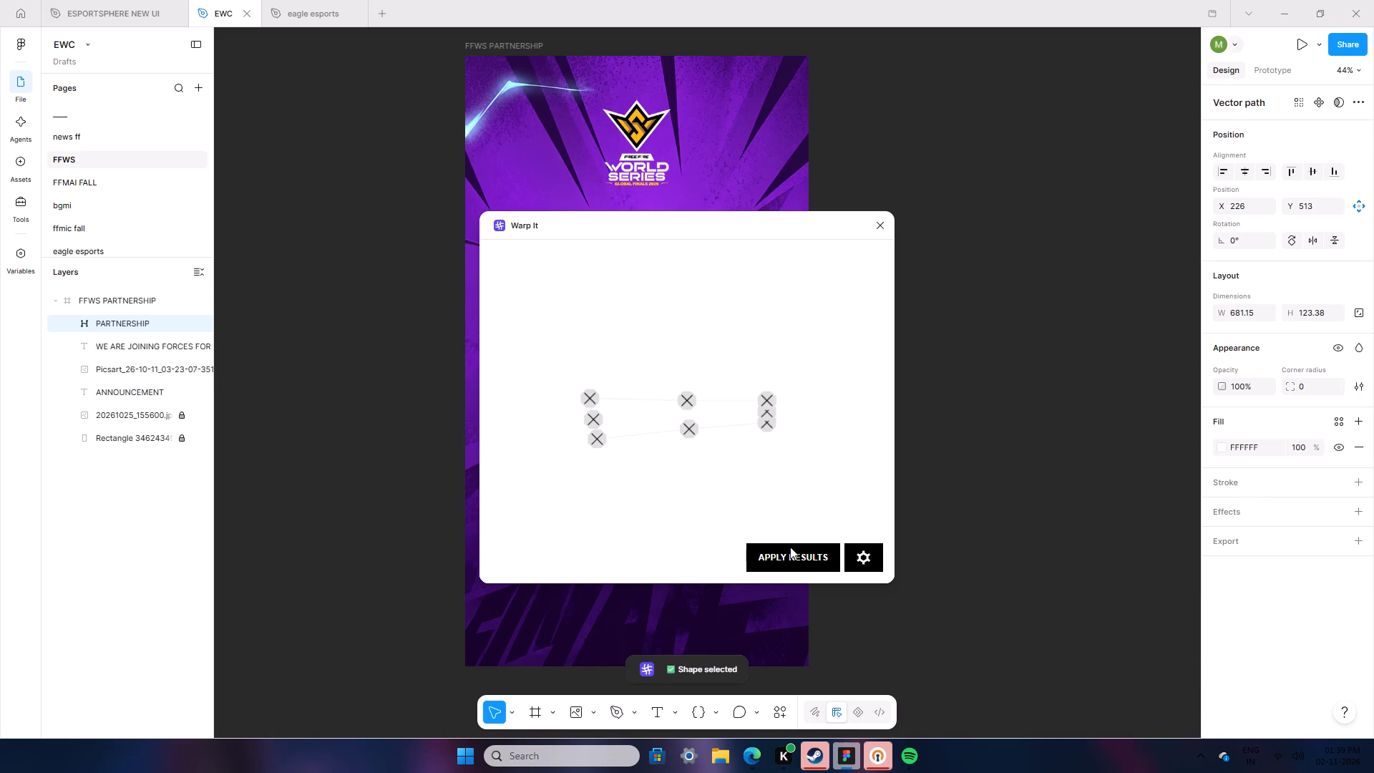
pyautogui.click(879, 225)
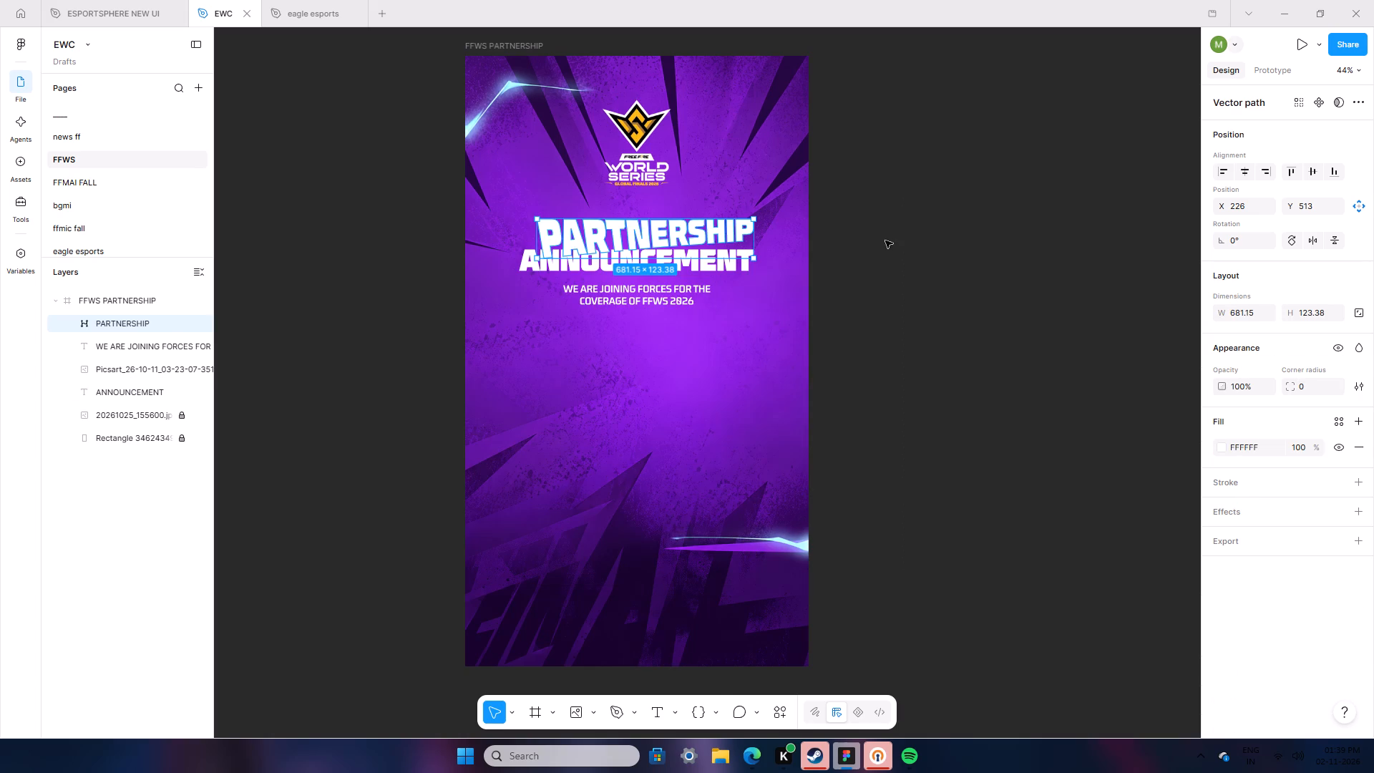
# Move the warped PARTNERSHIP lettering to about X 199, Y 499 so it sits centred above ANNOUNCEMENT.
pyautogui.click(944, 283)
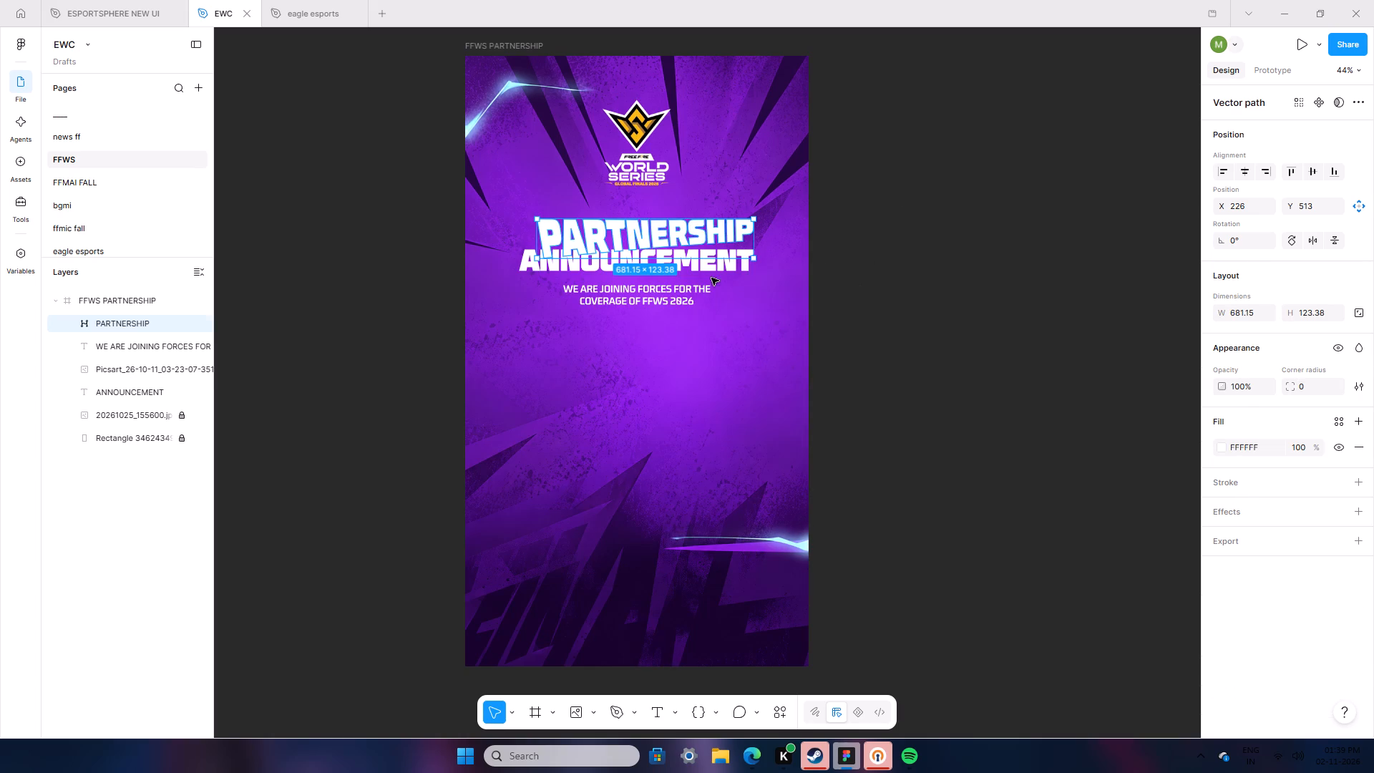
pyautogui.click(701, 265)
pyautogui.click(697, 227)
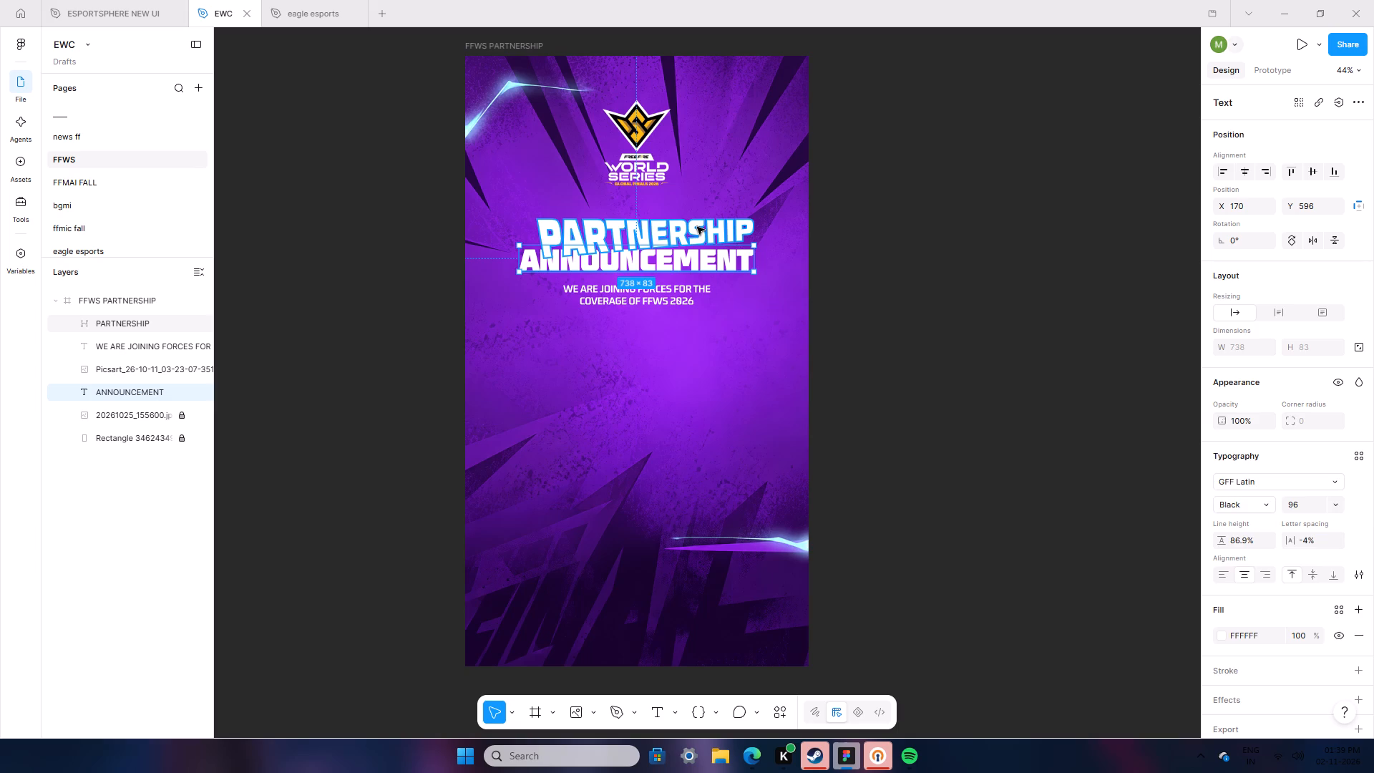
pyautogui.moveTo(694, 227); pyautogui.dragTo(684, 223)
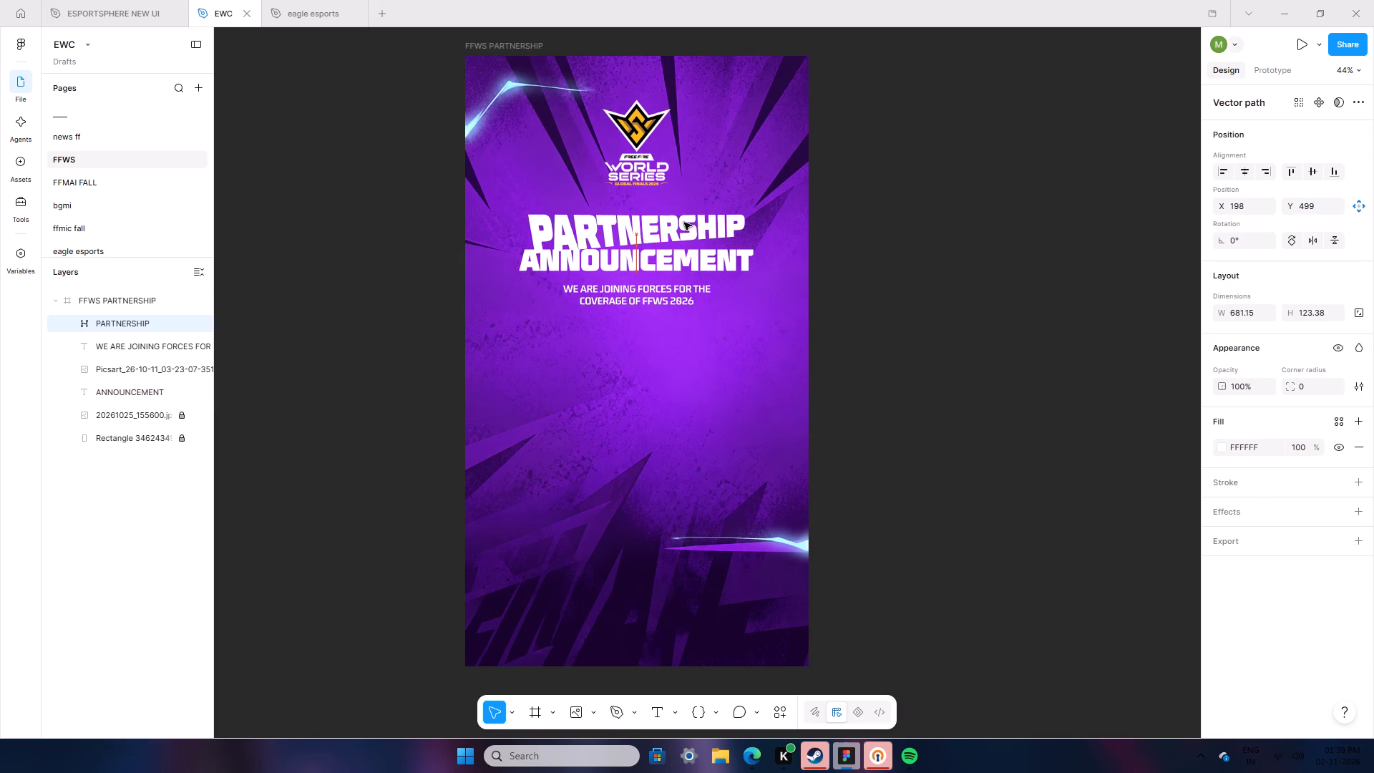
pyautogui.moveTo(684, 223); pyautogui.dragTo(686, 223)
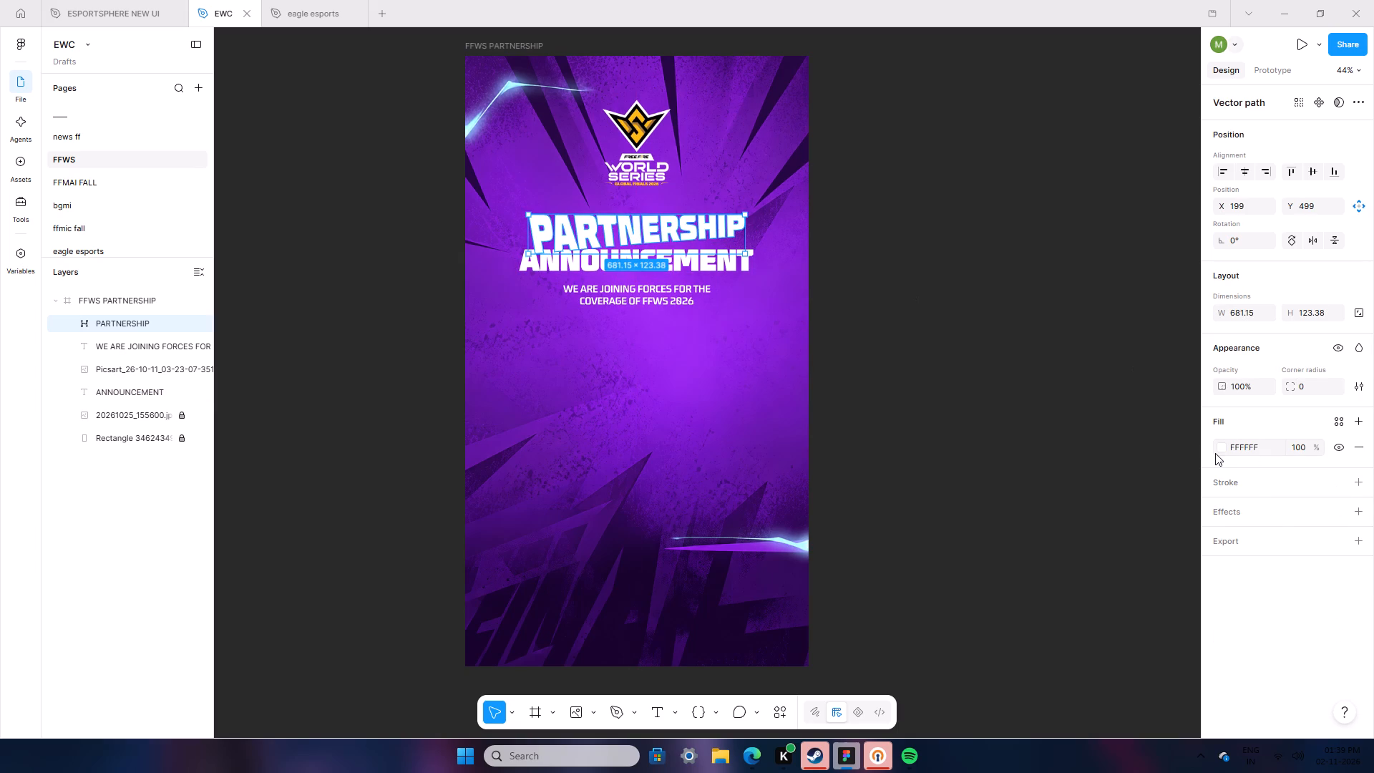
# Recolour the warped PARTNERSHIP lettering with the golden yellow sampled from the World Series logo emblem.
pyautogui.click(1219, 446)
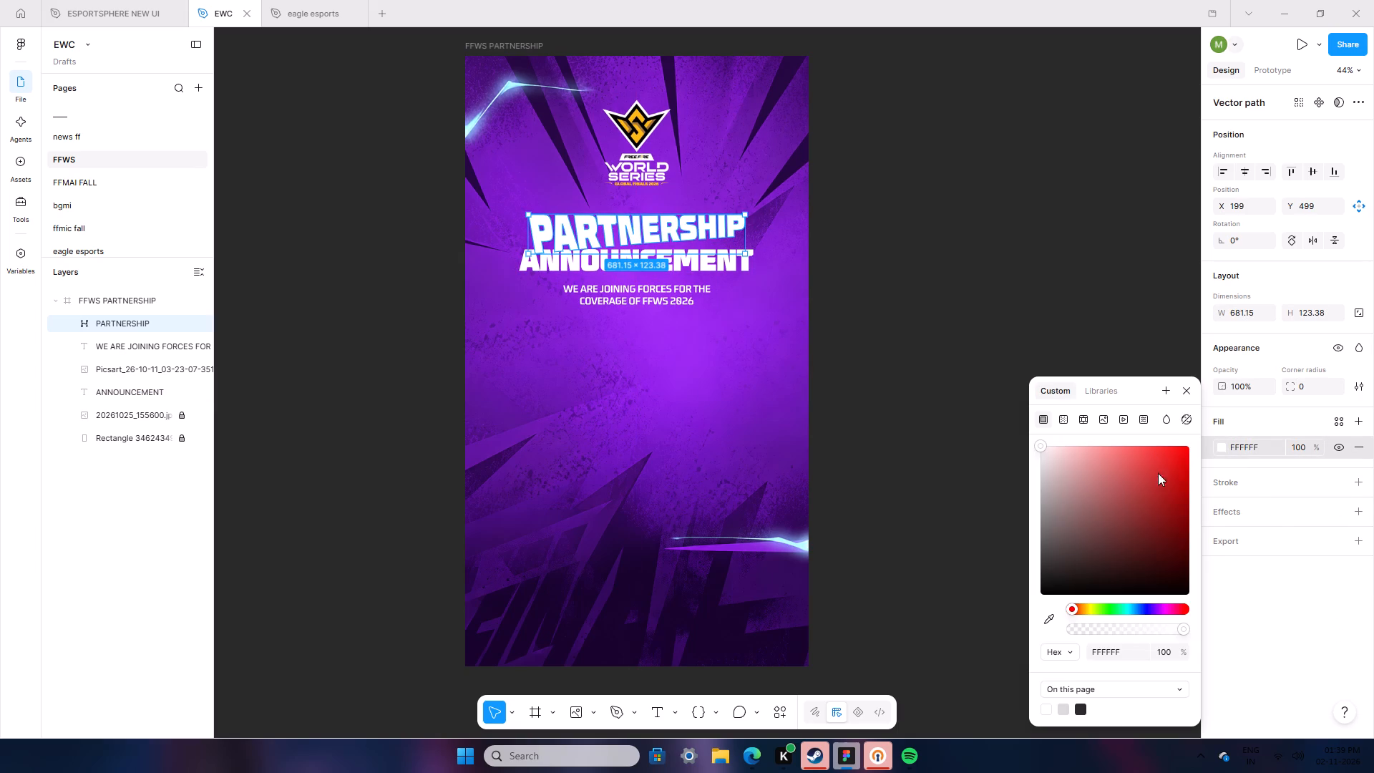
pyautogui.click(1090, 606)
pyautogui.moveTo(1180, 480); pyautogui.dragTo(1225, 336)
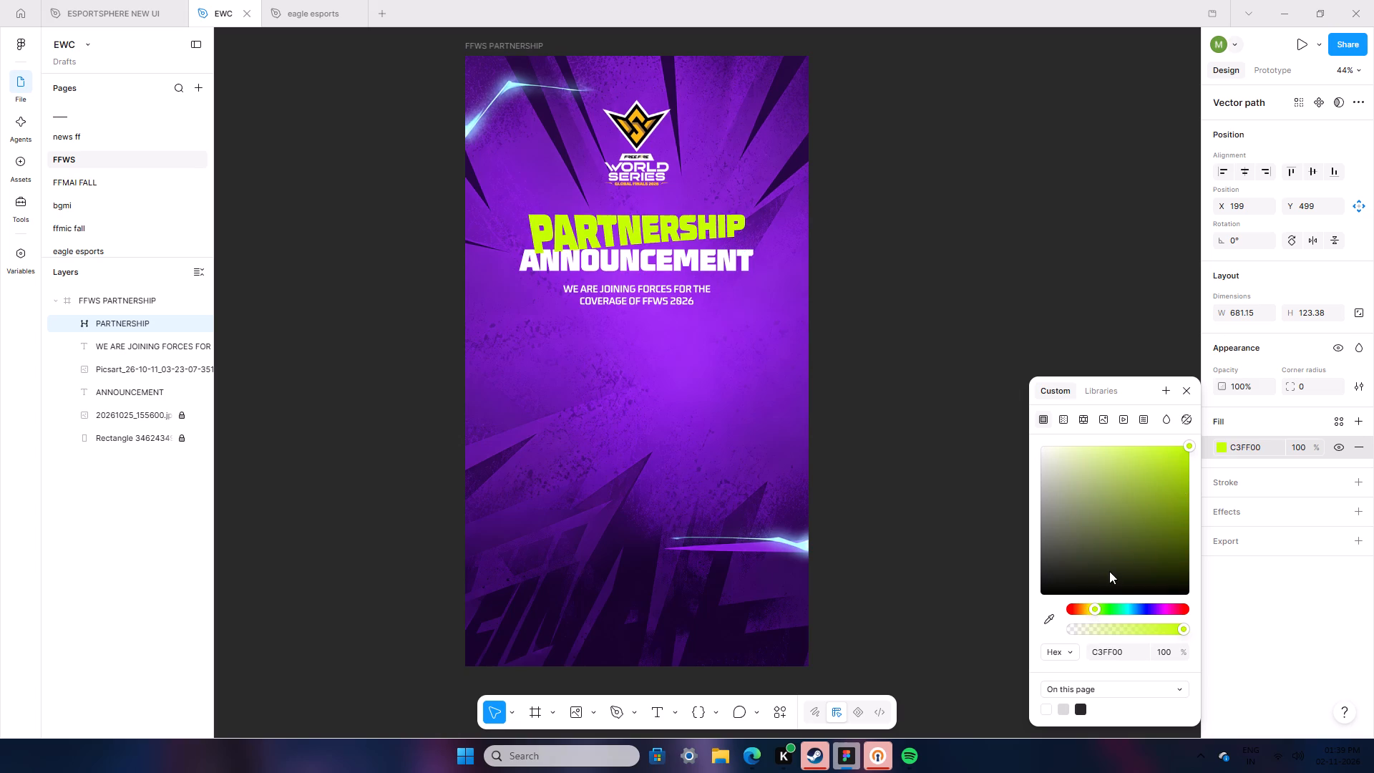
pyautogui.moveTo(1094, 605); pyautogui.dragTo(1088, 608)
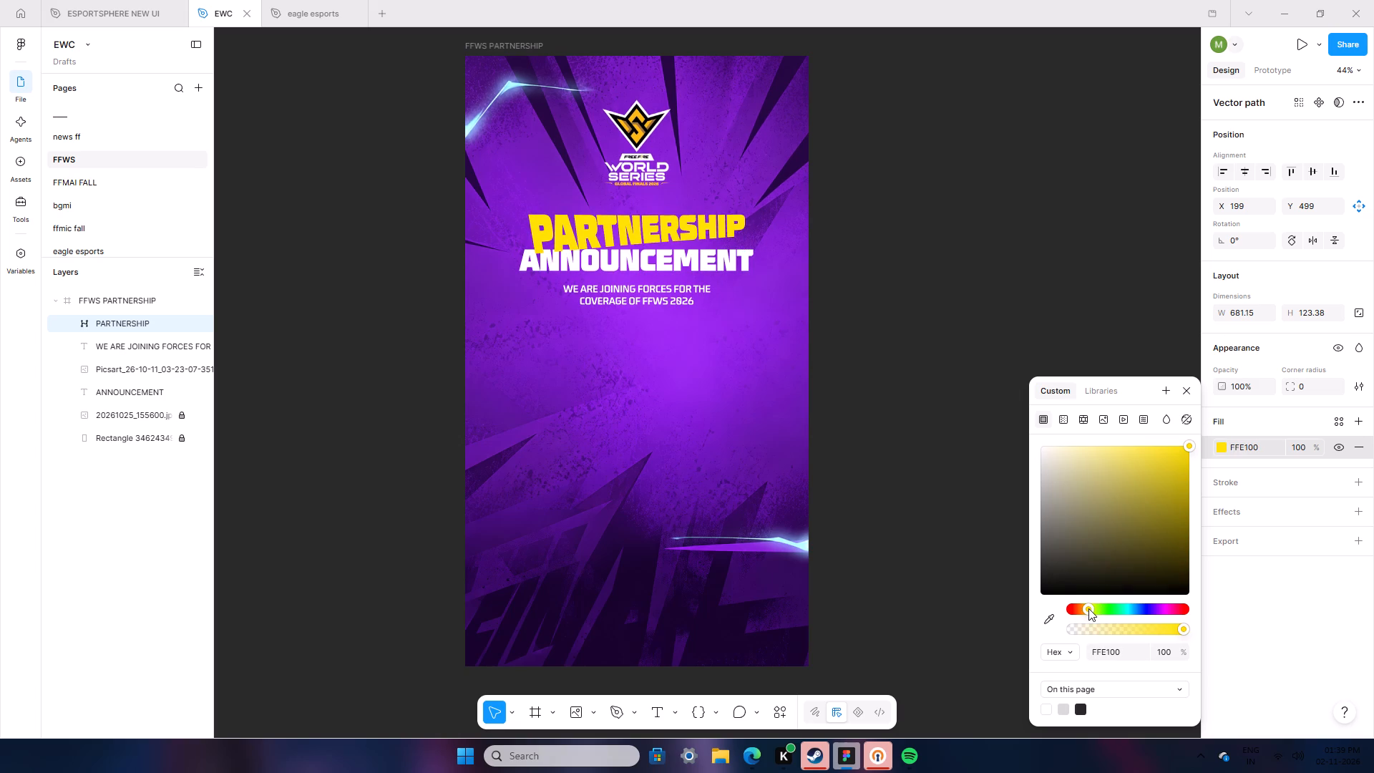
pyautogui.moveTo(1088, 608); pyautogui.dragTo(1087, 610)
pyautogui.click(1050, 623)
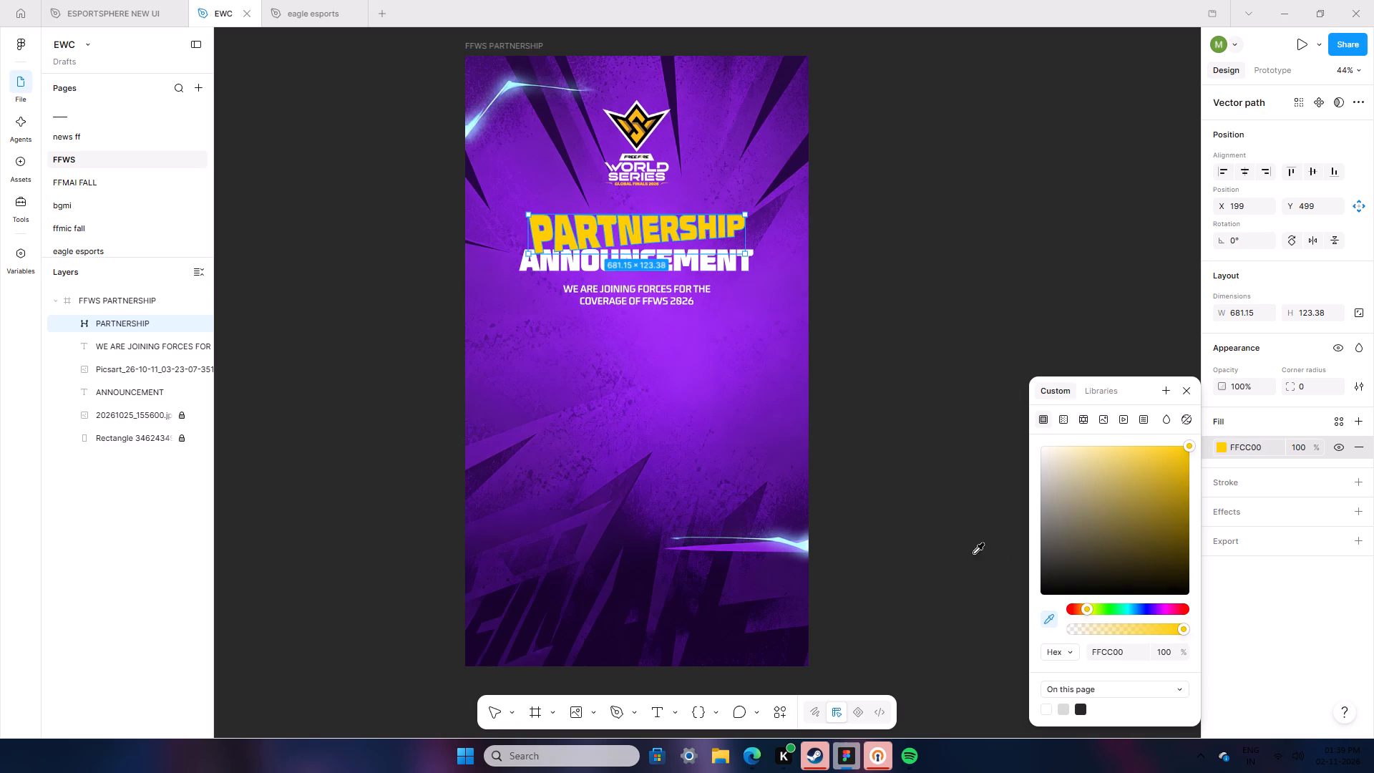
pyautogui.click(638, 115)
pyautogui.click(862, 200)
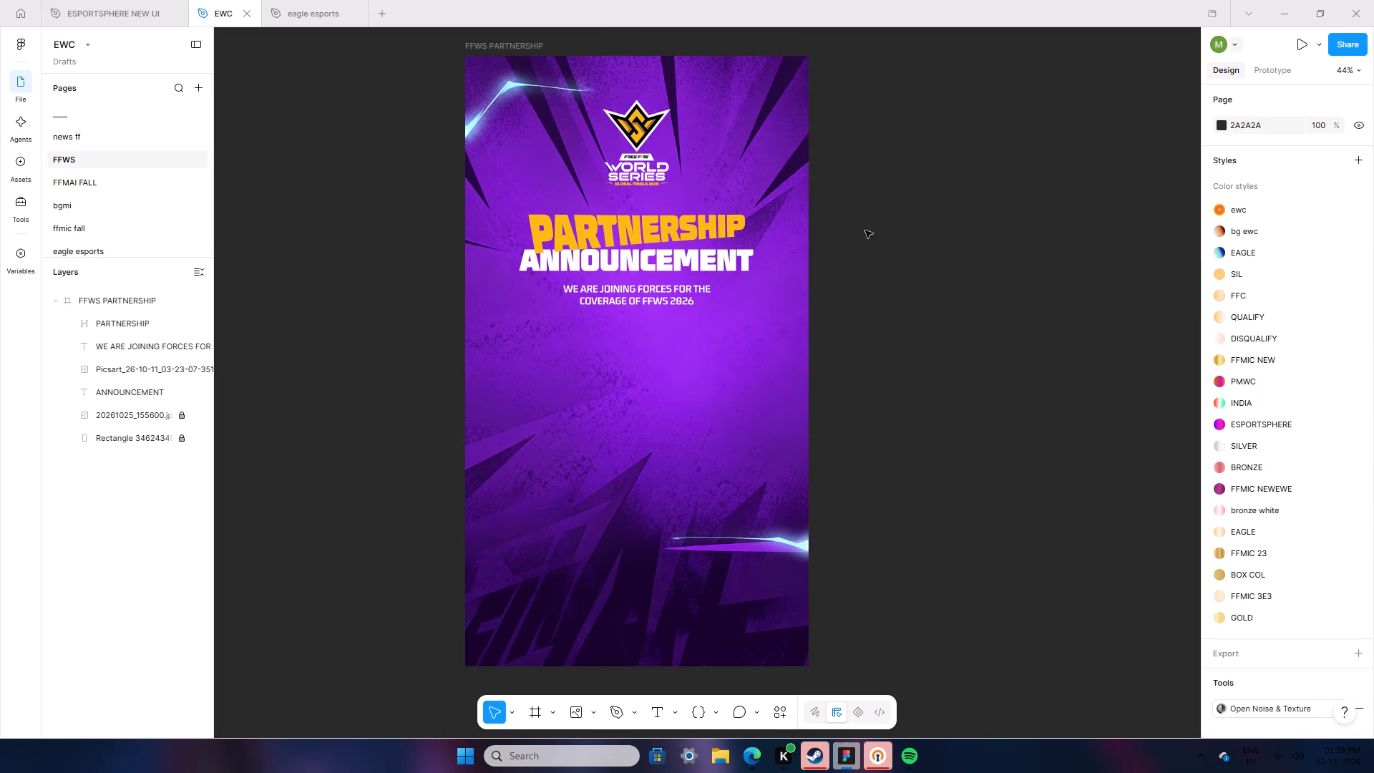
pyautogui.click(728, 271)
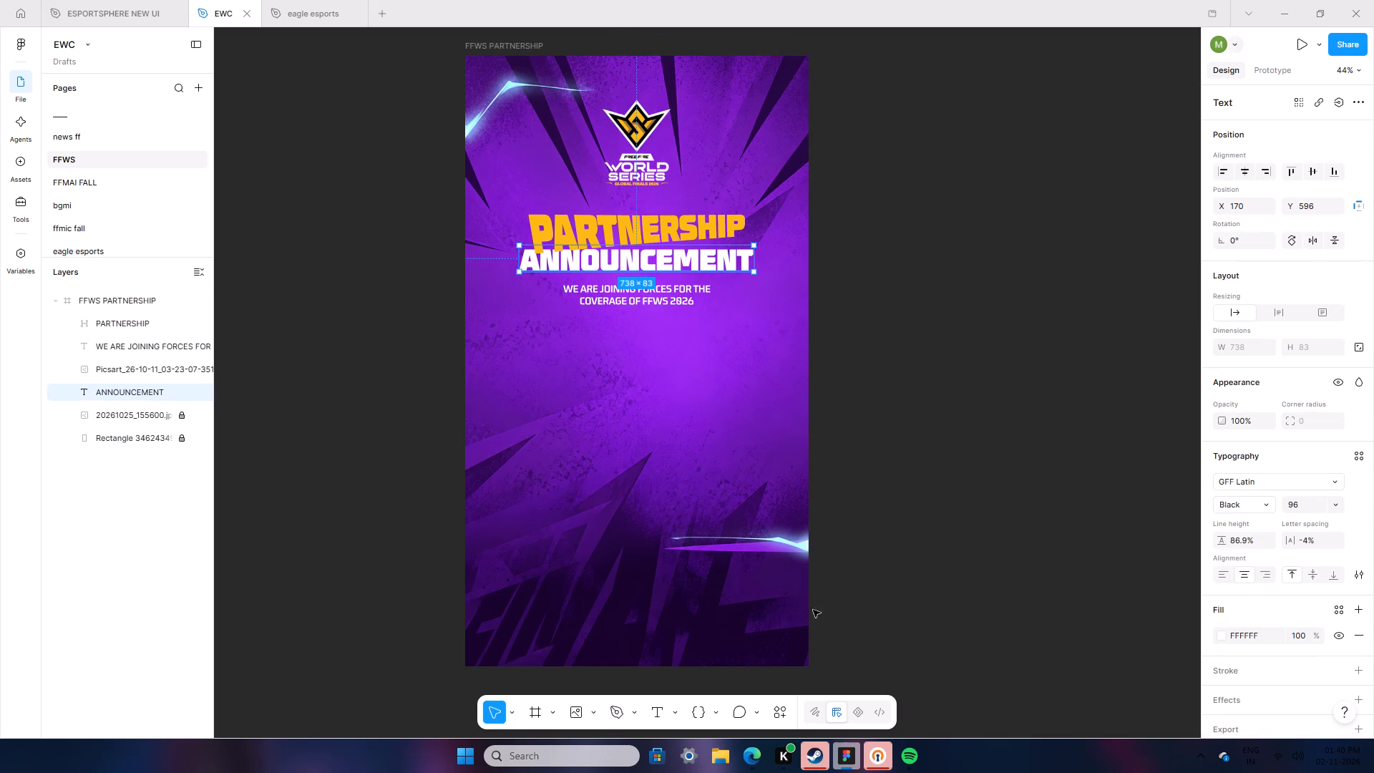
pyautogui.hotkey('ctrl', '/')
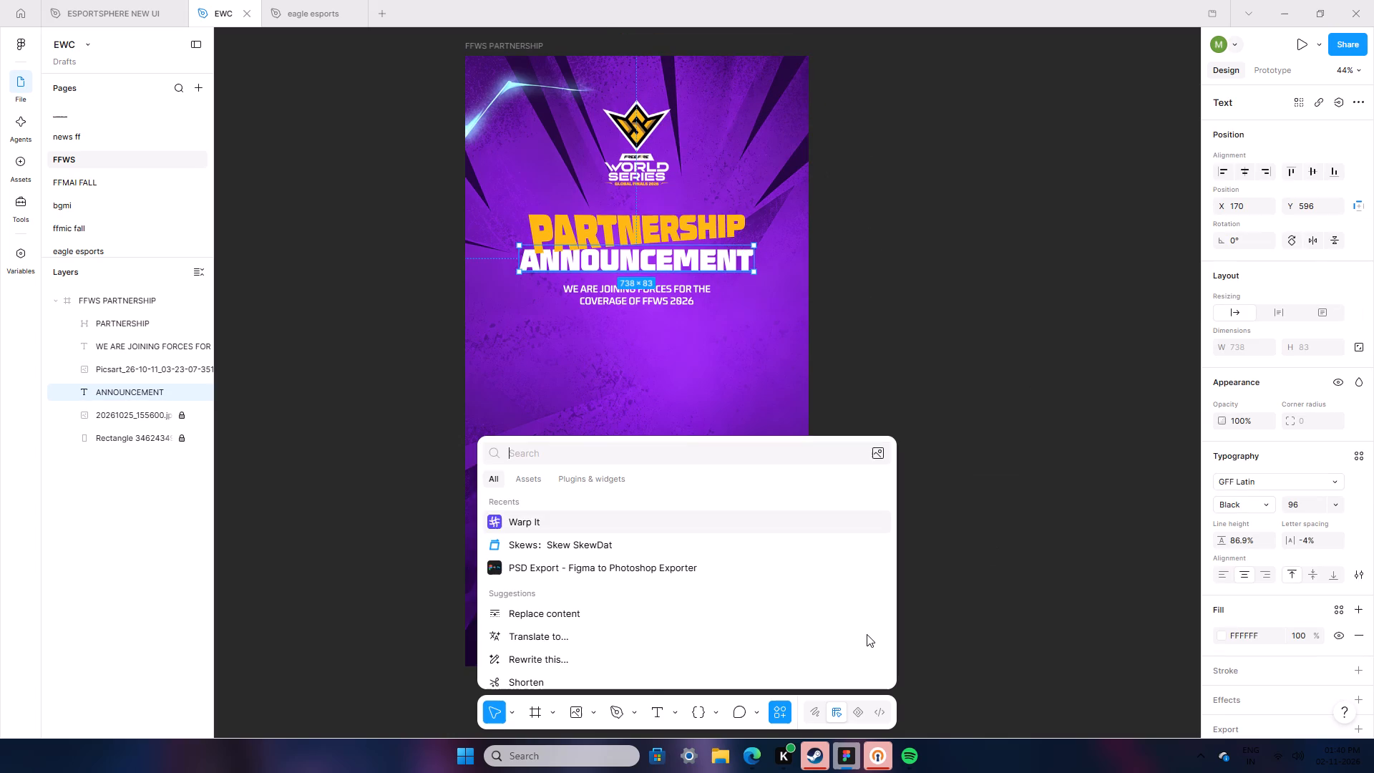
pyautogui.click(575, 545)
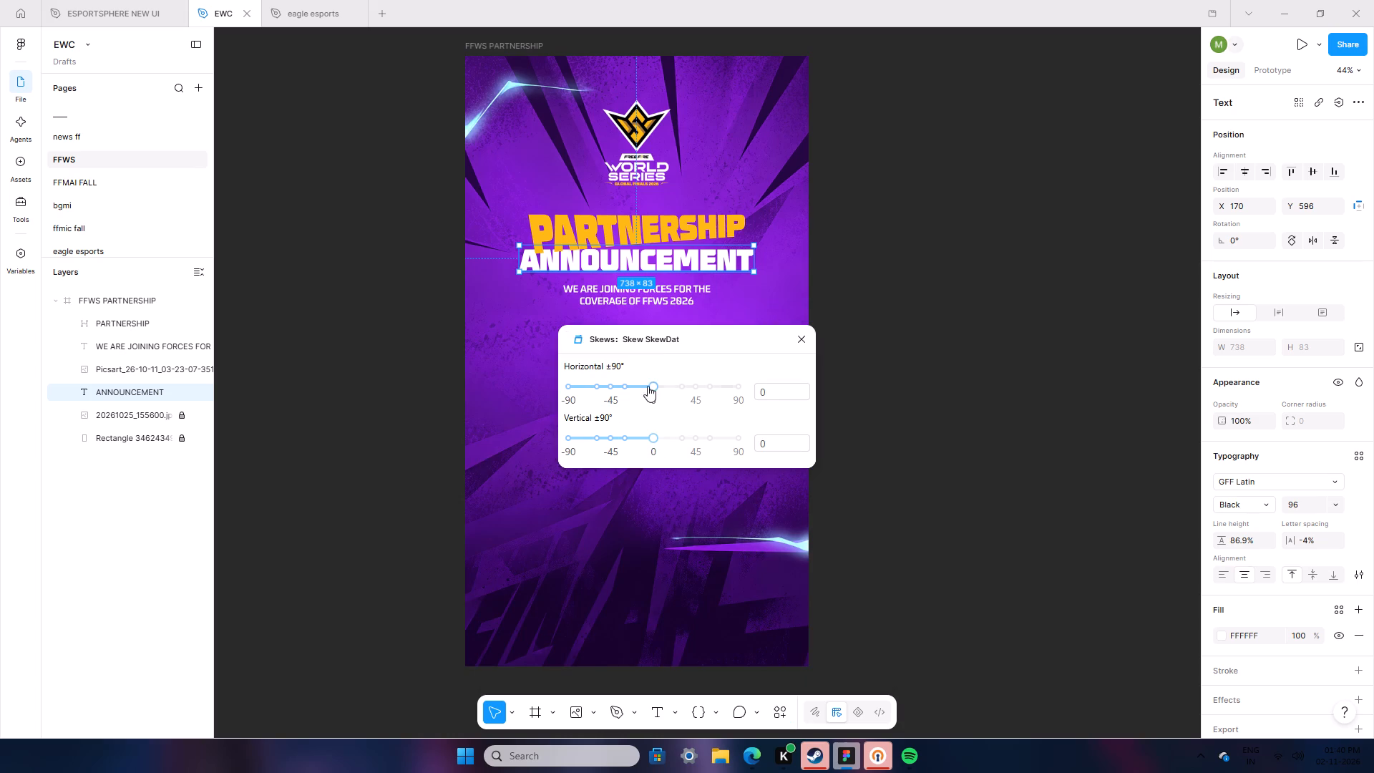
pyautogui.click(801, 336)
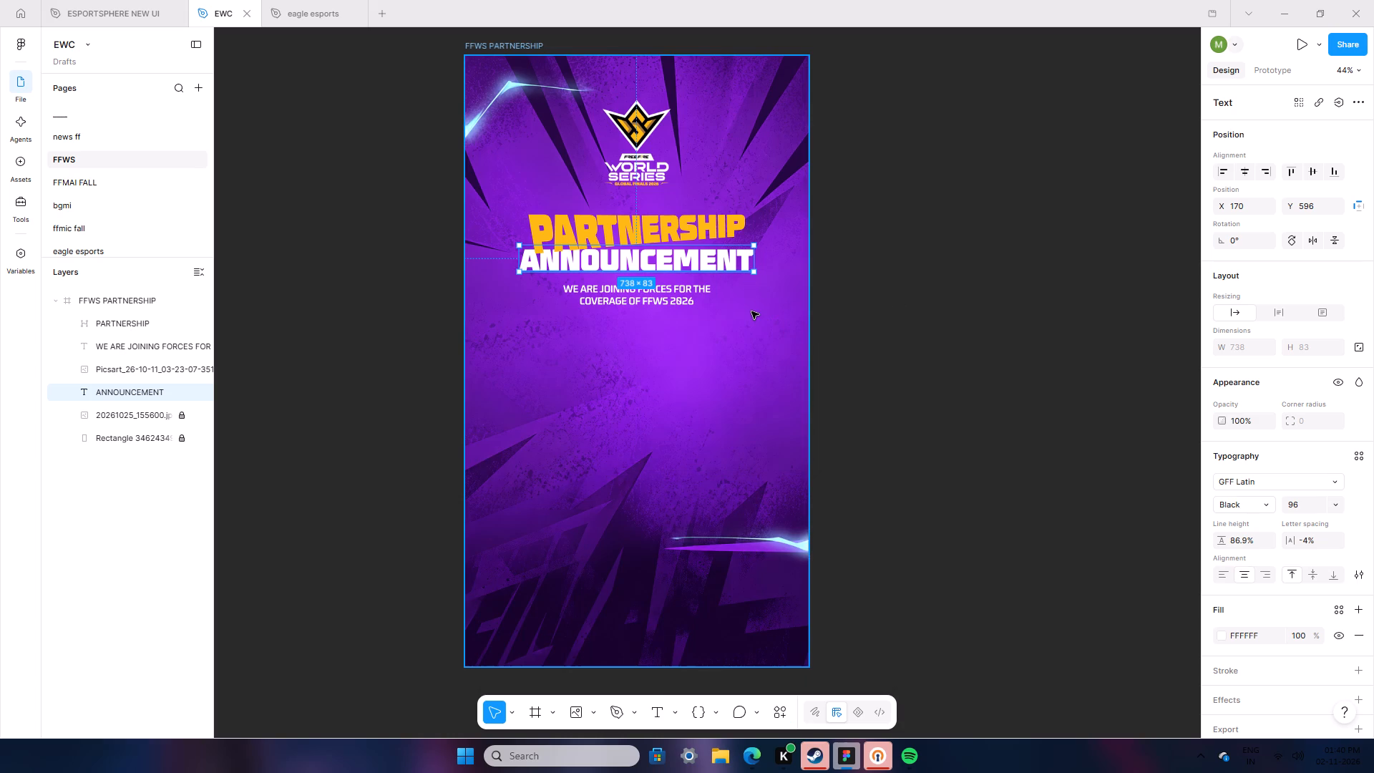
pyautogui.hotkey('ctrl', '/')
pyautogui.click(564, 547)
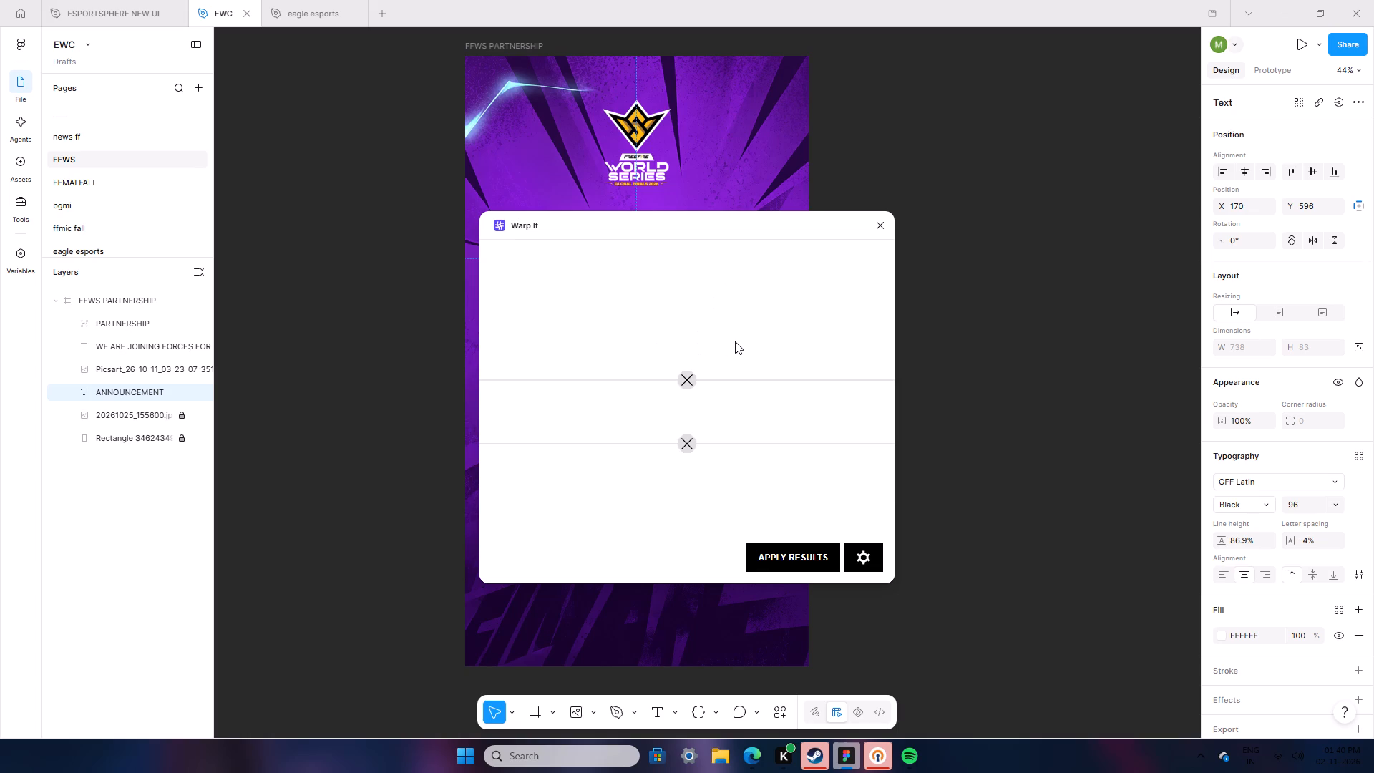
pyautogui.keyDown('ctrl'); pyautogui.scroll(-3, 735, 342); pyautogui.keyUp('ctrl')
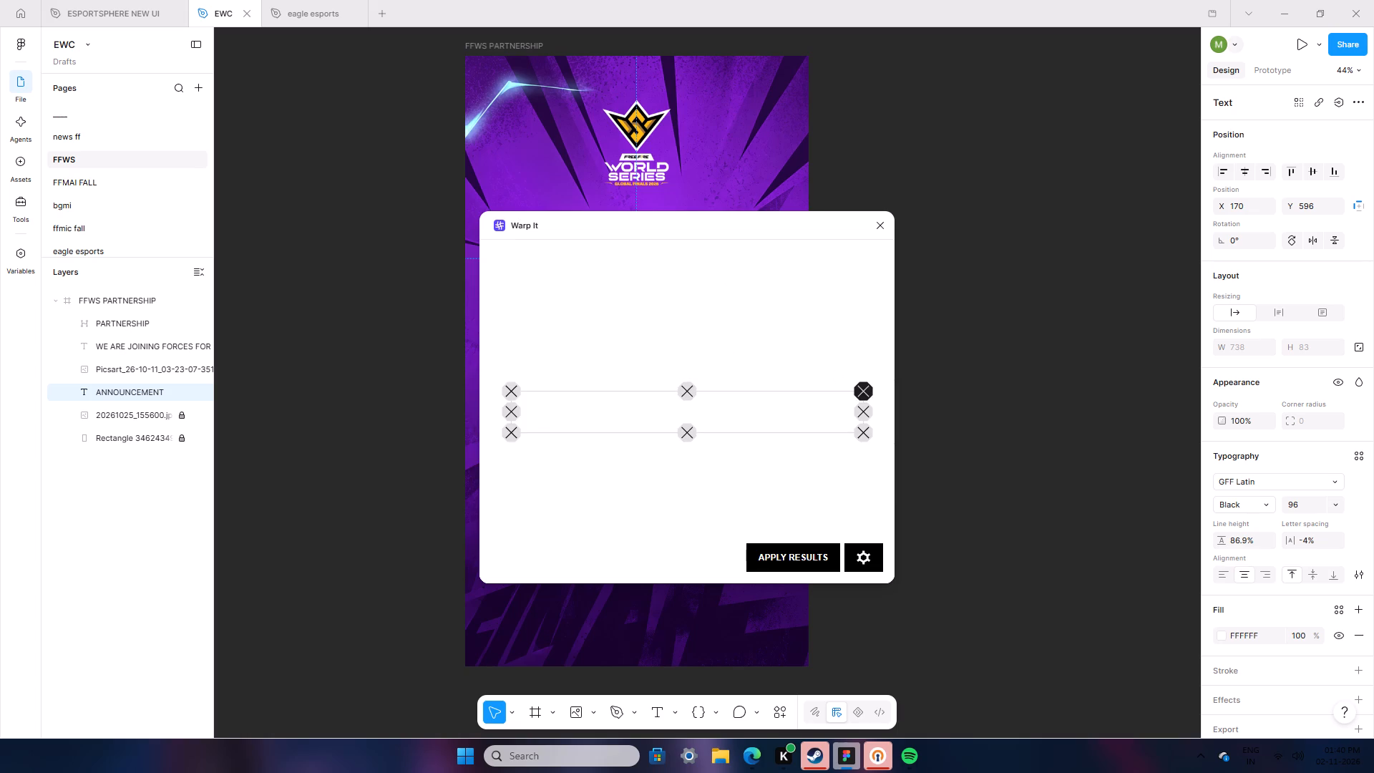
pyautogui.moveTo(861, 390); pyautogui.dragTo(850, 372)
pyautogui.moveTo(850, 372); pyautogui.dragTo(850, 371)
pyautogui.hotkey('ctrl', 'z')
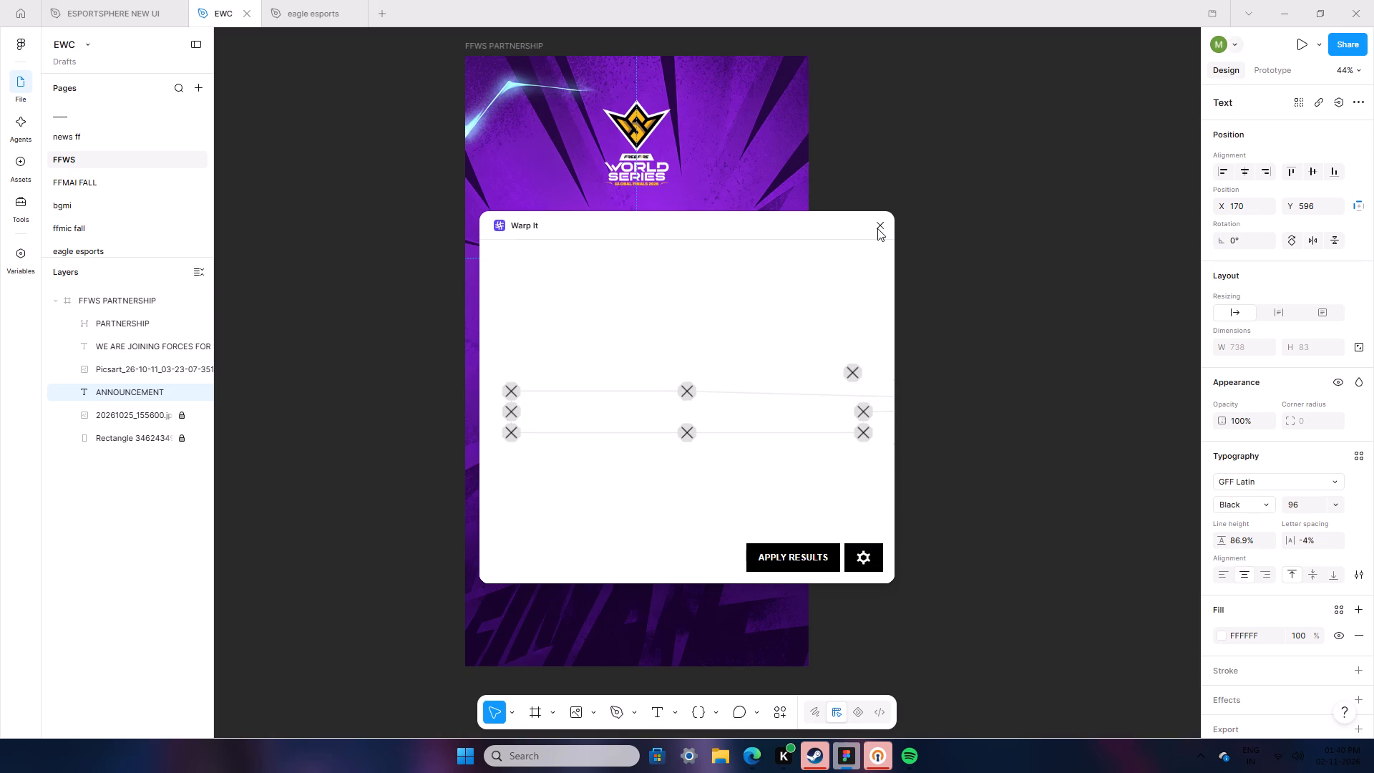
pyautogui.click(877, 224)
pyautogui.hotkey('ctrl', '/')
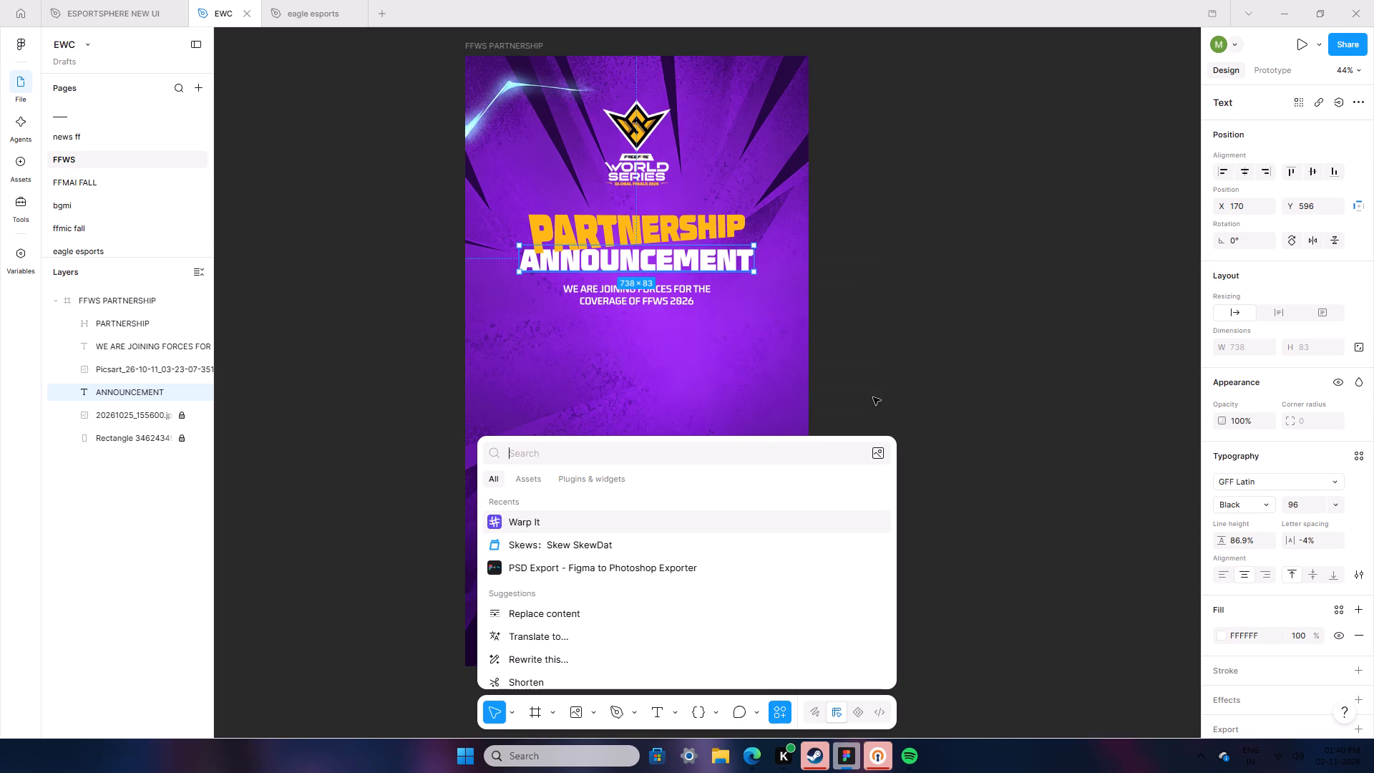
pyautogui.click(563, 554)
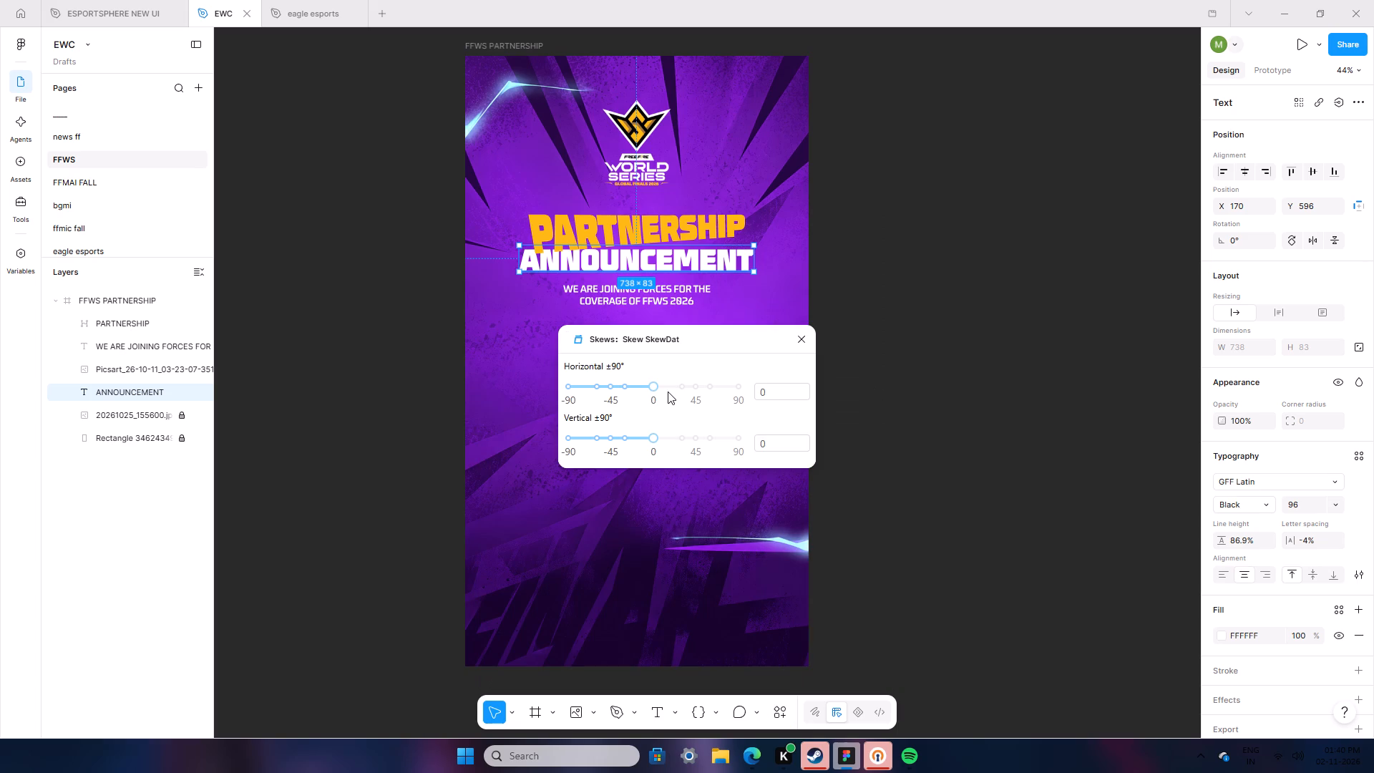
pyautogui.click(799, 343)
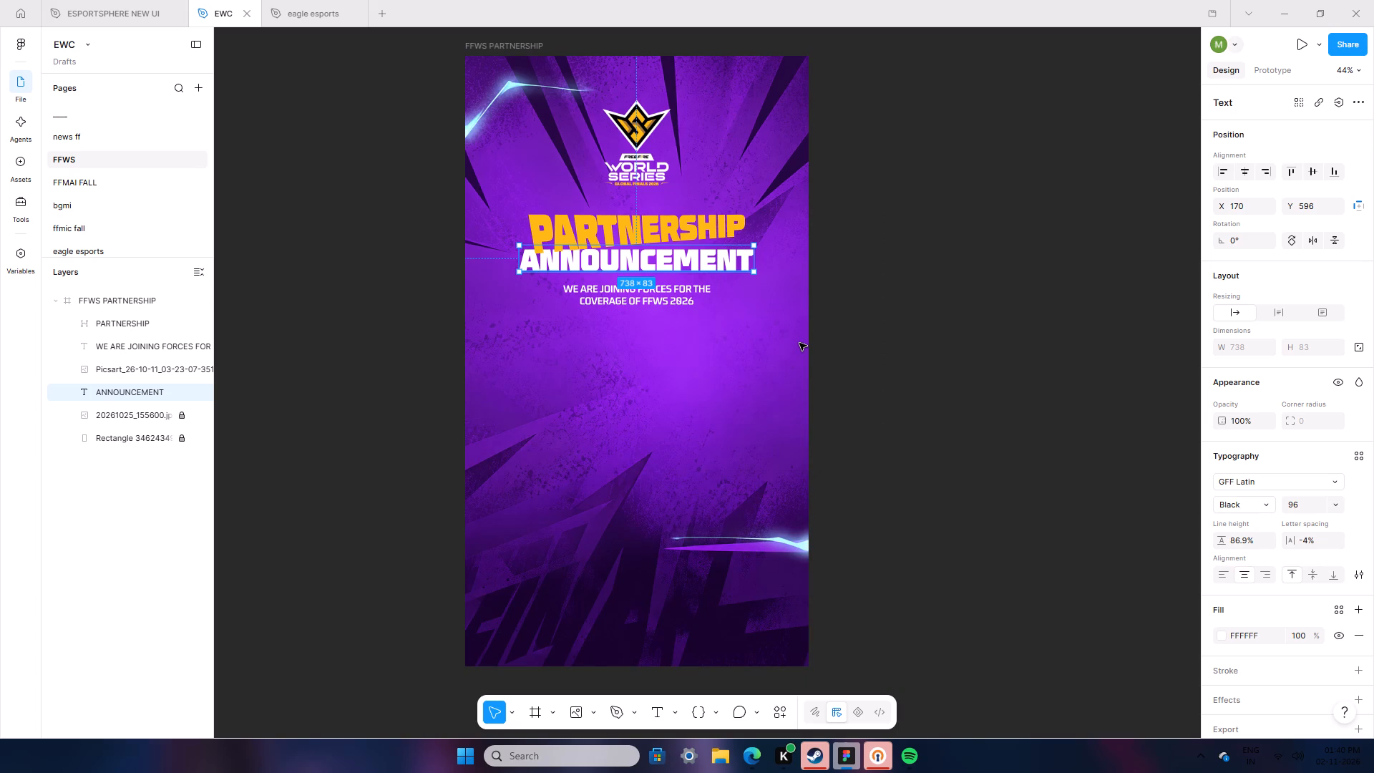
# Start warping the ANNOUNCEMENT text with Warp It, raising its top-right and top-middle points and slanting the right end inward toward the bottom.
pyautogui.hotkey('ctrl', '/')
pyautogui.click(533, 543)
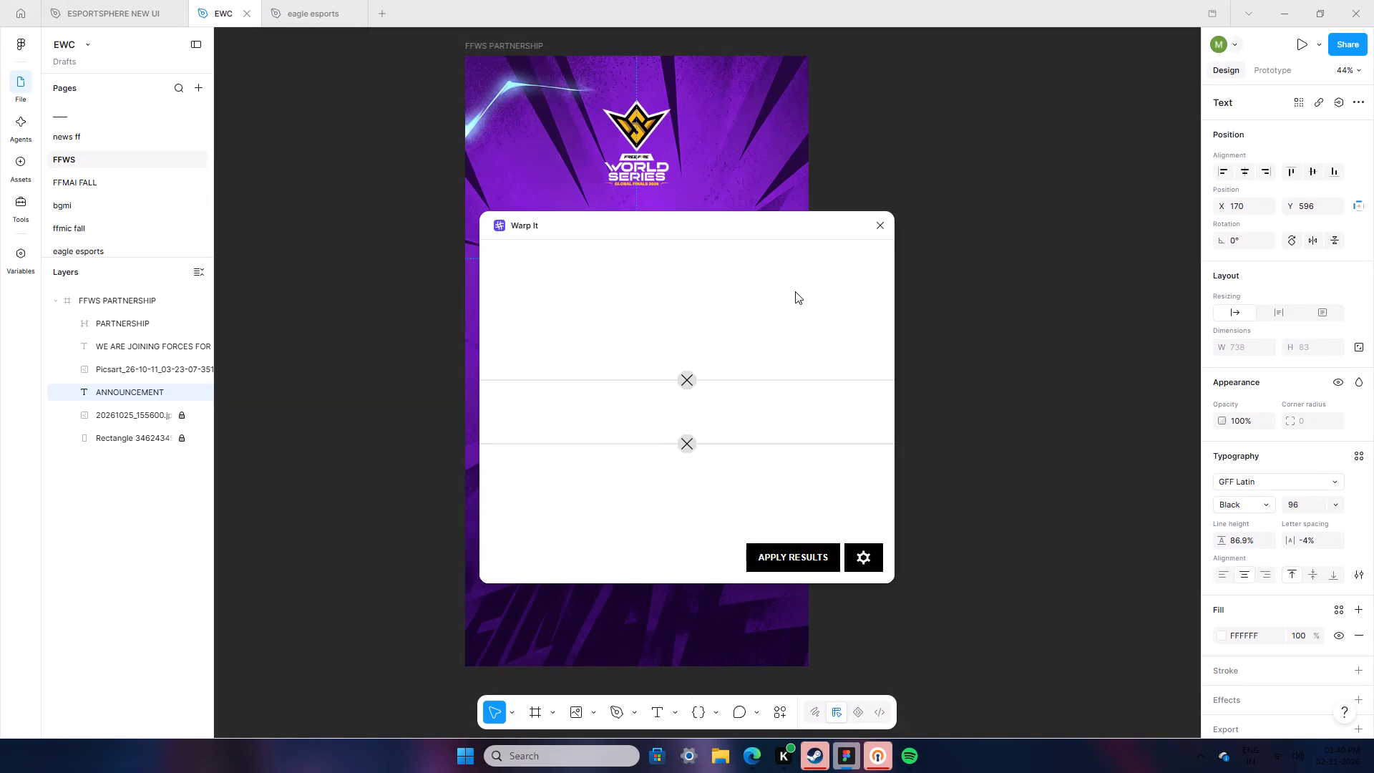
pyautogui.keyDown('ctrl'); pyautogui.scroll(-2, 795, 291); pyautogui.keyUp('ctrl')
pyautogui.moveTo(779, 397); pyautogui.dragTo(781, 389)
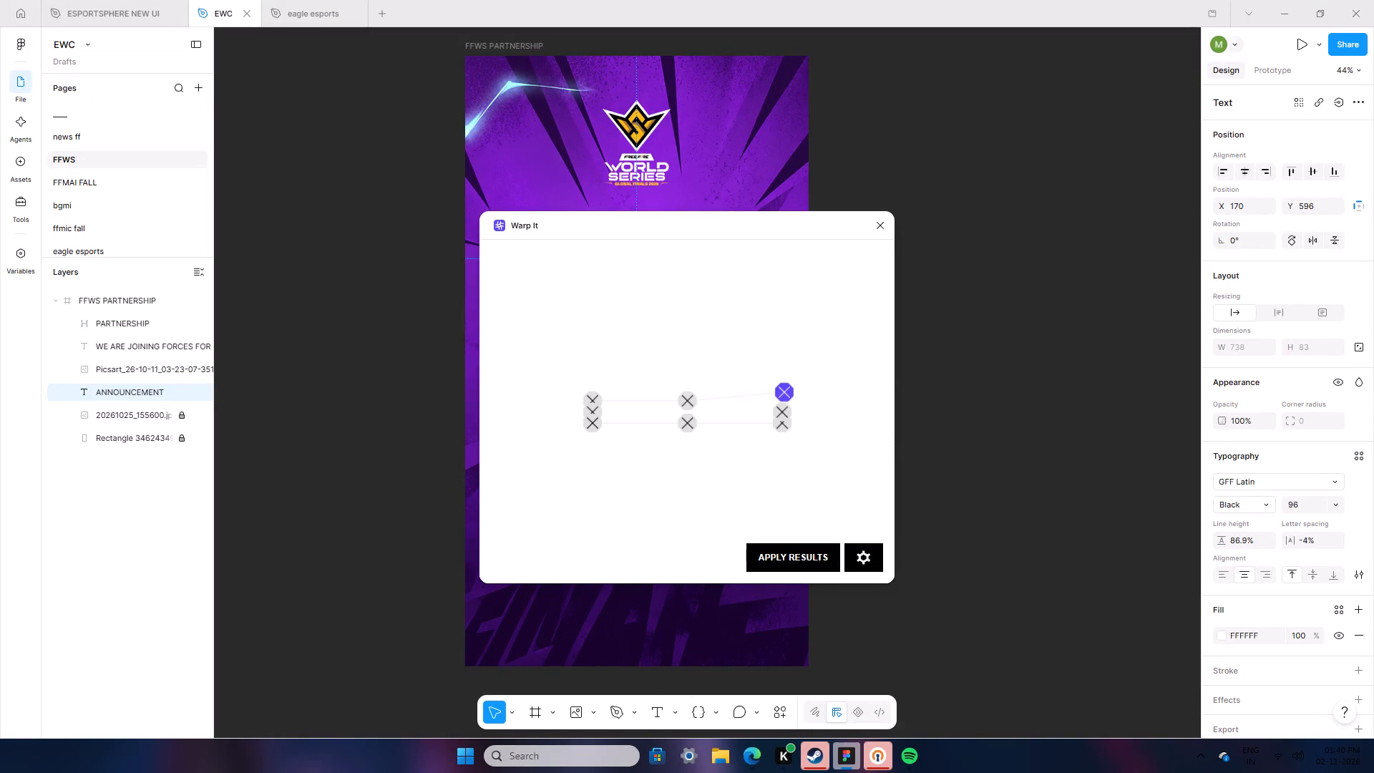
pyautogui.moveTo(781, 389); pyautogui.dragTo(781, 387)
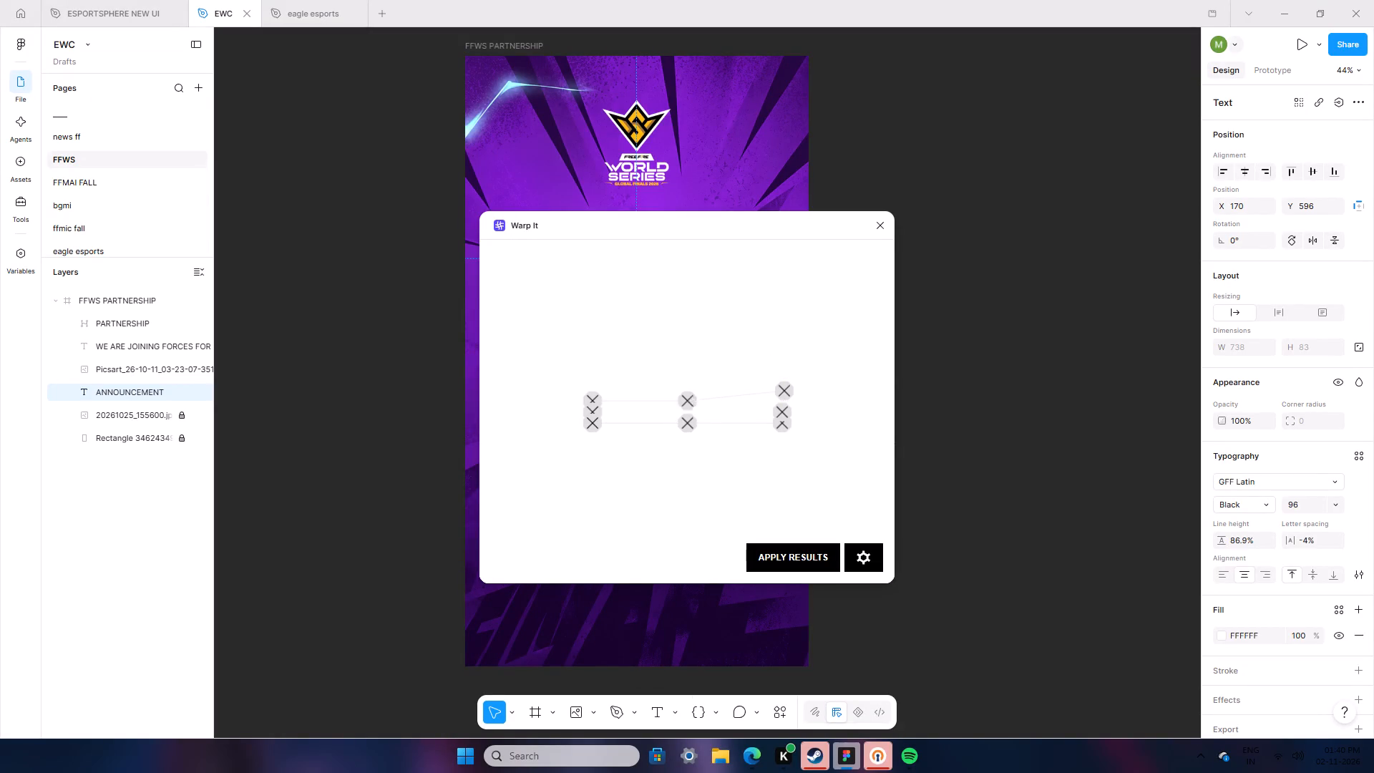
pyautogui.click(687, 398)
pyautogui.moveTo(783, 422); pyautogui.dragTo(779, 424)
pyautogui.moveTo(779, 424); pyautogui.dragTo(773, 422)
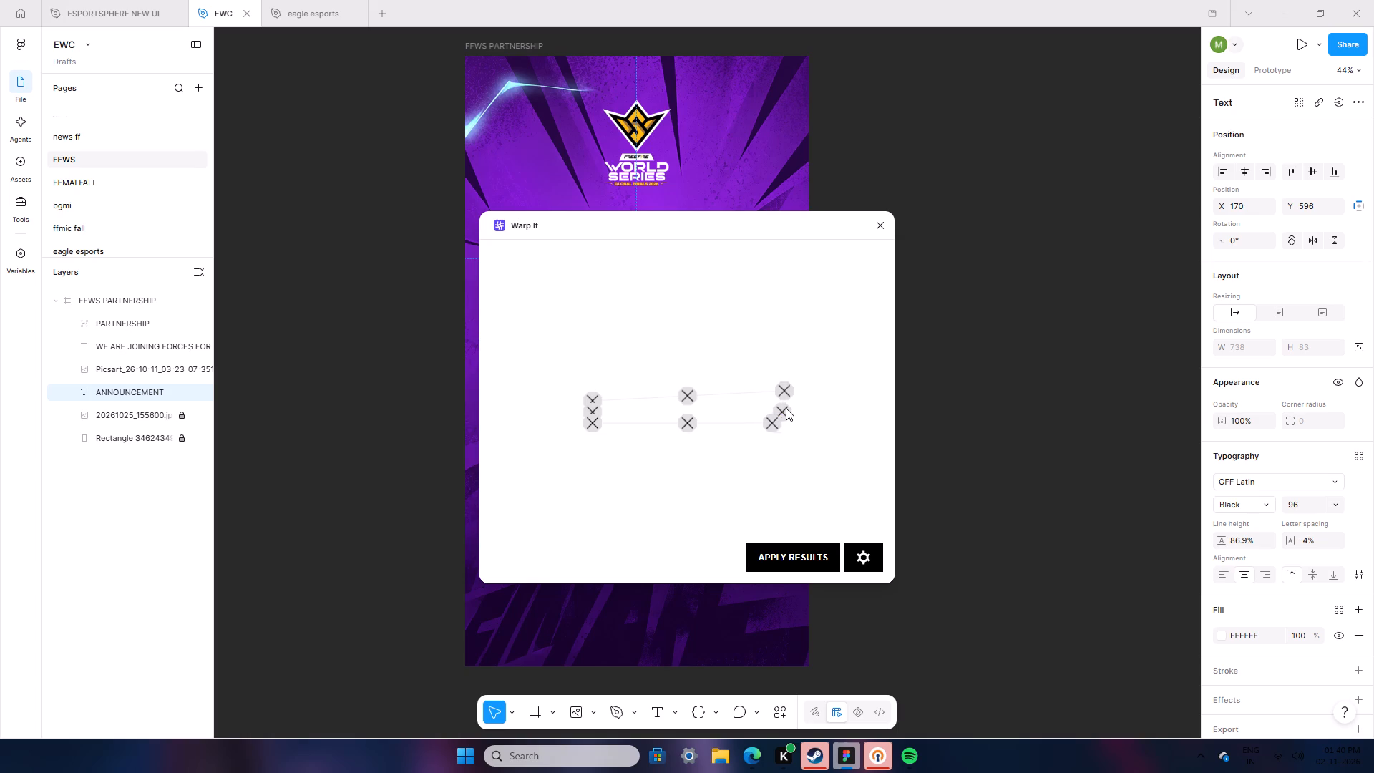
pyautogui.click(782, 409)
# Lower the top and middle points slightly on the left end of ANNOUNCEMENT and apply the warp.
pyautogui.keyDown('ctrl'); pyautogui.scroll(3, 555, 467); pyautogui.keyUp('ctrl')
pyautogui.keyDown('ctrl'); pyautogui.scroll(-6, 590, 442); pyautogui.keyUp('ctrl')
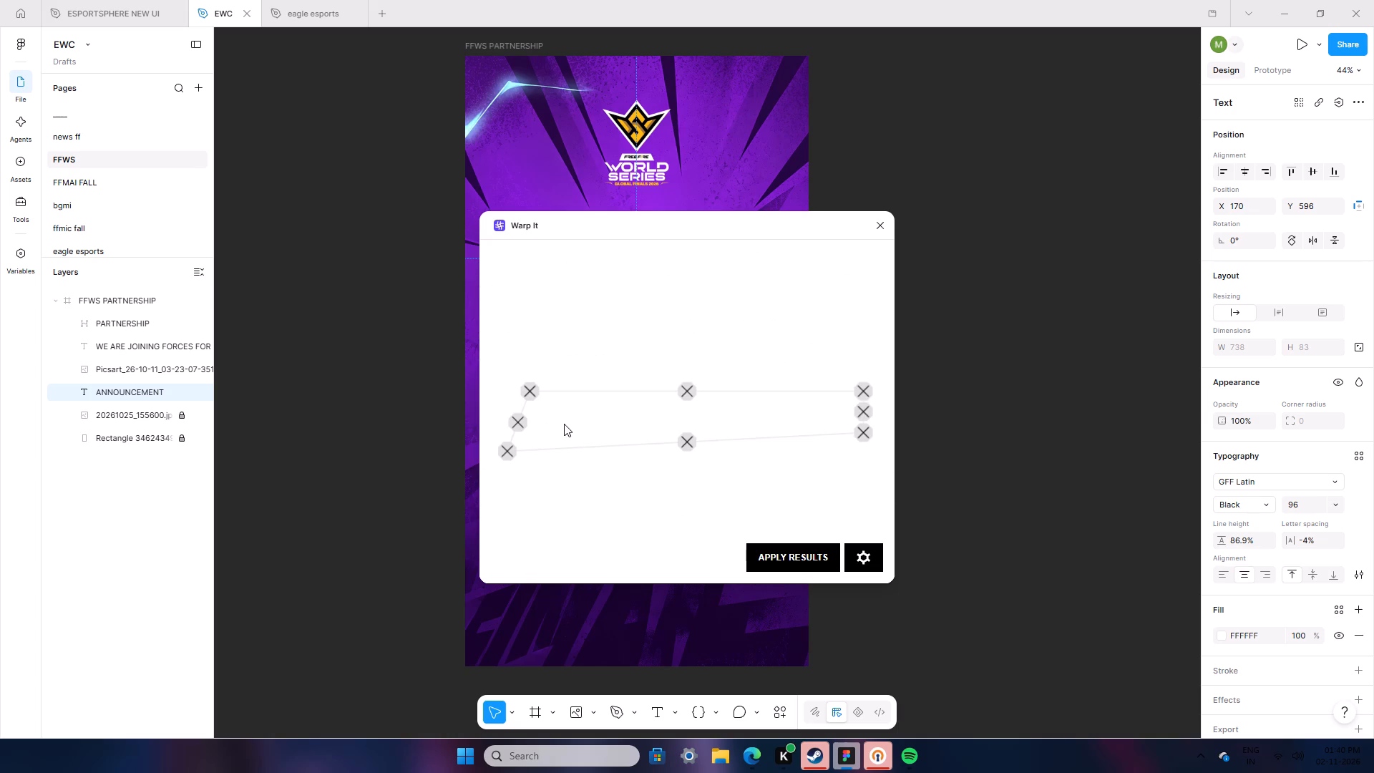
pyautogui.keyDown('ctrl'); pyautogui.scroll(-3, 583, 490); pyautogui.keyUp('ctrl')
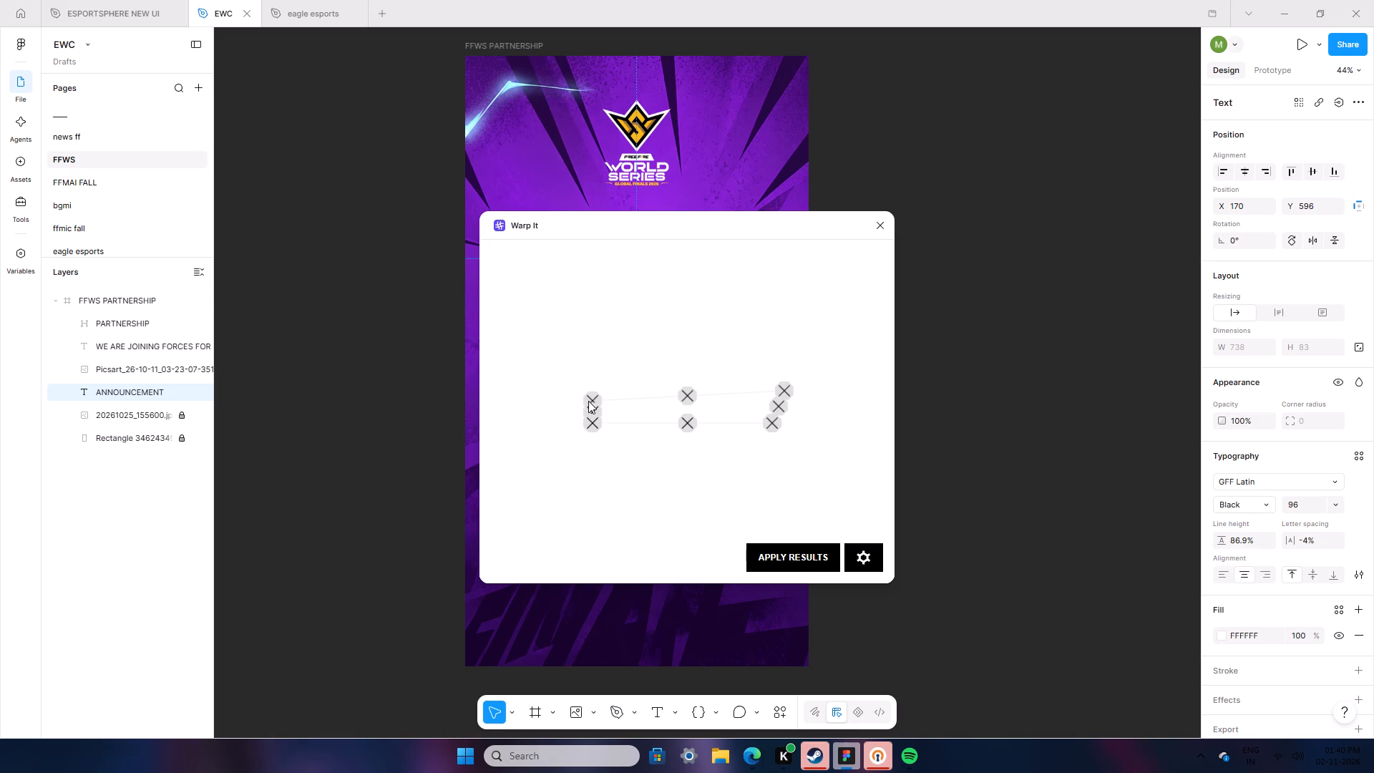
pyautogui.click(595, 415)
pyautogui.click(595, 411)
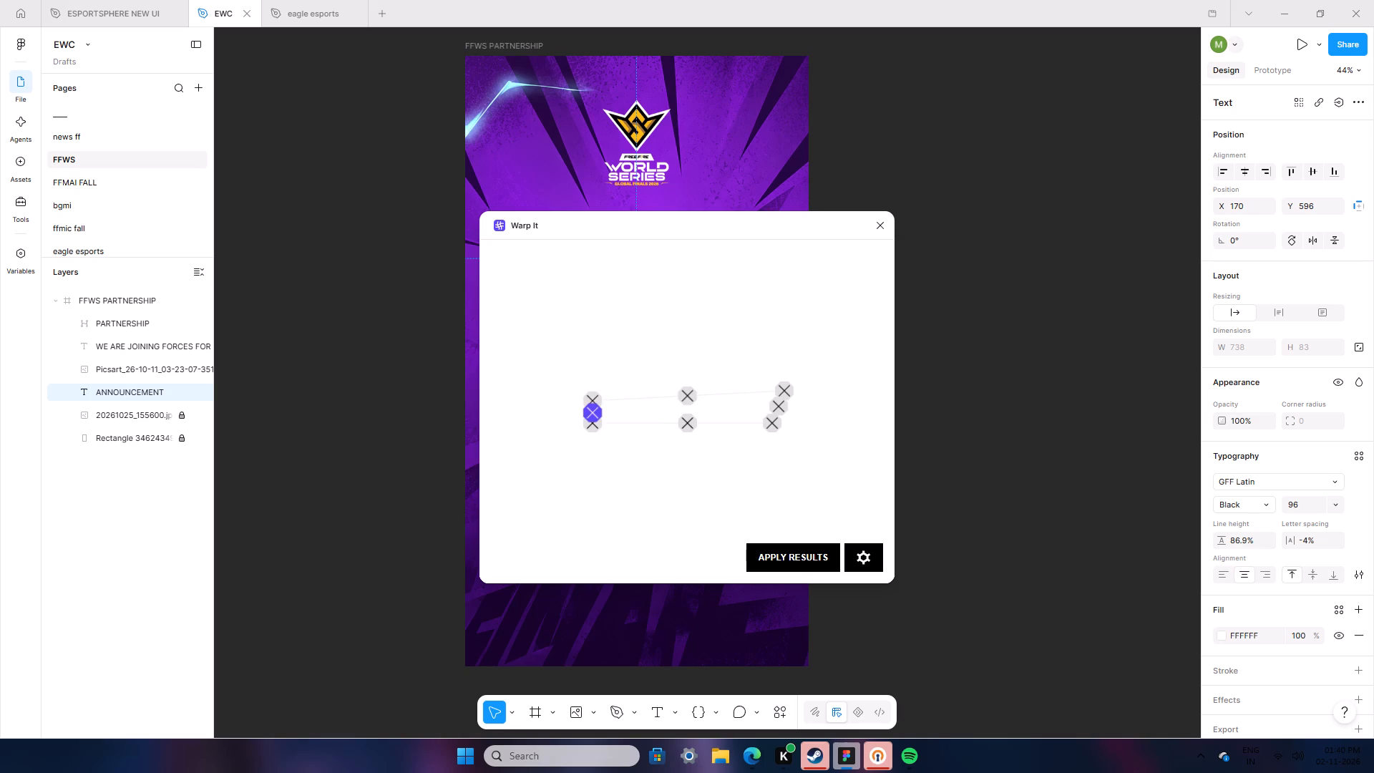
pyautogui.click(593, 399)
pyautogui.click(795, 549)
pyautogui.click(880, 225)
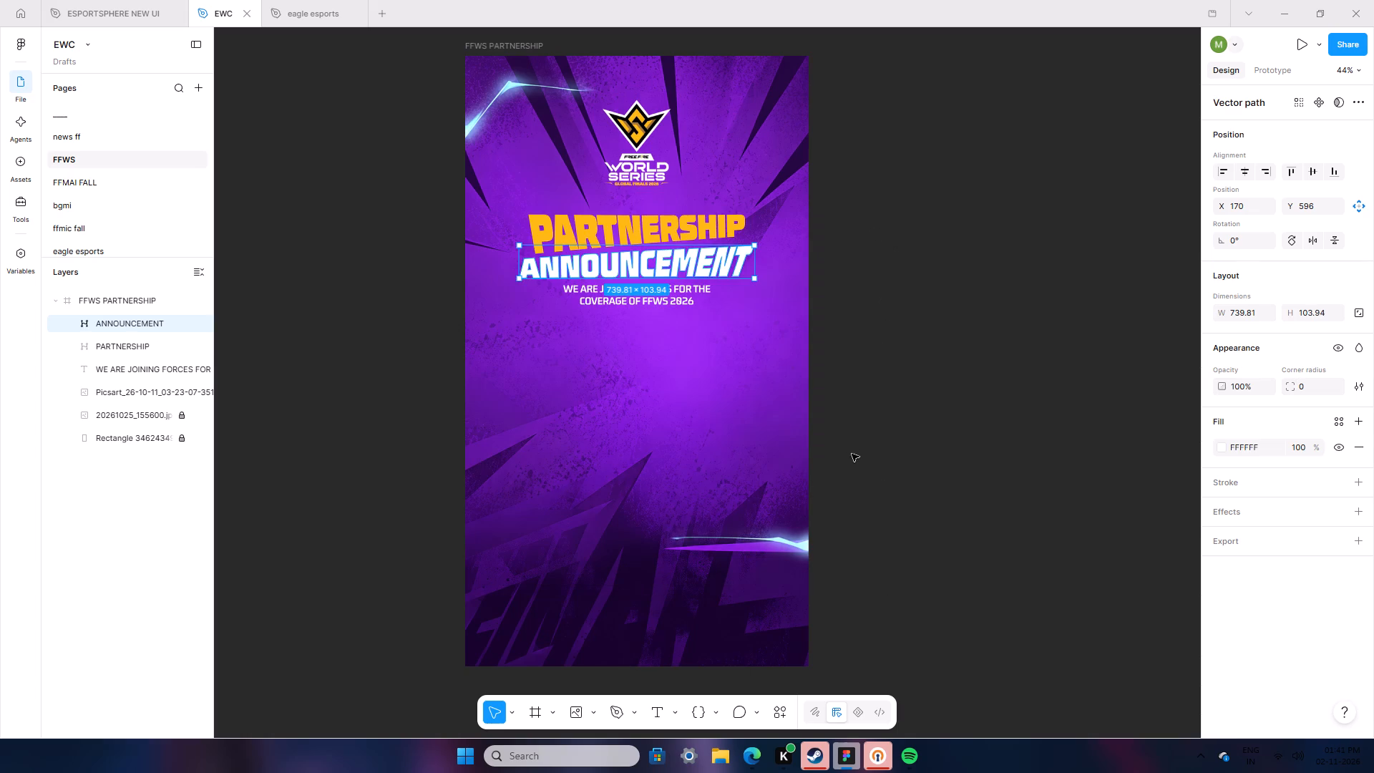
pyautogui.click(890, 499)
# Rotate the golden PARTNERSHIP lettering slightly clockwise to about -1.46°.
pyautogui.keyDown('ctrl'); pyautogui.scroll(10, 809, 427); pyautogui.keyUp('ctrl')
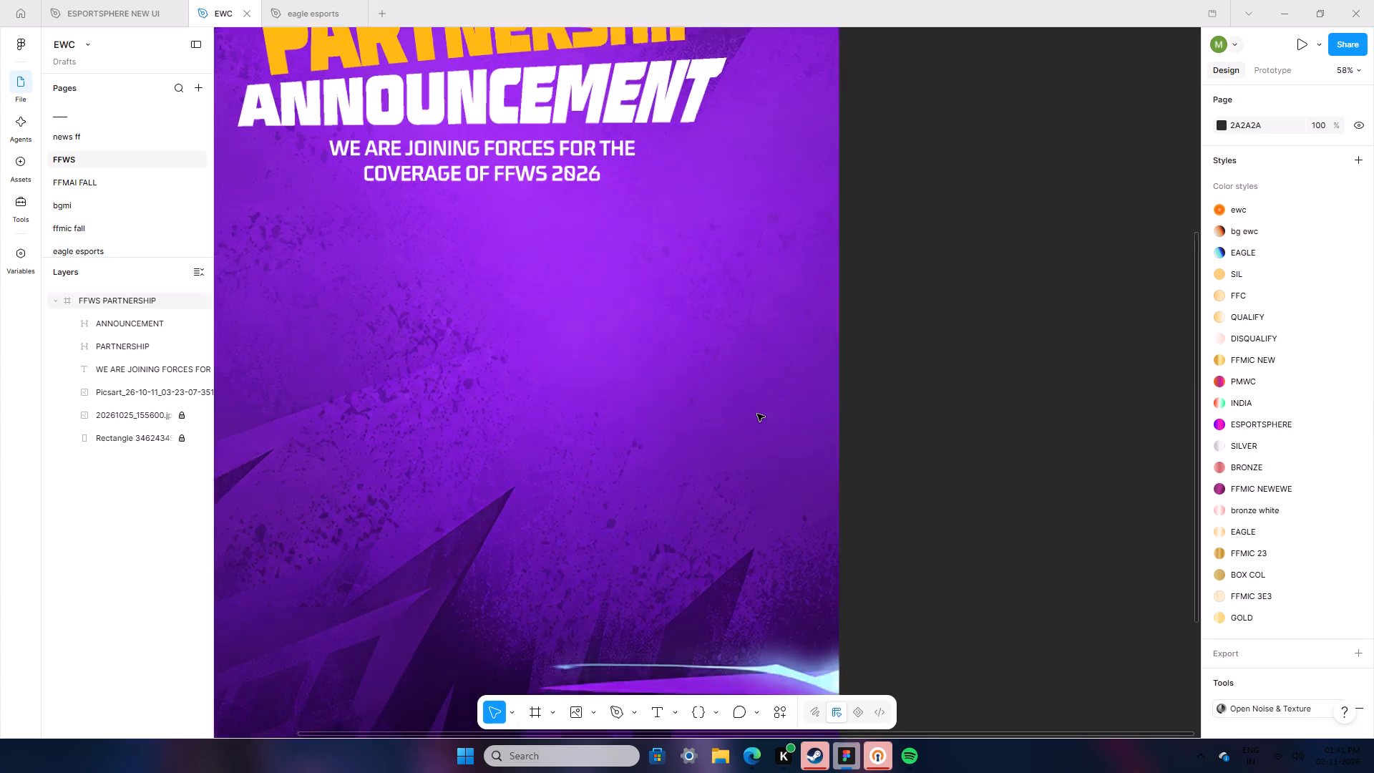
pyautogui.keyDown('ctrl'); pyautogui.scroll(-4, 691, 459); pyautogui.keyUp('ctrl')
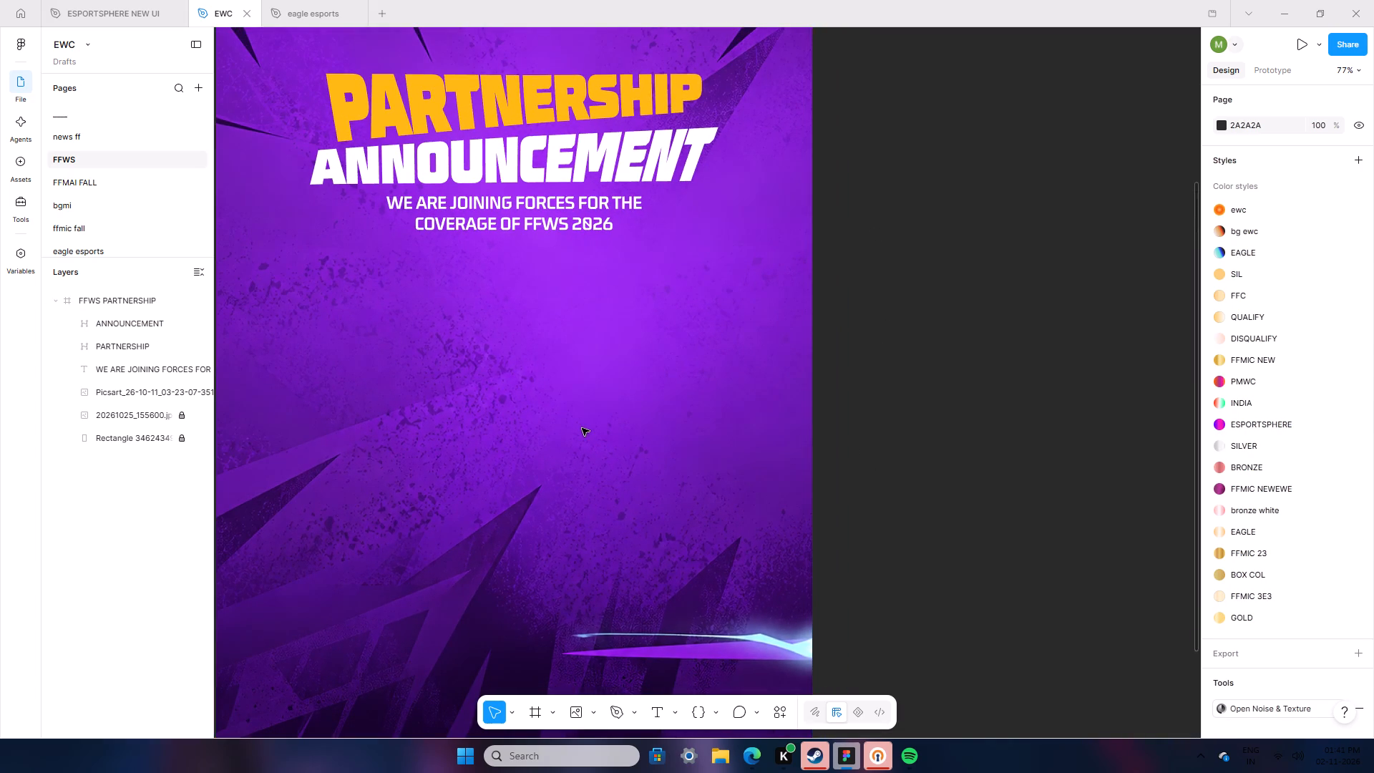
pyautogui.click(661, 86)
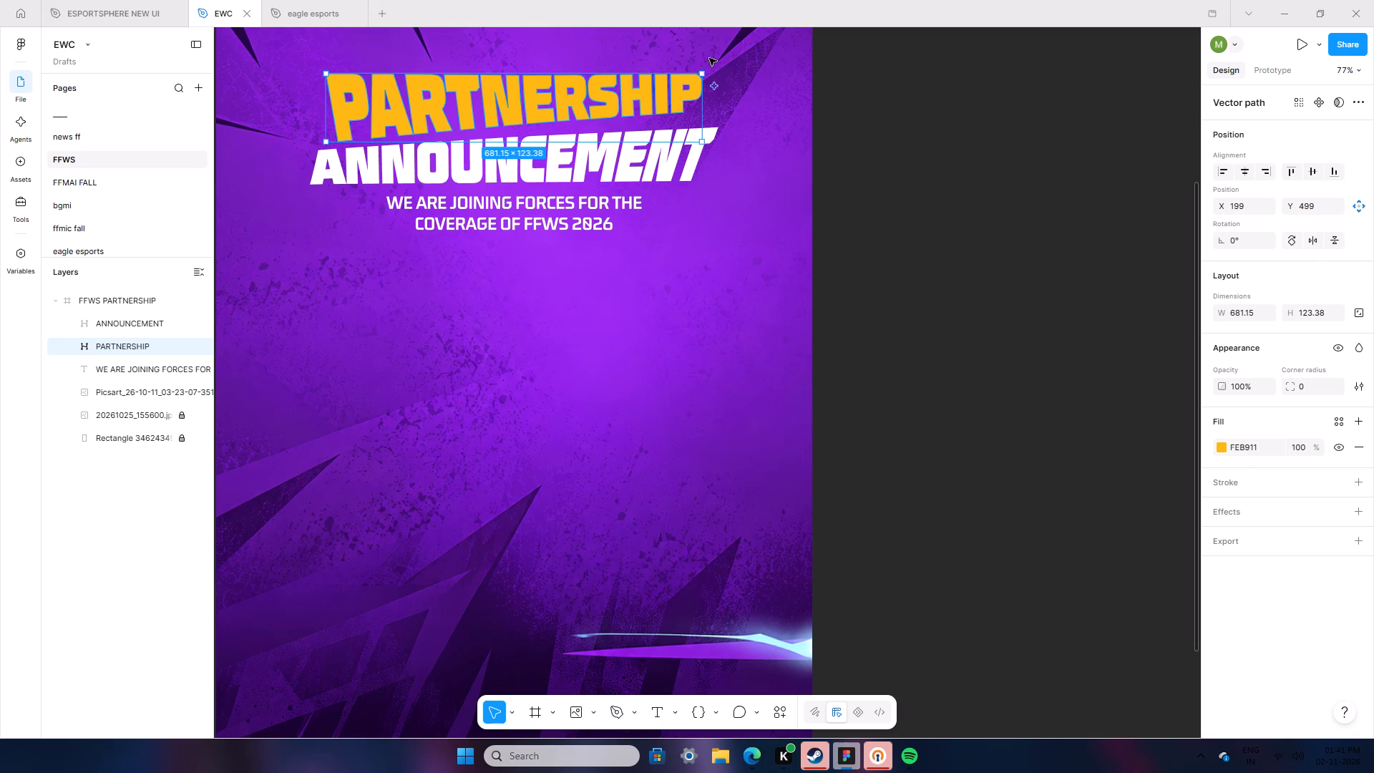
pyautogui.click(706, 67)
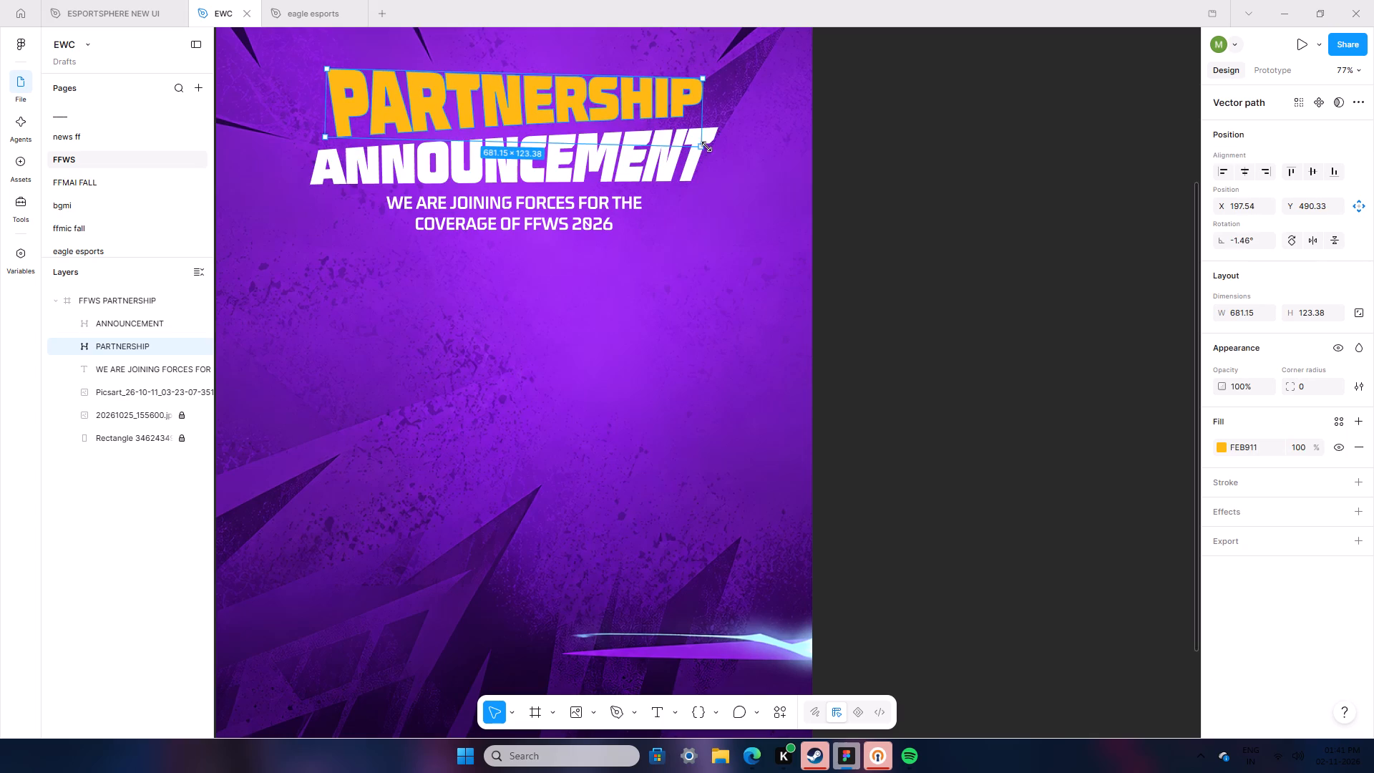
# Lock the PARTNERSHIP lettering's proportions, enlarge it to about 770 × 140, and position it at X 153, Y 489 above ANNOUNCEMENT.
pyautogui.click(1353, 311)
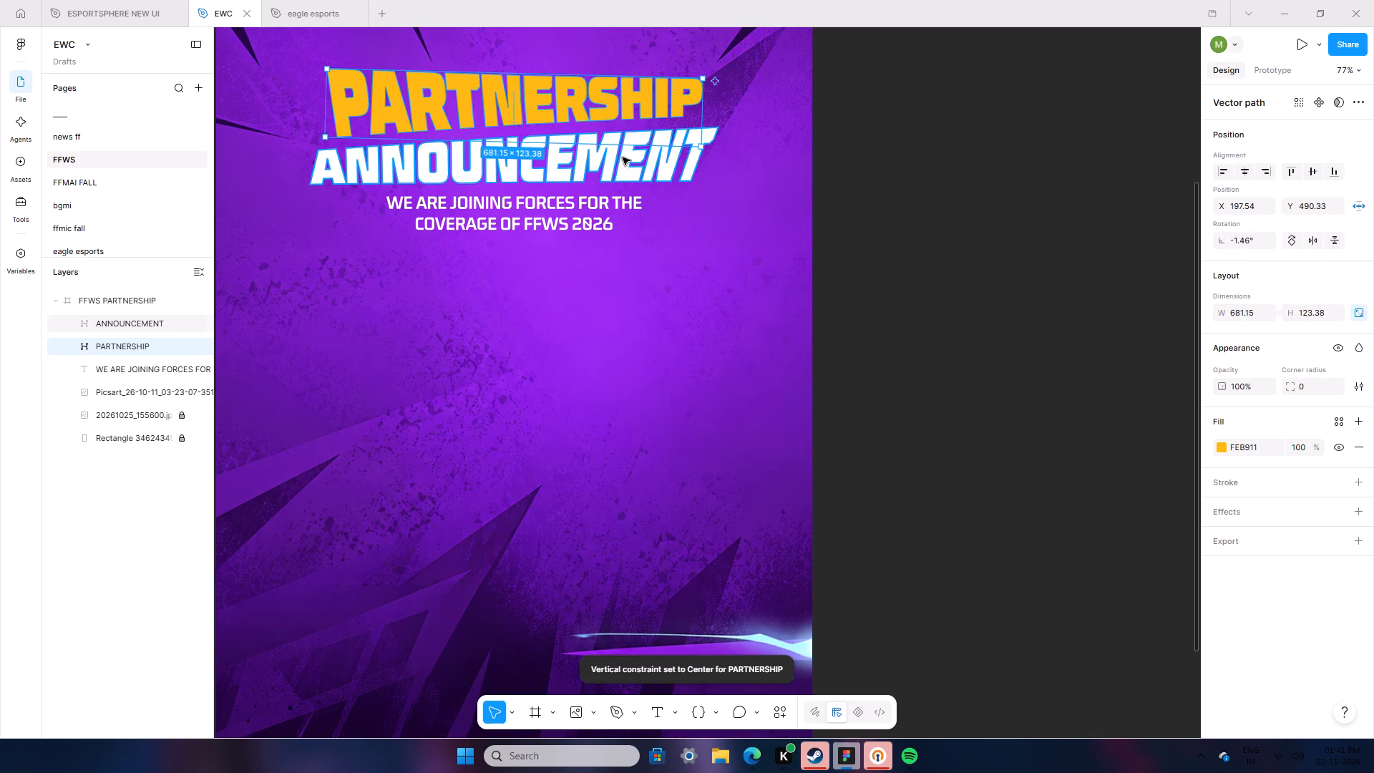
pyautogui.moveTo(701, 146); pyautogui.dragTo(721, 158)
pyautogui.moveTo(699, 134); pyautogui.dragTo(678, 134)
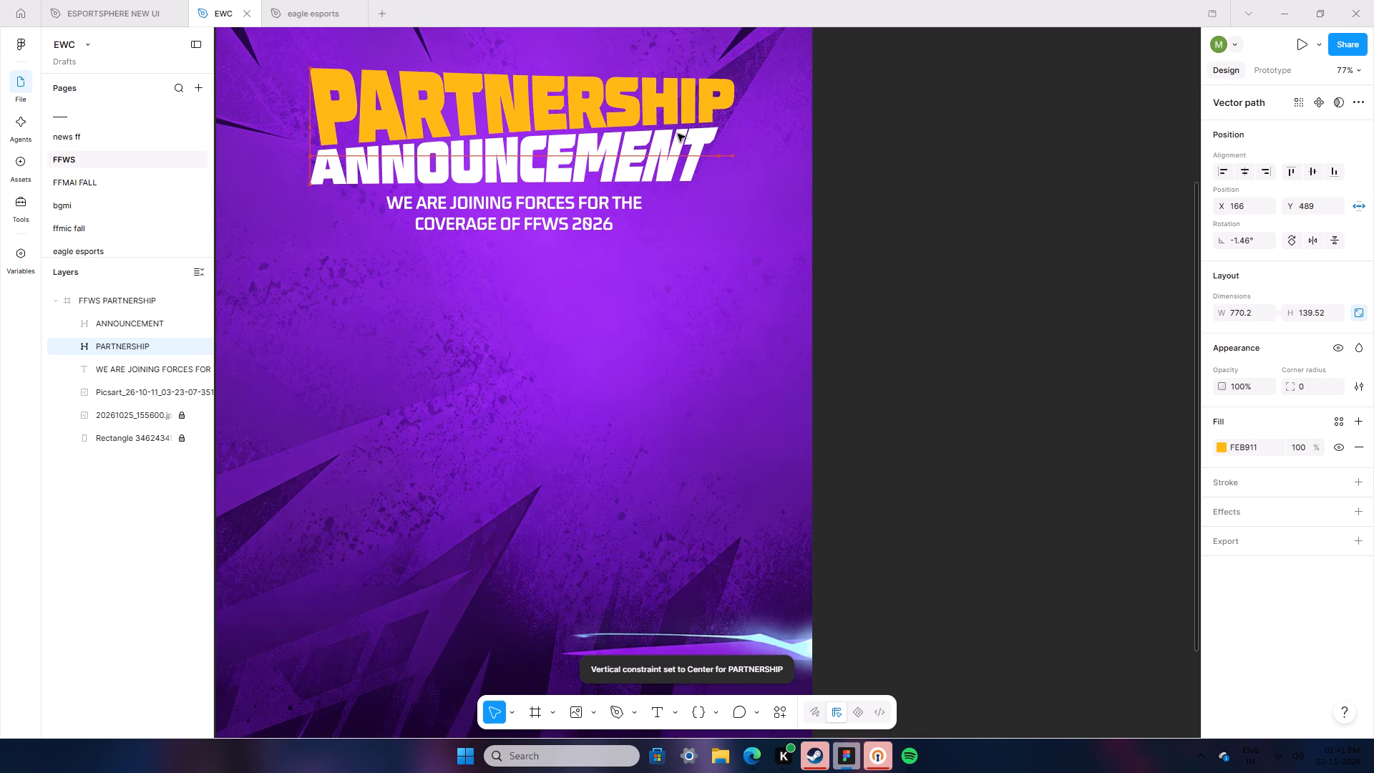
pyautogui.moveTo(678, 134); pyautogui.dragTo(676, 135)
pyautogui.click(907, 298)
# Duplicate the golden PARTNERSHIP lettering, offset the copy to X 136, Y 489 in the frame, and layer it beneath the original.
pyautogui.scroll(-2, 892, 383)
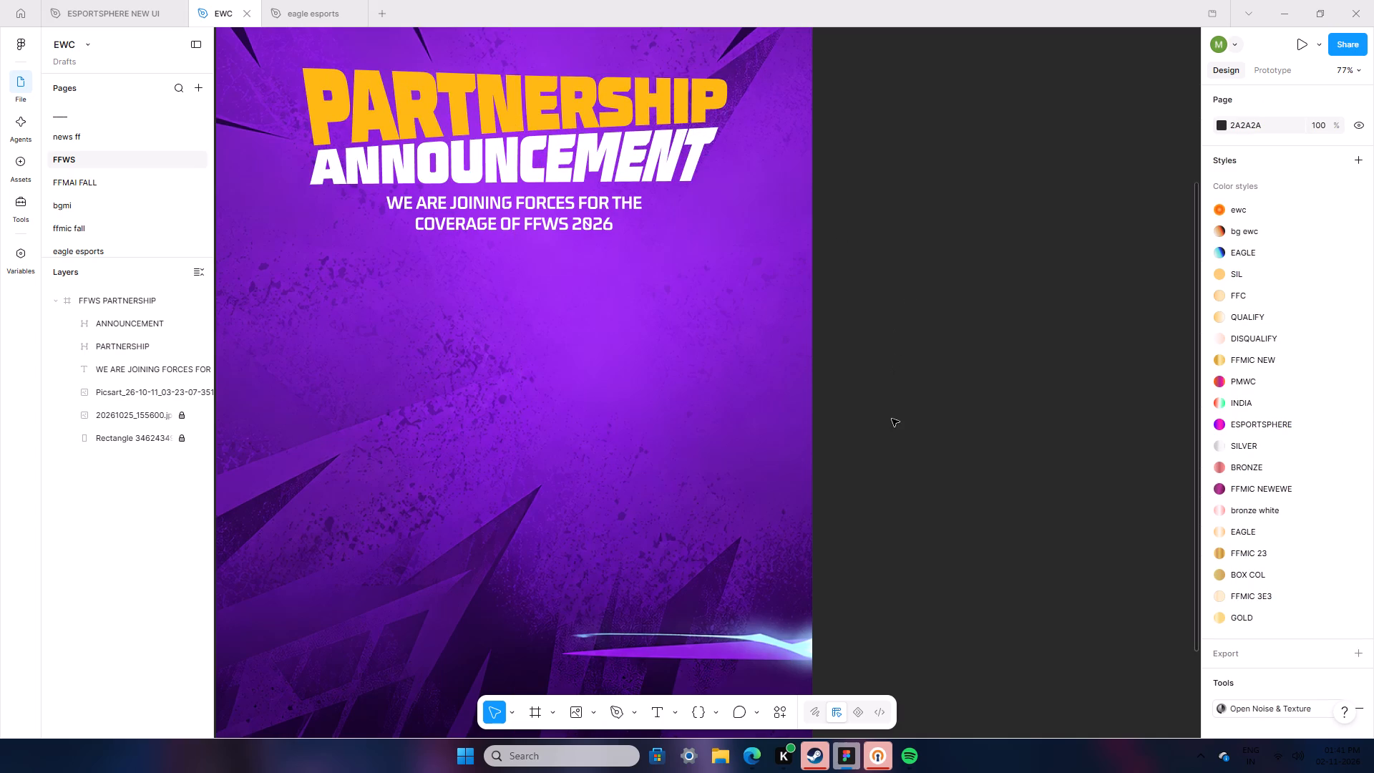
pyautogui.scroll(-3, 892, 419)
pyautogui.keyDown('ctrl'); pyautogui.scroll(-5, 686, 643); pyautogui.keyUp('ctrl')
pyautogui.scroll(1, 400, 460)
pyautogui.scroll(3, 337, 517)
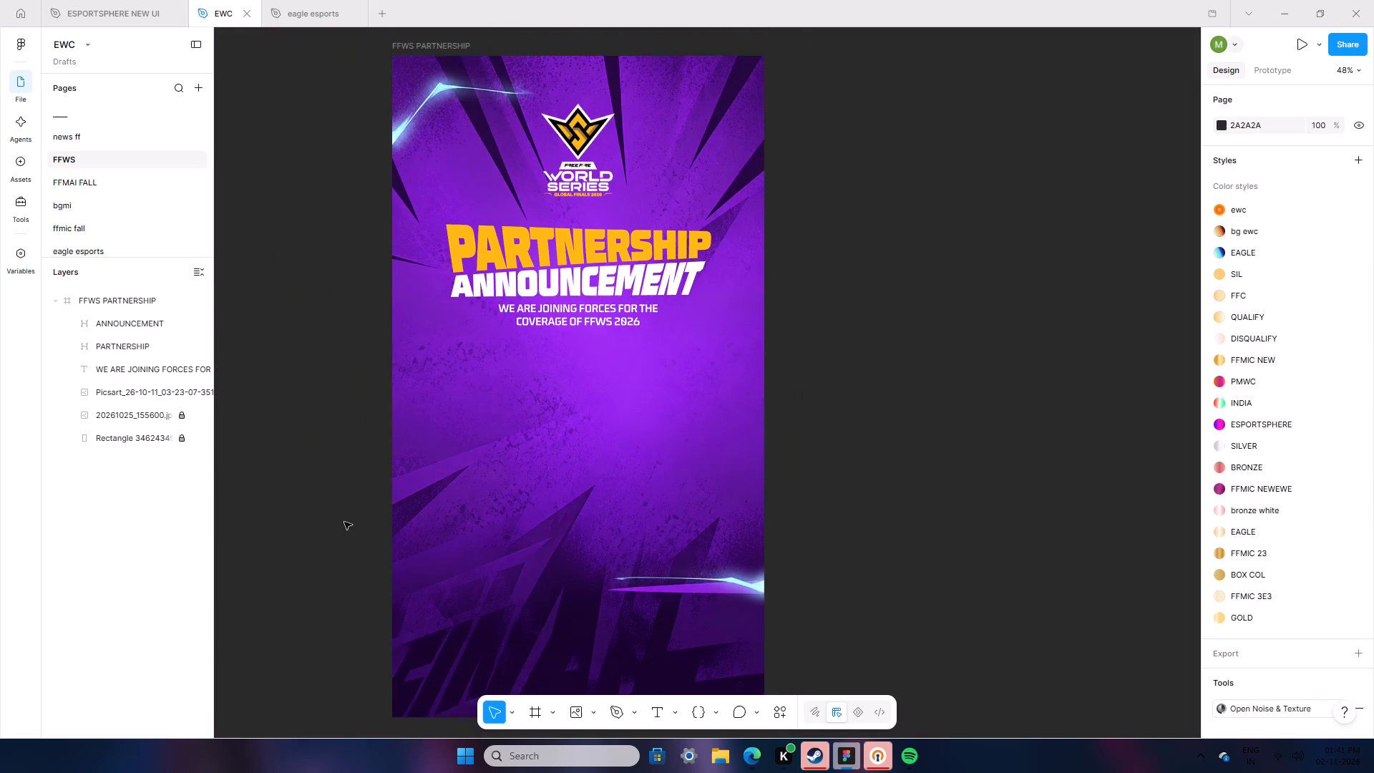
pyautogui.keyDown('ctrl'); pyautogui.scroll(4, 323, 533); pyautogui.keyUp('ctrl')
pyautogui.scroll(4, 744, 302)
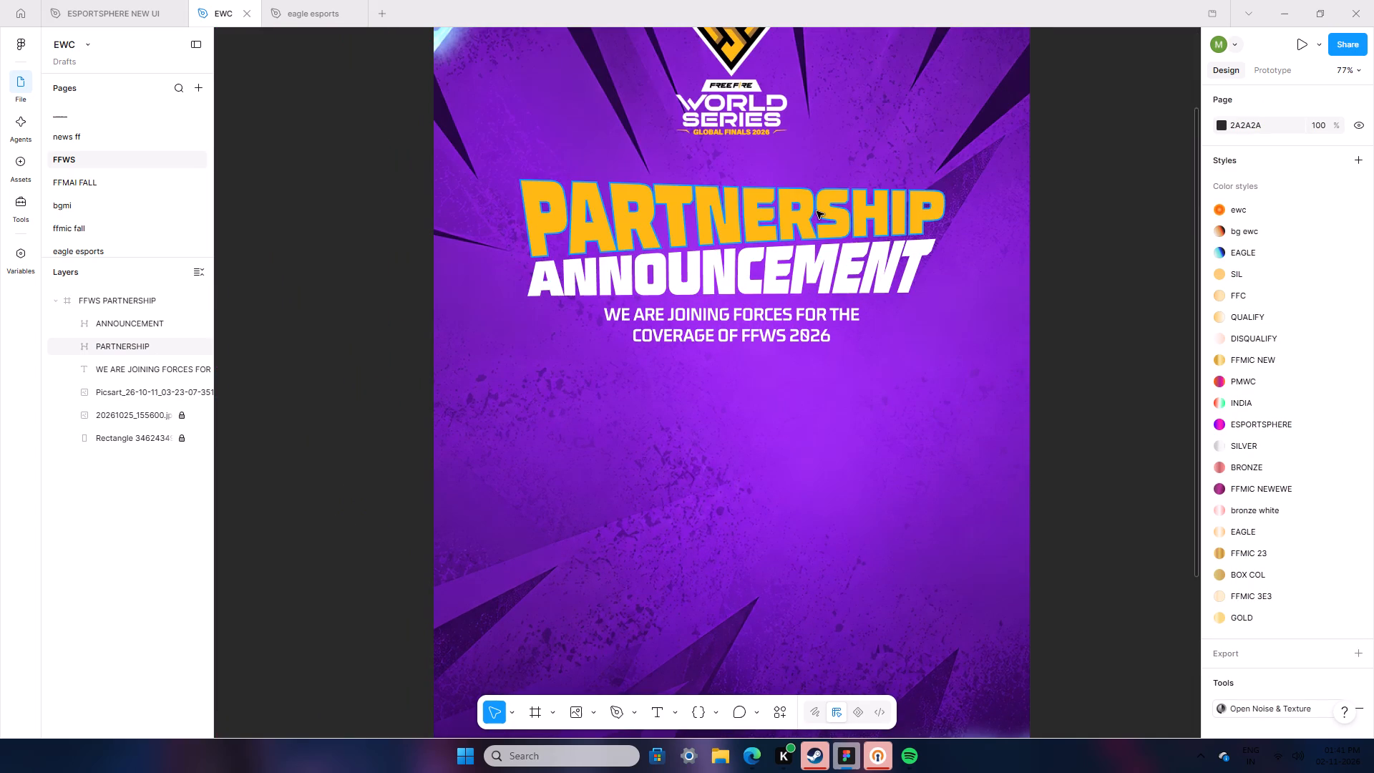
pyautogui.click(817, 211)
pyautogui.rightClick(817, 211)
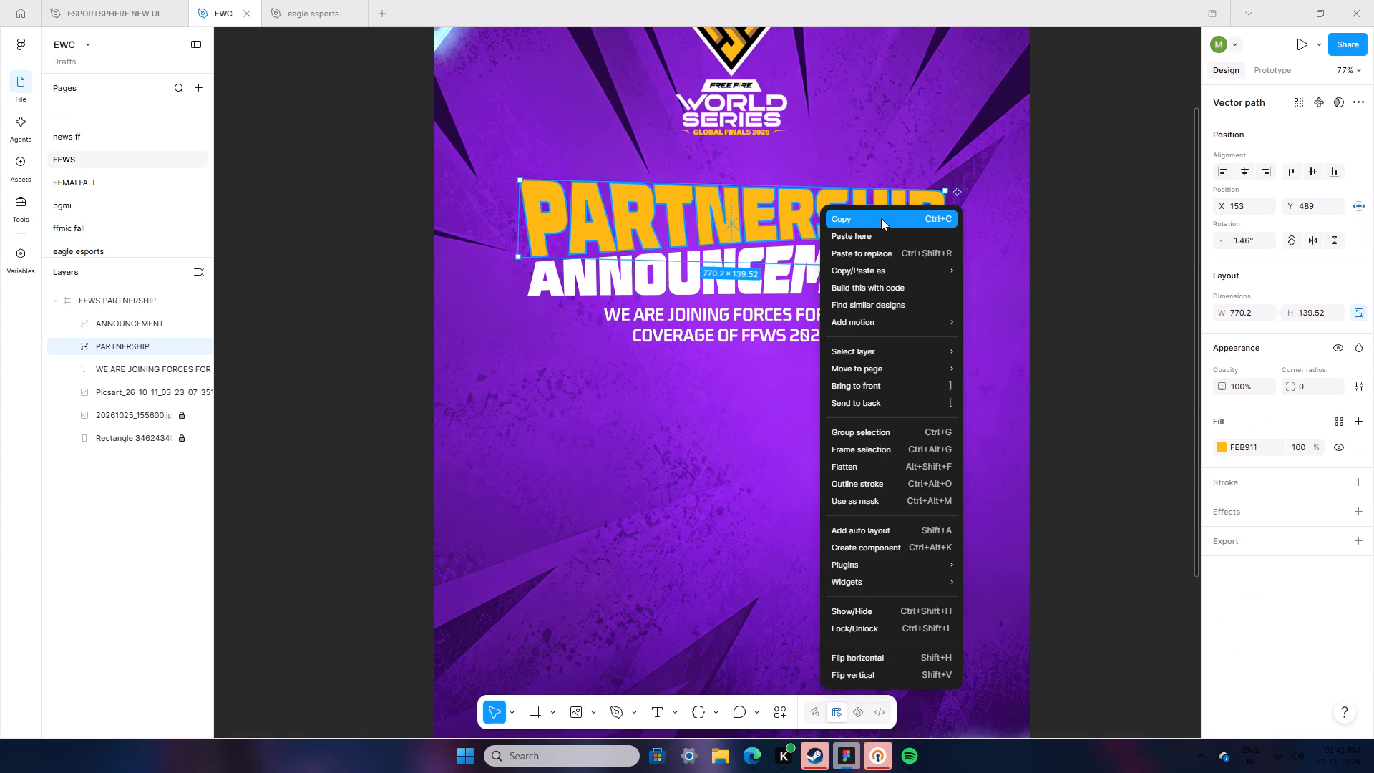
pyautogui.click(881, 218)
pyautogui.rightClick(306, 256)
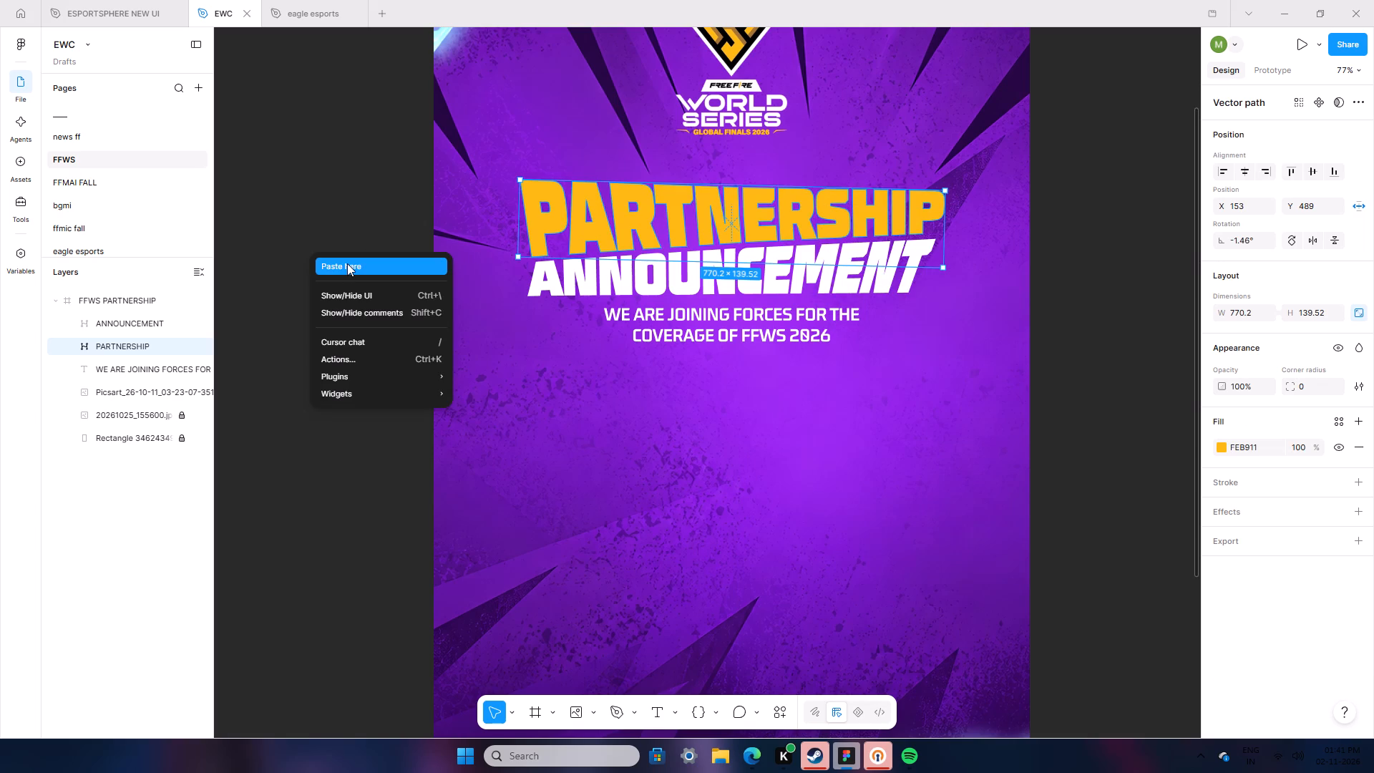
pyautogui.click(347, 263)
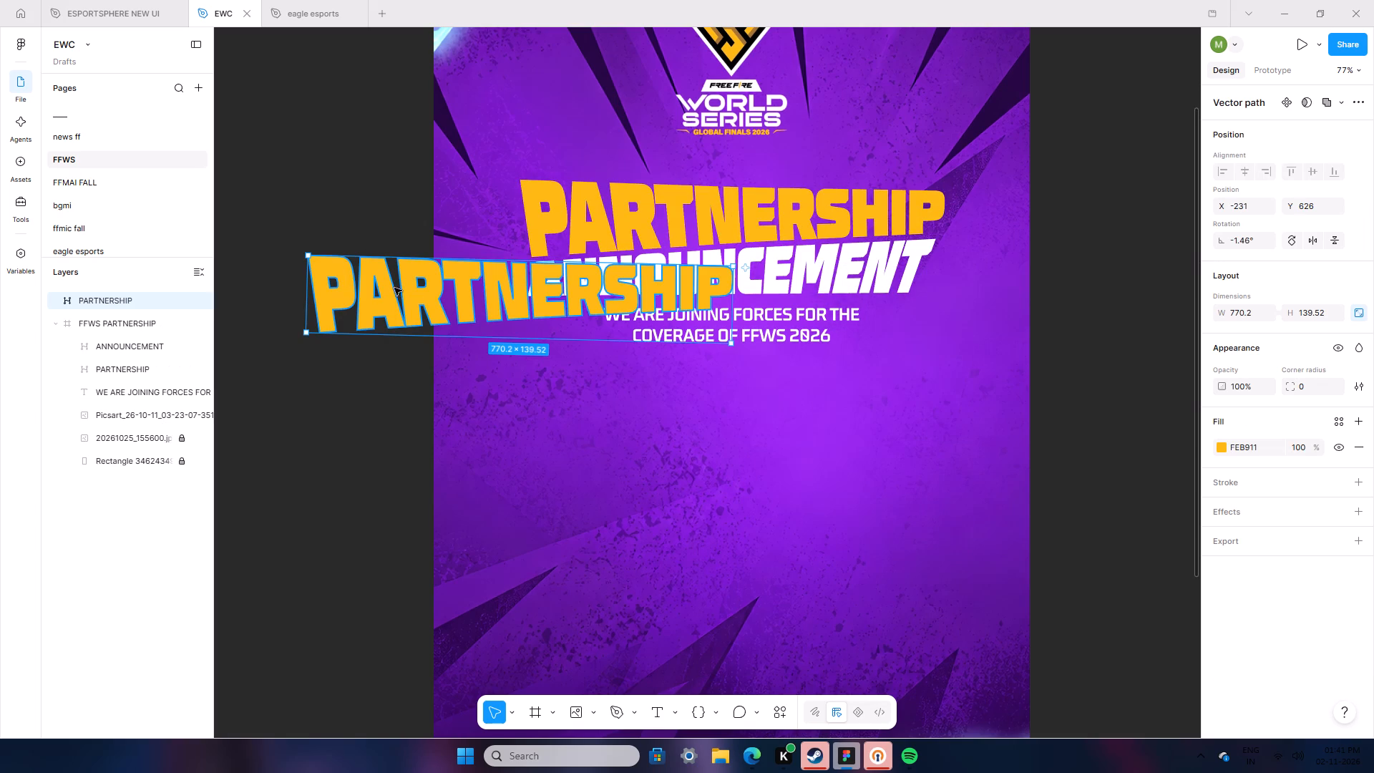
pyautogui.moveTo(399, 303); pyautogui.dragTo(600, 225)
pyautogui.moveTo(117, 324); pyautogui.dragTo(125, 361)
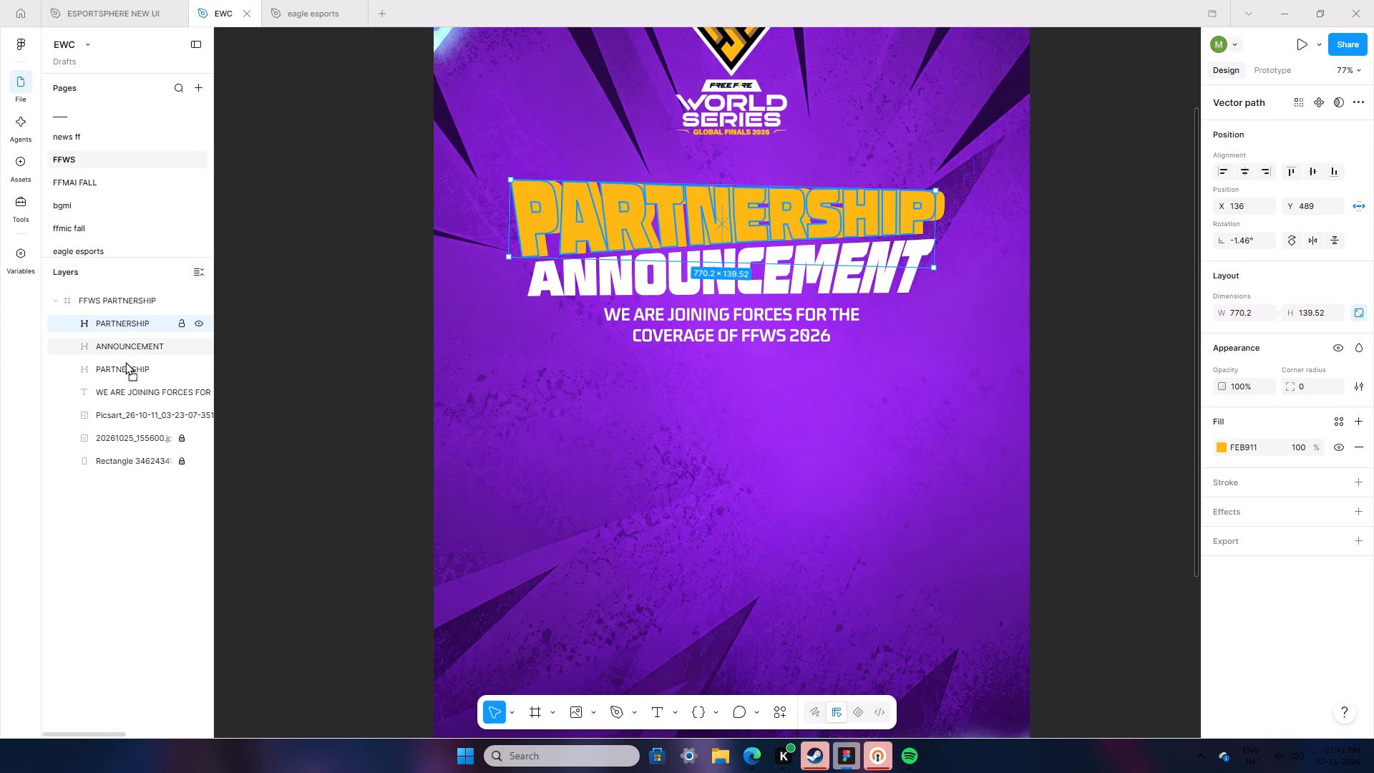
pyautogui.moveTo(125, 361); pyautogui.dragTo(126, 376)
# Recolour the rear PARTNERSHIP copy with bright cyan-blue 00C8FF.
pyautogui.click(1225, 444)
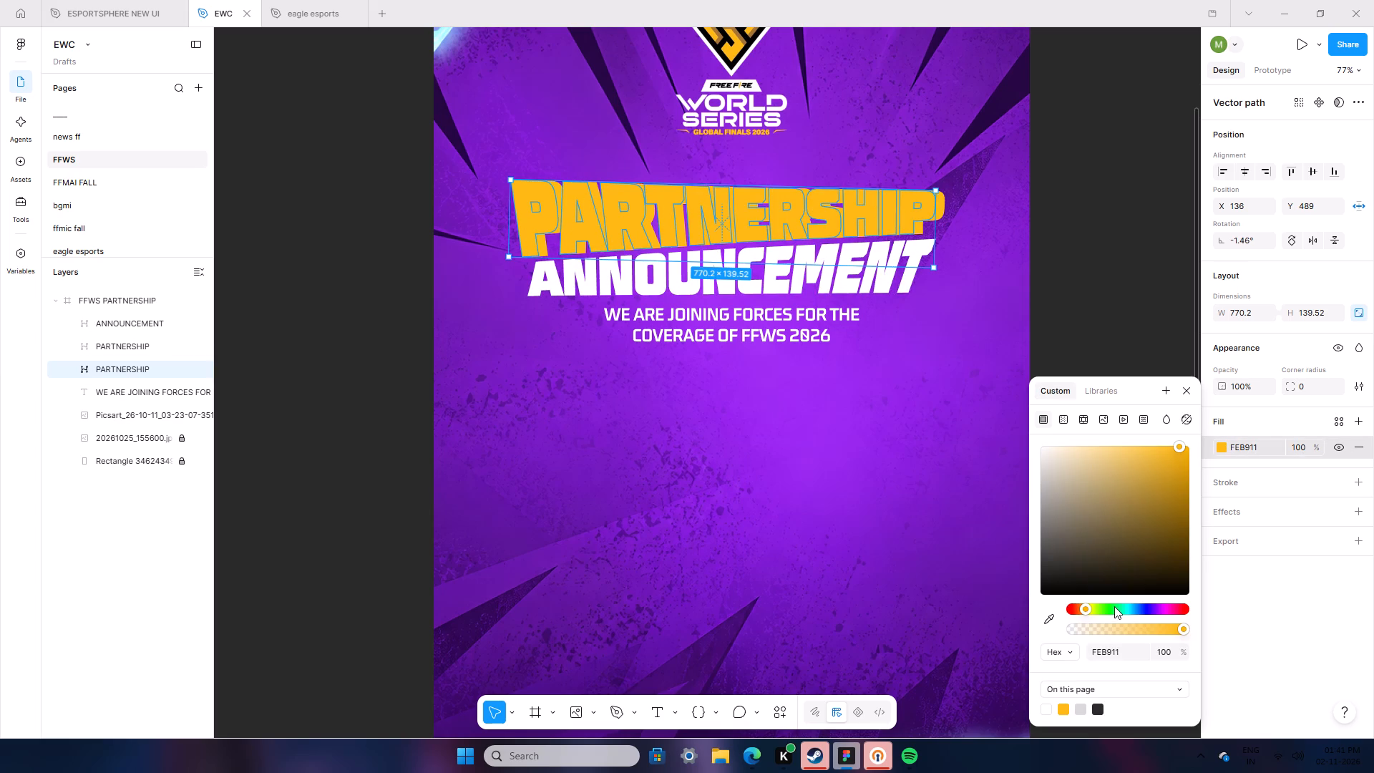
pyautogui.moveTo(1114, 606); pyautogui.dragTo(1134, 609)
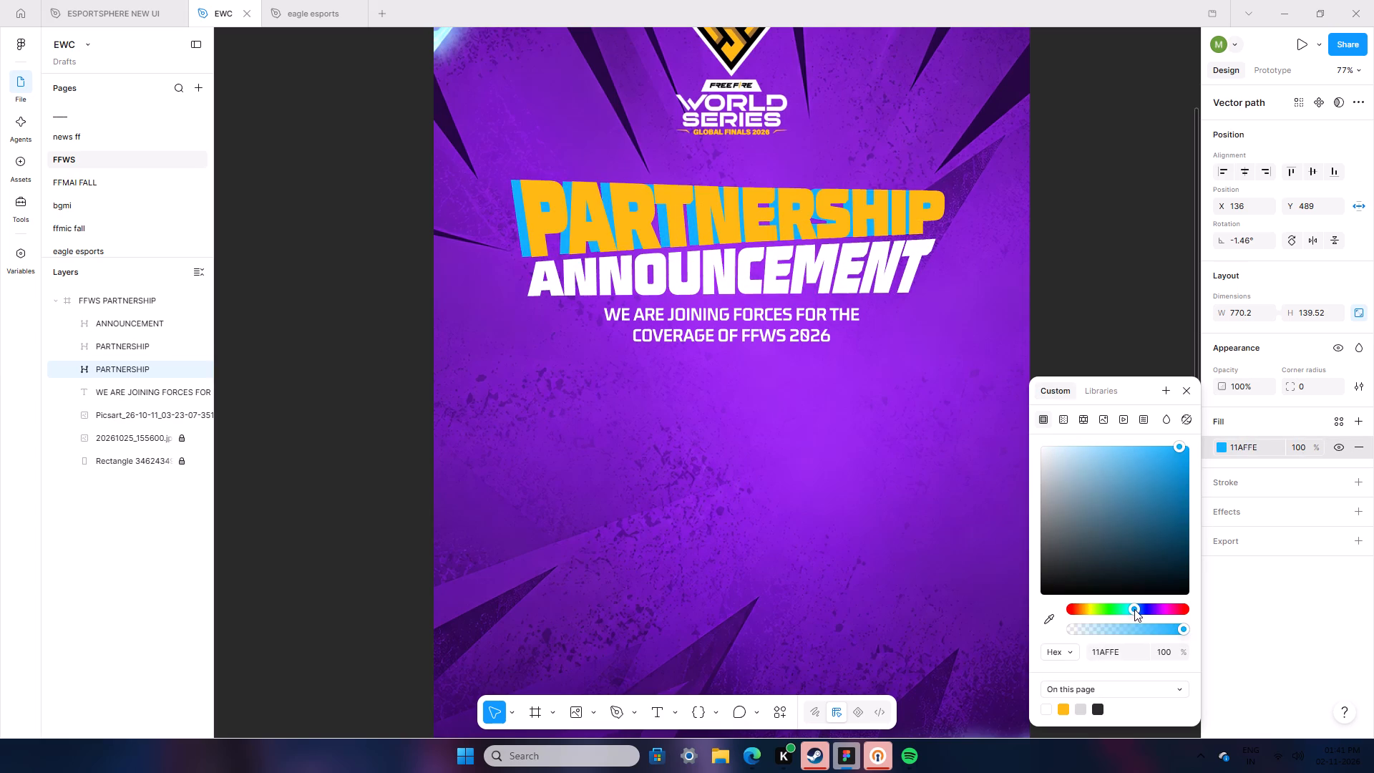
pyautogui.moveTo(1134, 609); pyautogui.dragTo(1130, 611)
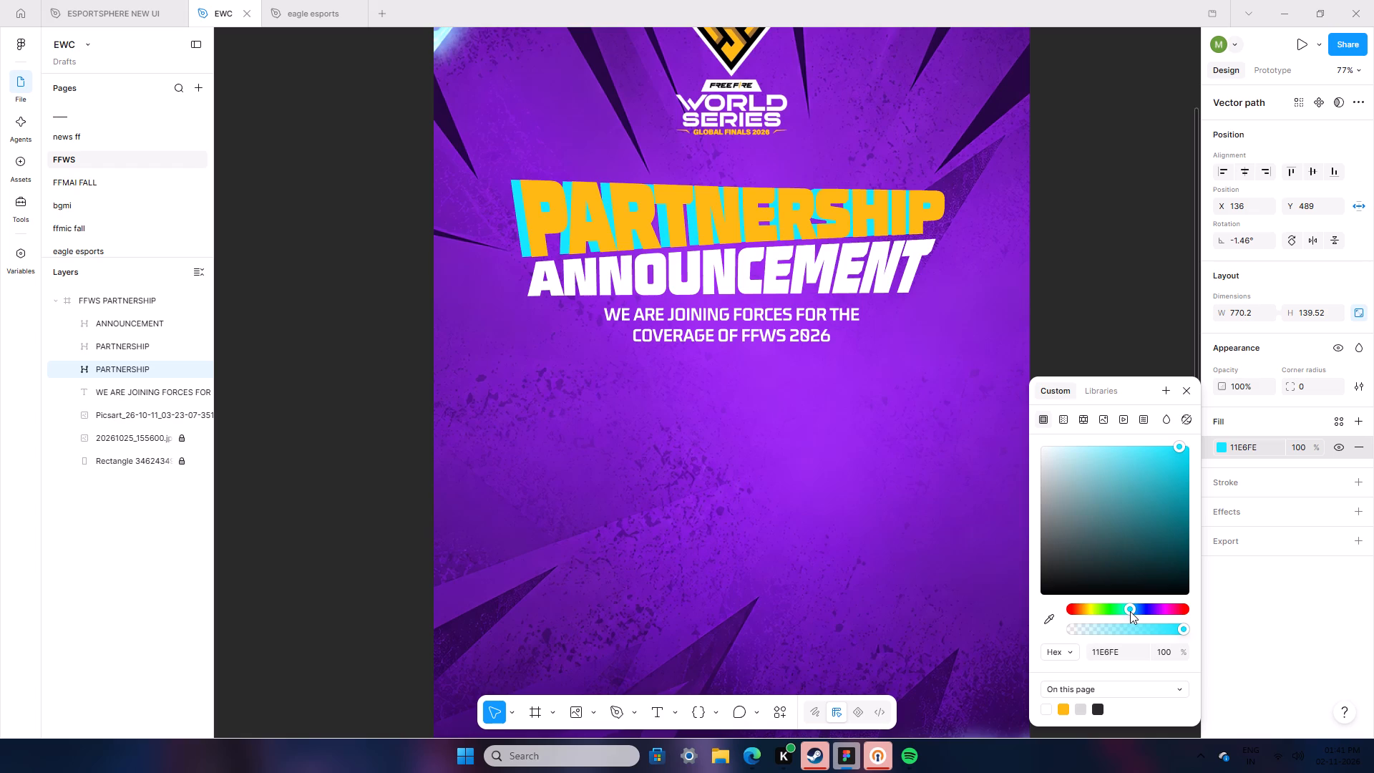
pyautogui.moveTo(1130, 611); pyautogui.dragTo(1132, 613)
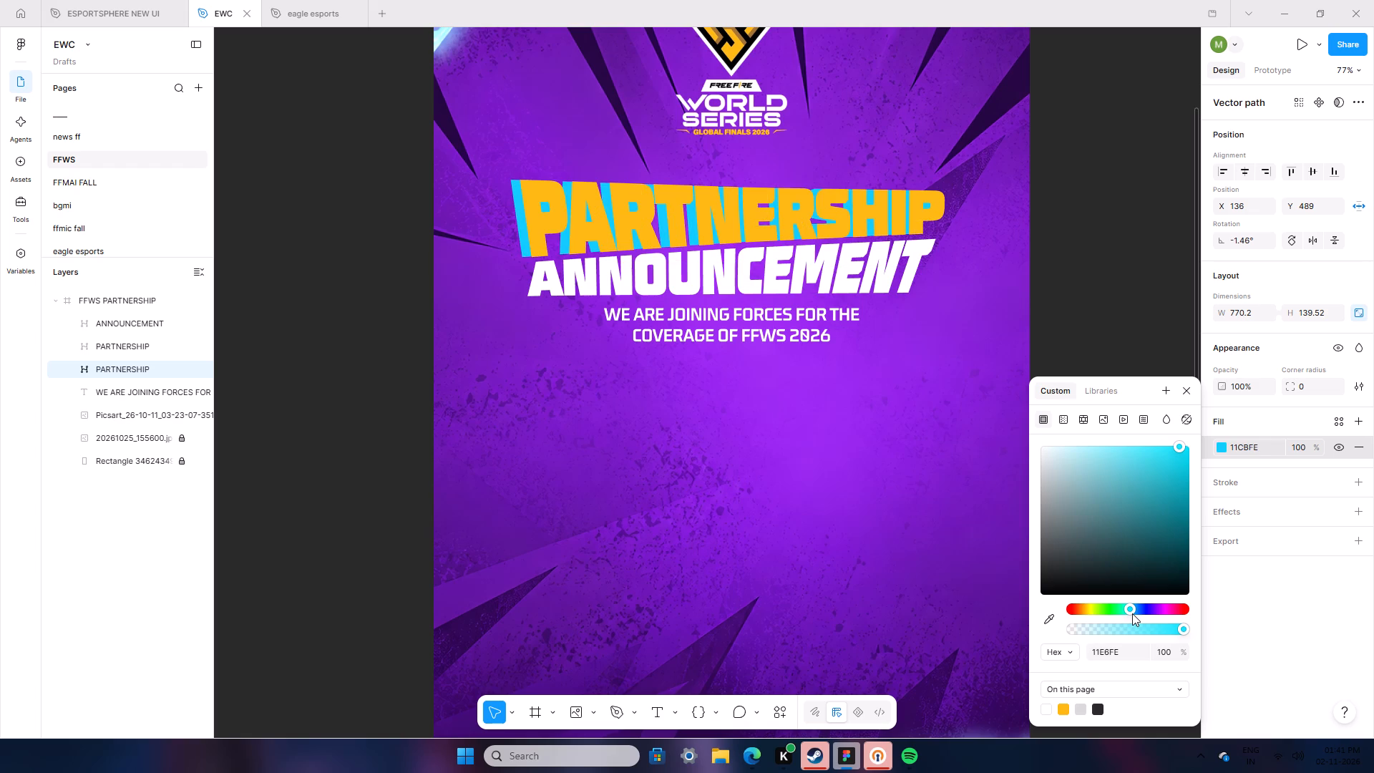
pyautogui.moveTo(1184, 458); pyautogui.dragTo(1212, 401)
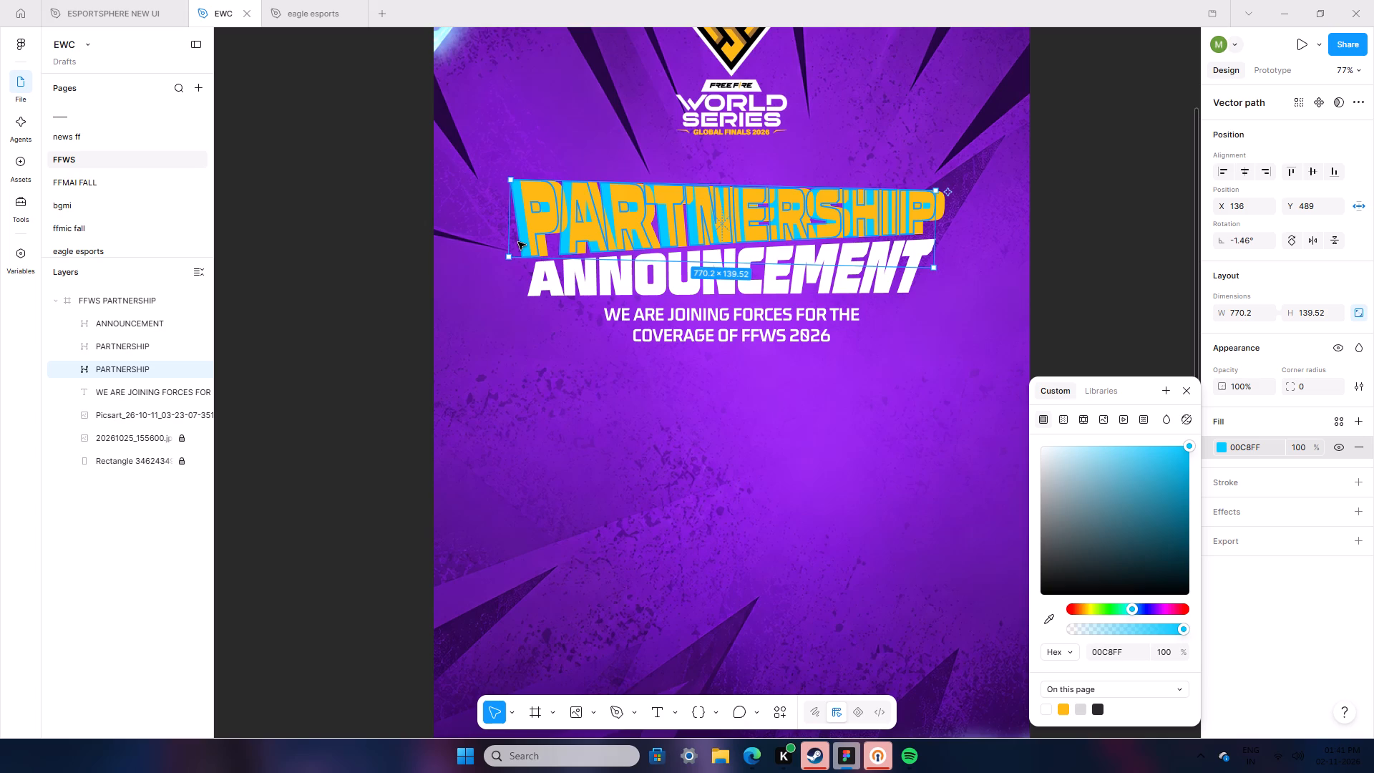
pyautogui.click(1187, 389)
# Nudge the blue PARTNERSHIP copy rightward to X 149 so only a thin edge shows behind the golden lettering.
pyautogui.press('Right')
pyautogui.press('Right')
pyautogui.press('Right')
pyautogui.press('Right')
pyautogui.press('Right')
pyautogui.press('Right')
pyautogui.press('Right')
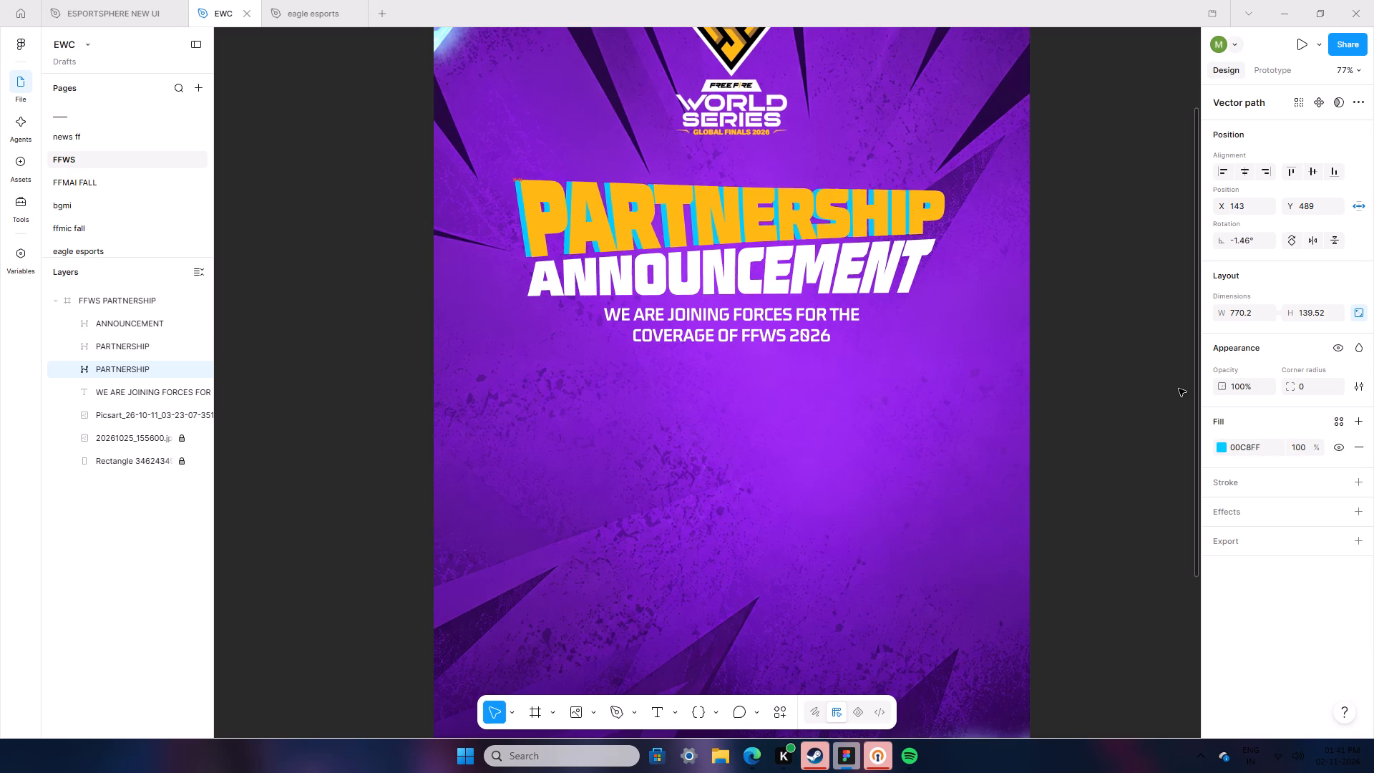
pyautogui.press('Right')
pyautogui.press('Right')
pyautogui.press('Right')
pyautogui.press('Right')
pyautogui.press('Right')
pyautogui.press('Right')
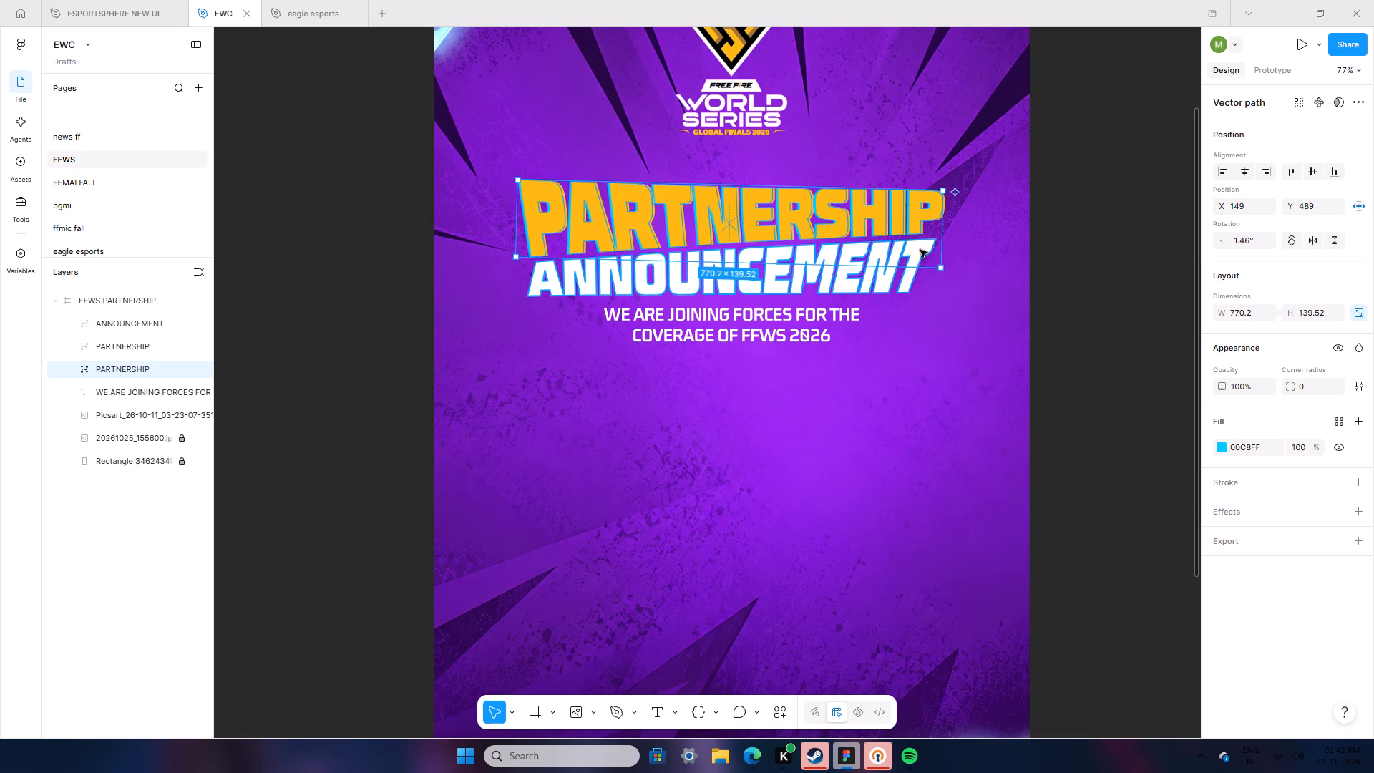
# Duplicate the blue PARTNERSHIP lettering beside the frame and recolour the copy magenta FF00EE.
pyautogui.rightClick(932, 231)
pyautogui.click(969, 217)
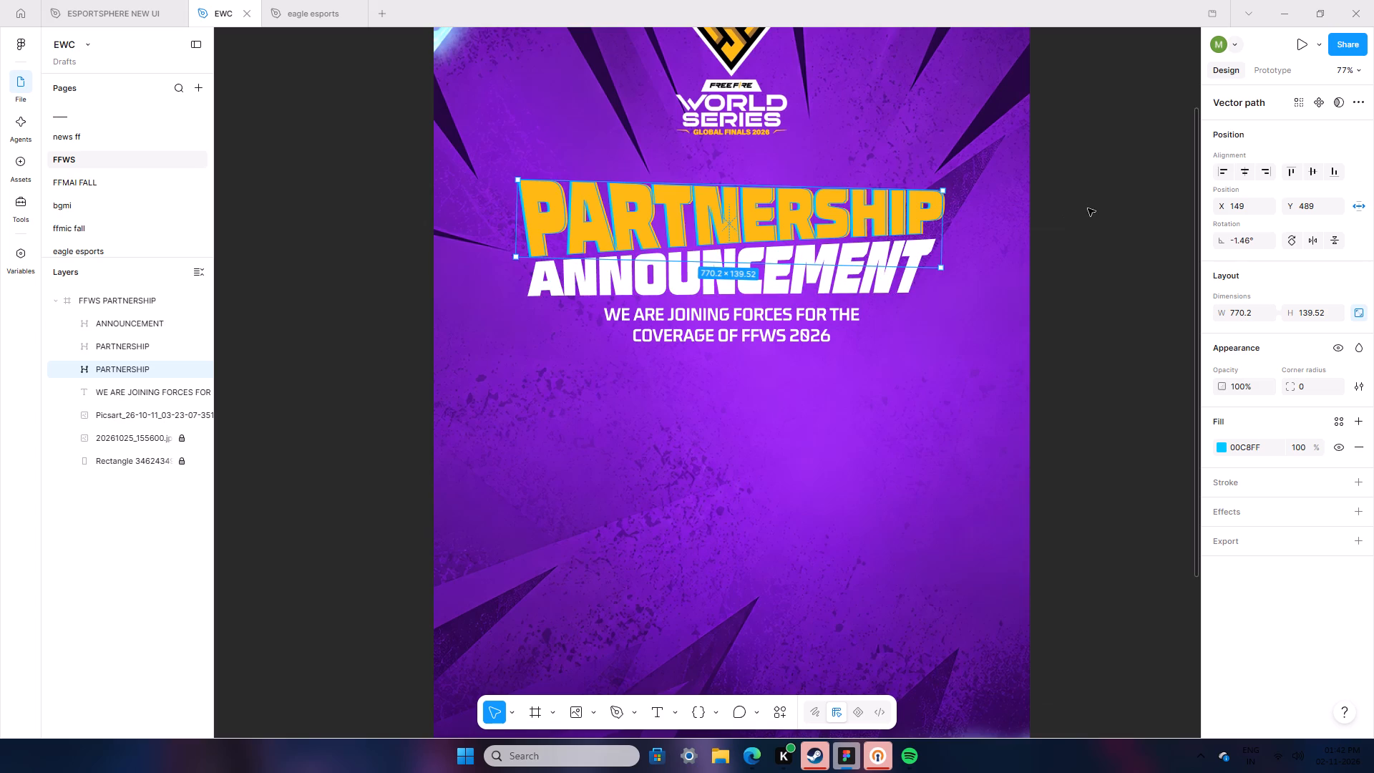
pyautogui.rightClick(1088, 208)
pyautogui.click(1140, 223)
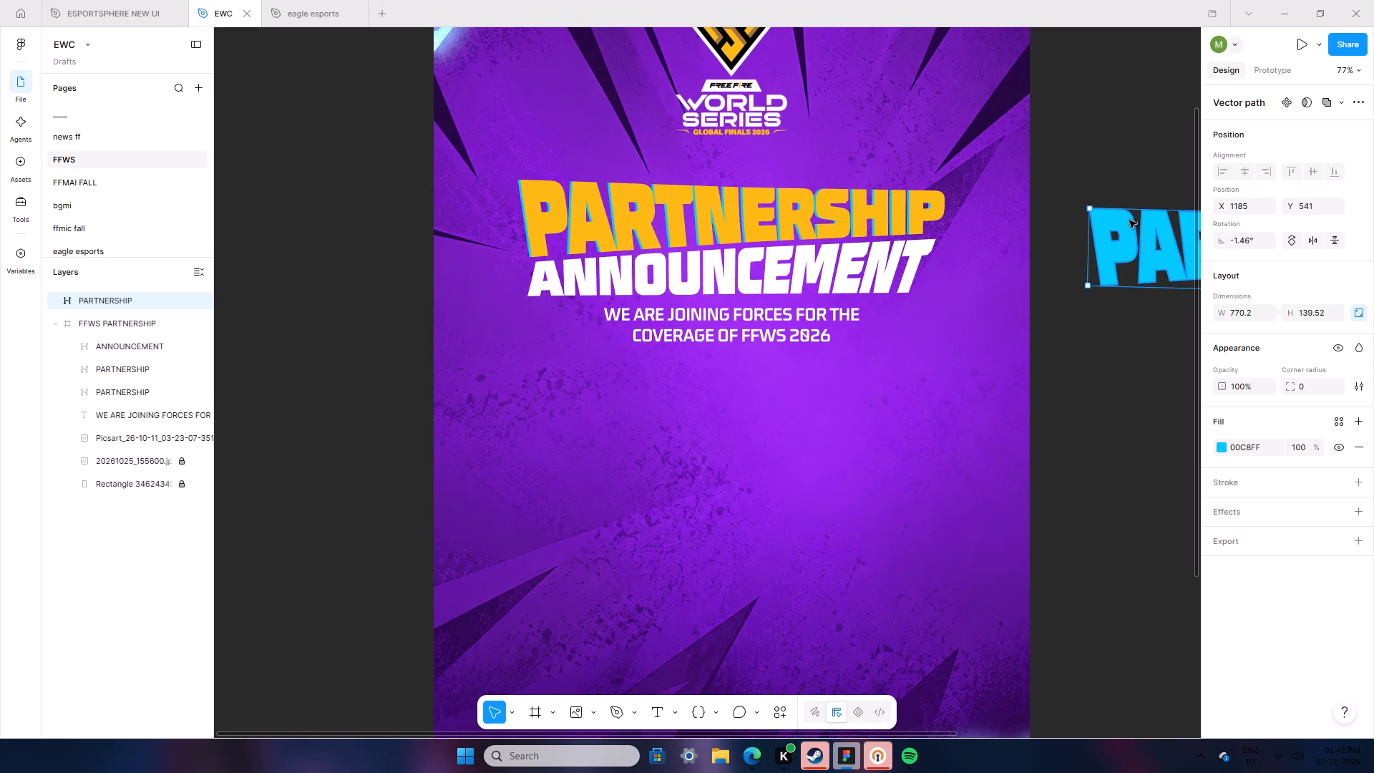
pyautogui.click(1219, 449)
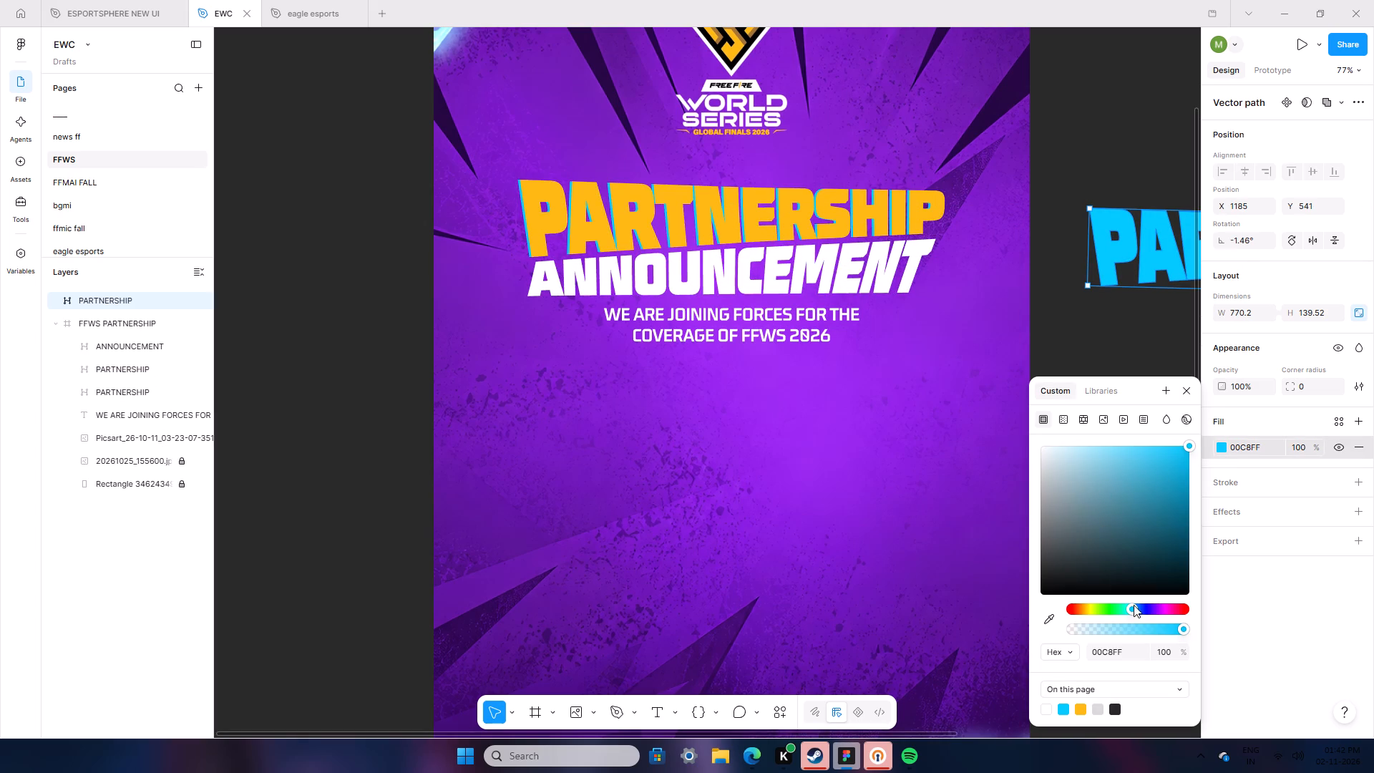
pyautogui.moveTo(1141, 606); pyautogui.dragTo(1163, 609)
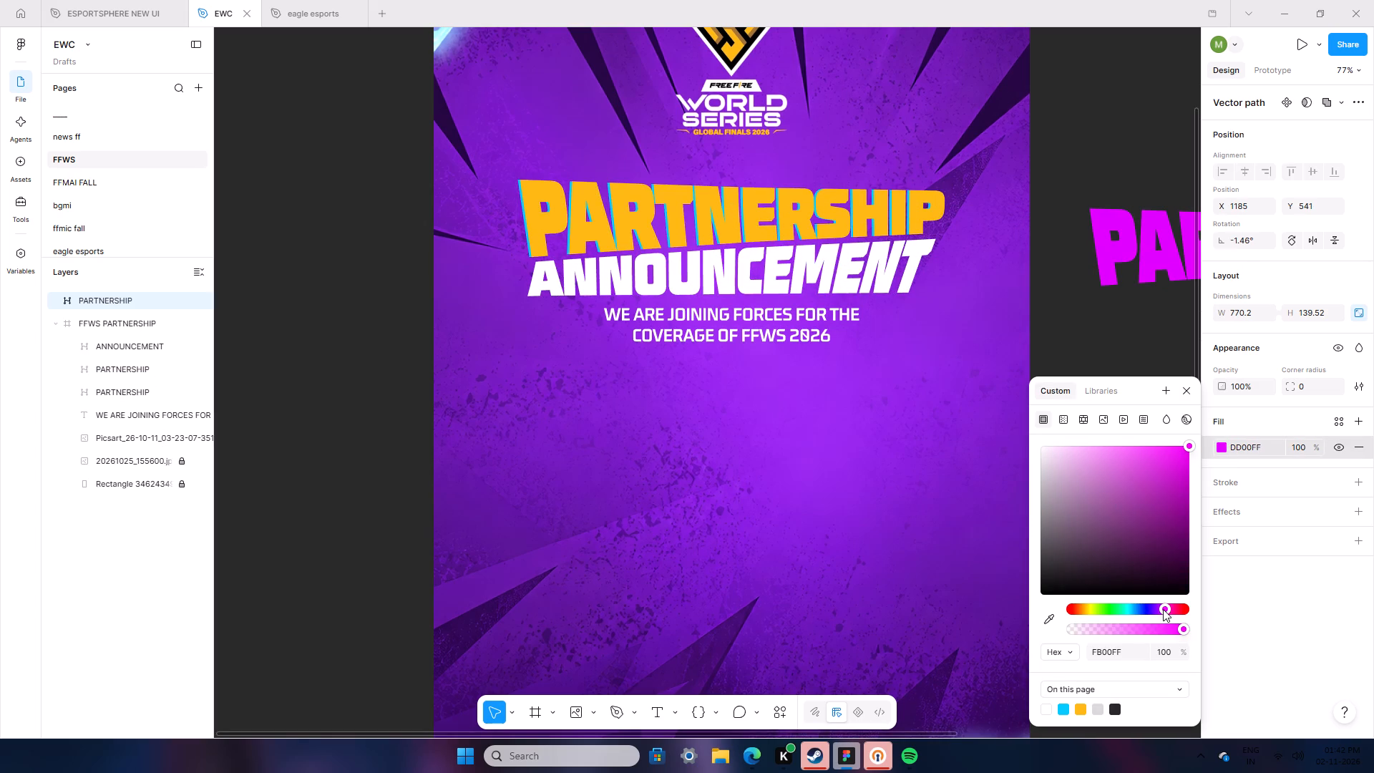
pyautogui.moveTo(1163, 609); pyautogui.dragTo(1166, 611)
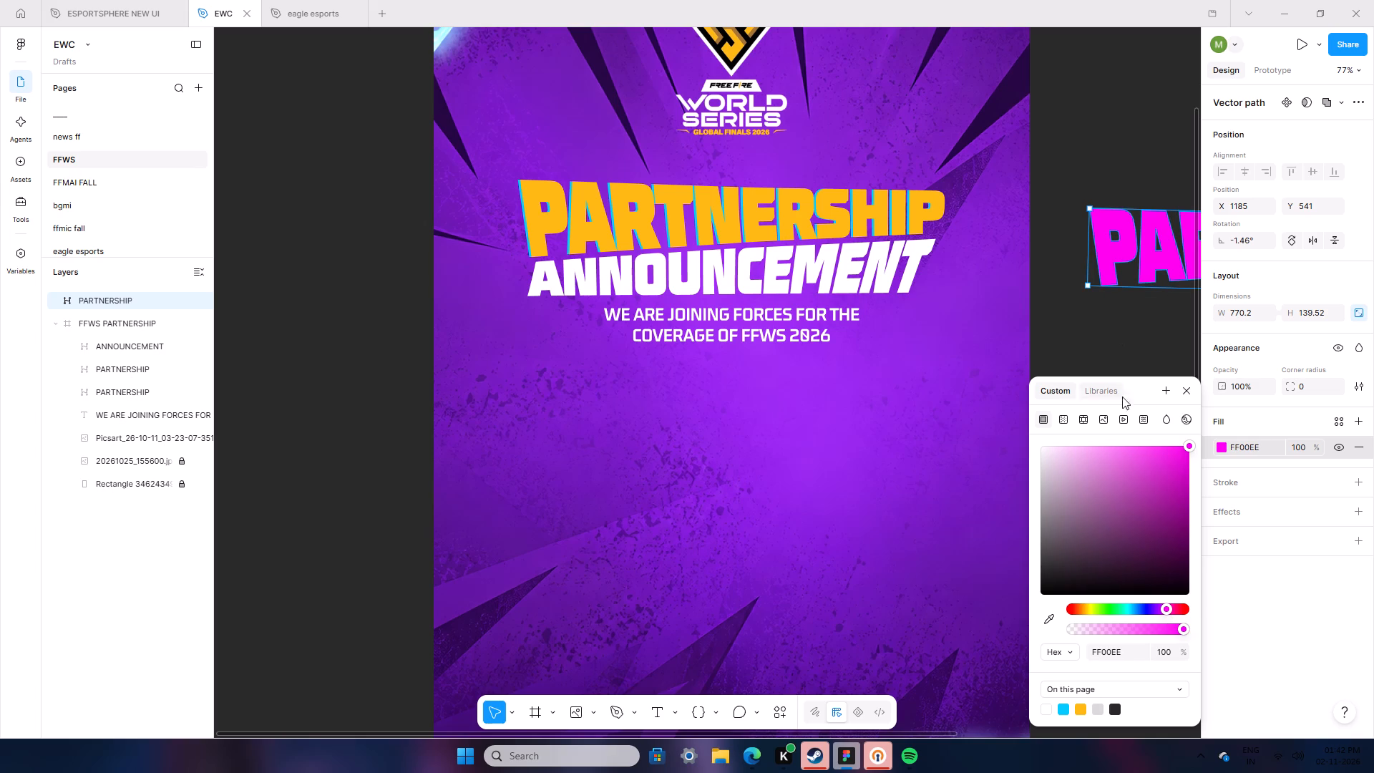
pyautogui.click(1179, 389)
# Move the magenta PARTNERSHIP copy into the frame at X 145, Y 489 and layer it beneath the blue copy.
pyautogui.moveTo(1141, 257); pyautogui.dragTo(1000, 257)
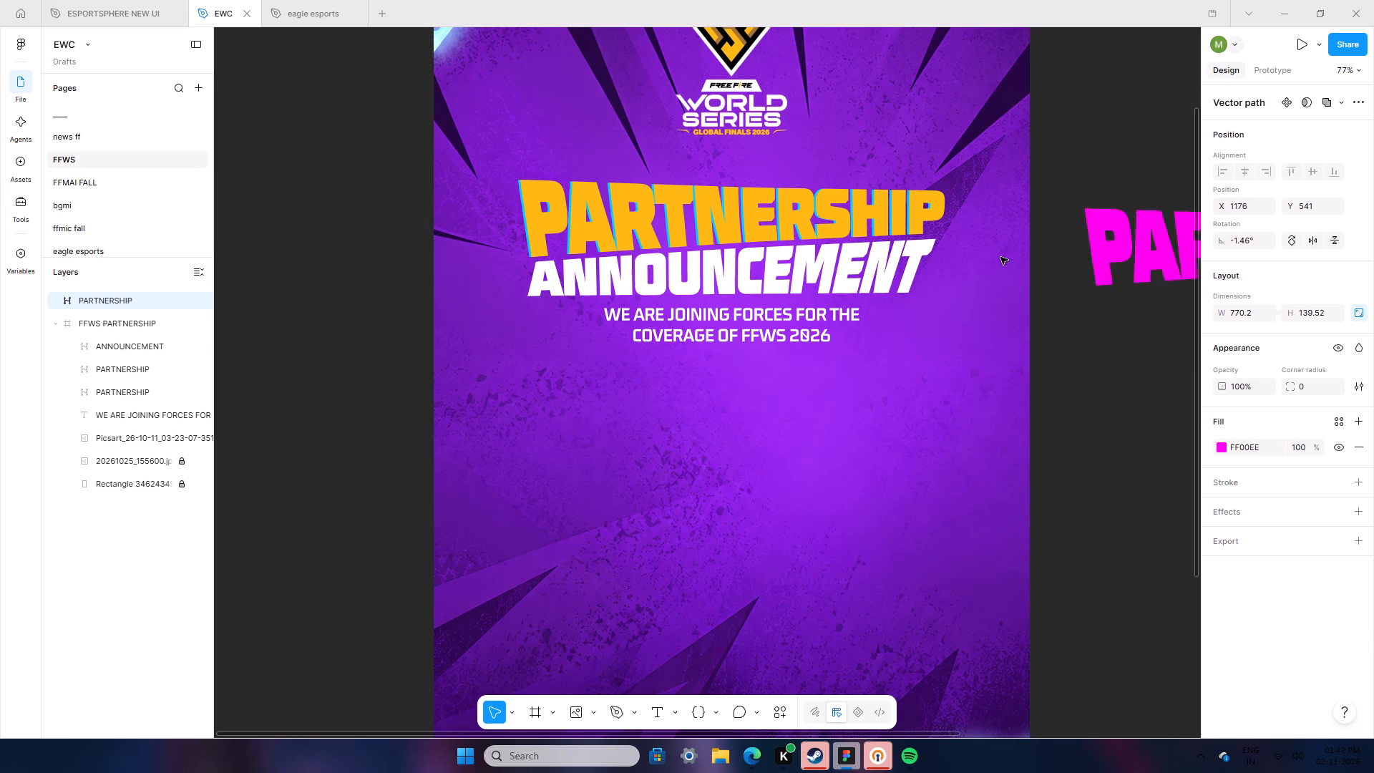
pyautogui.moveTo(1000, 257); pyautogui.dragTo(576, 221)
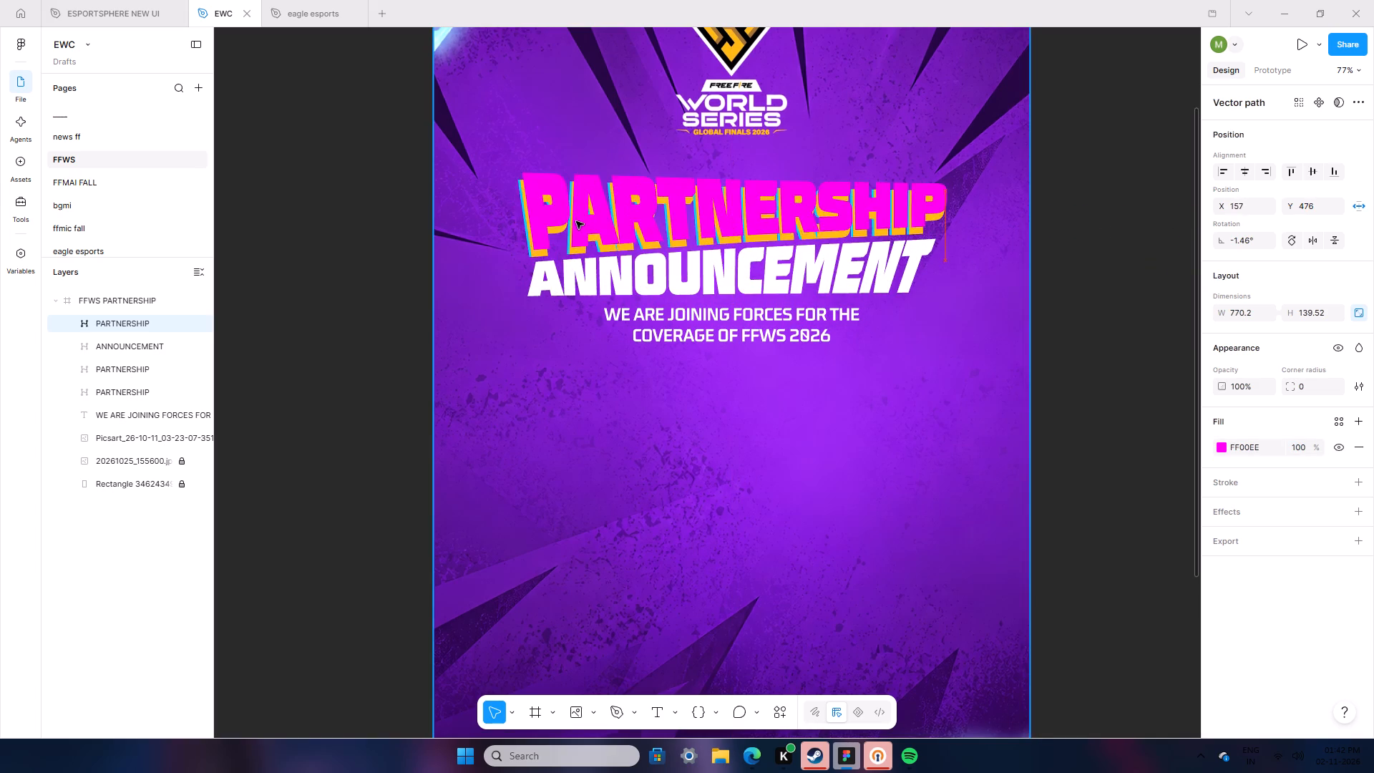
pyautogui.moveTo(576, 221); pyautogui.dragTo(567, 225)
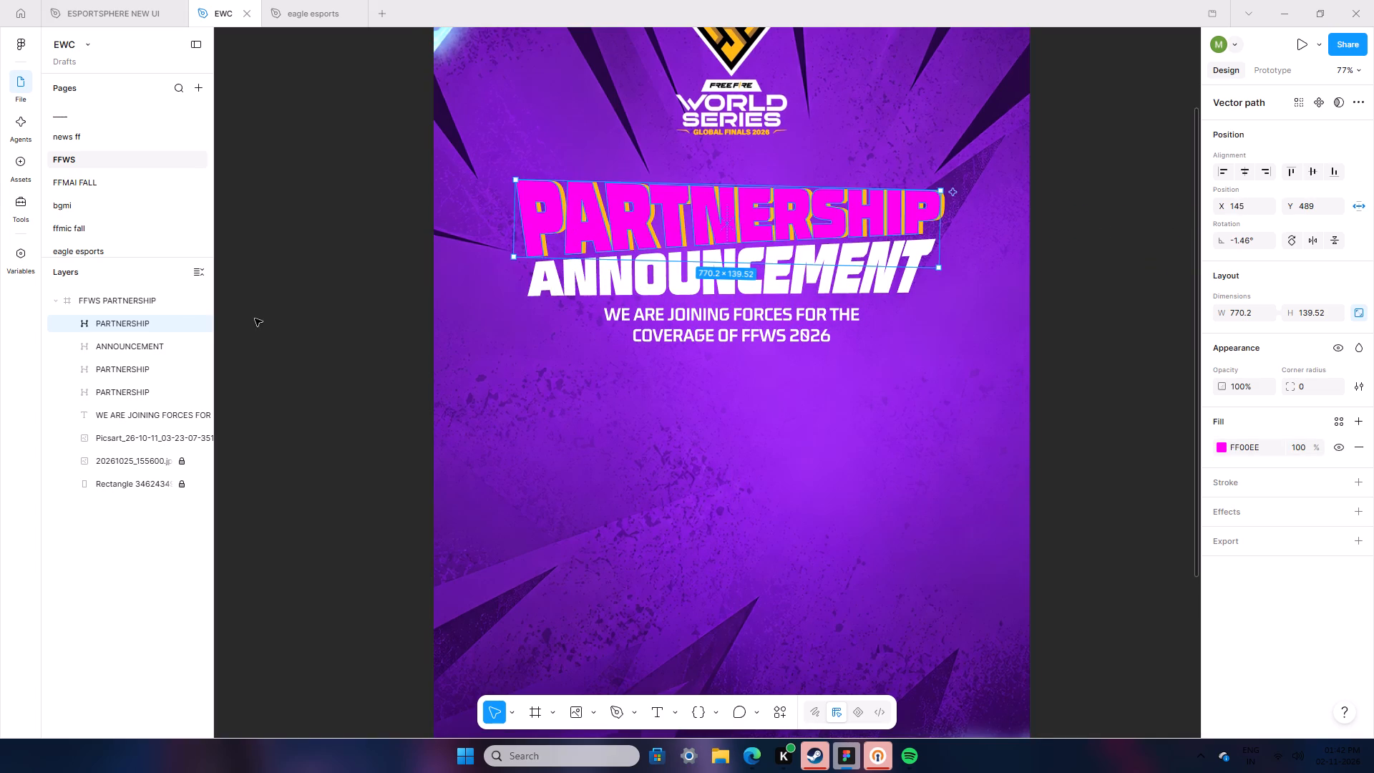
pyautogui.moveTo(123, 329); pyautogui.dragTo(140, 402)
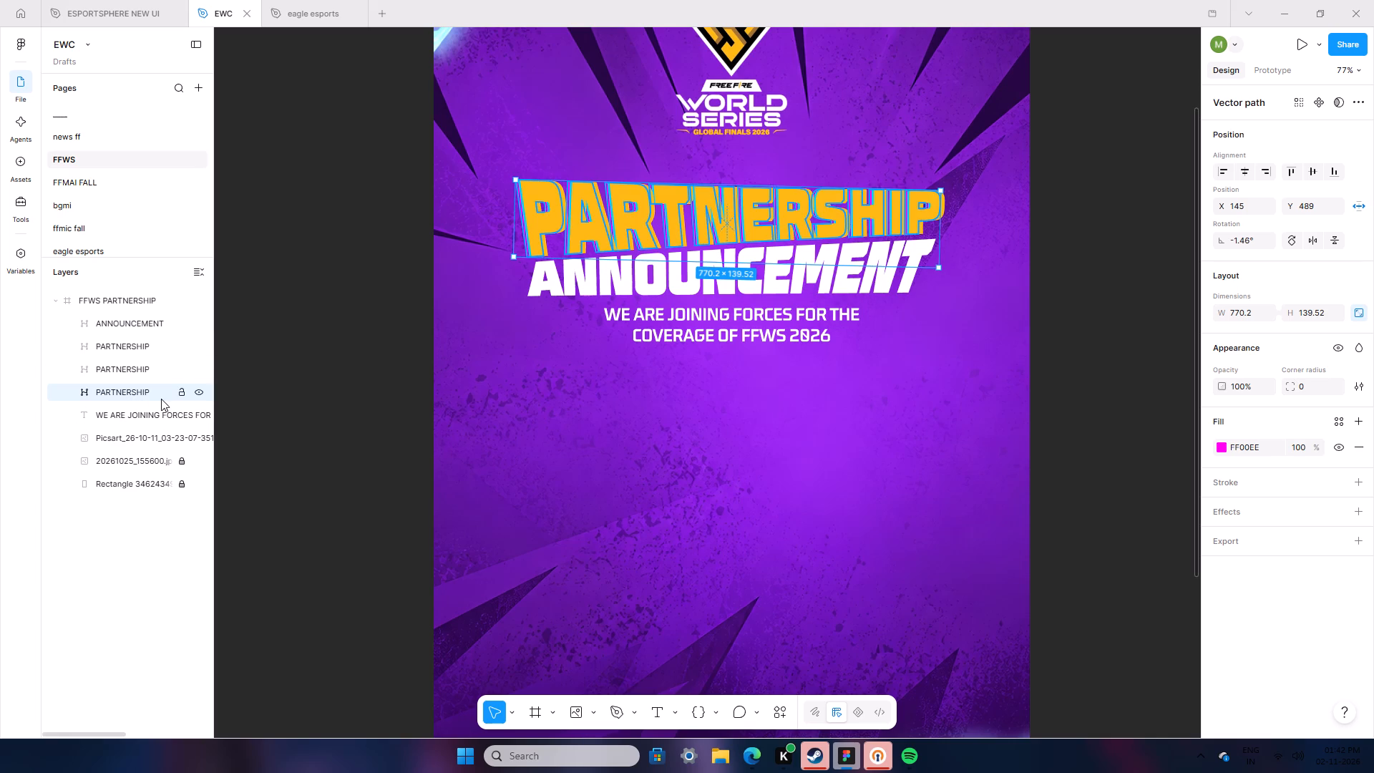
pyautogui.click(1078, 215)
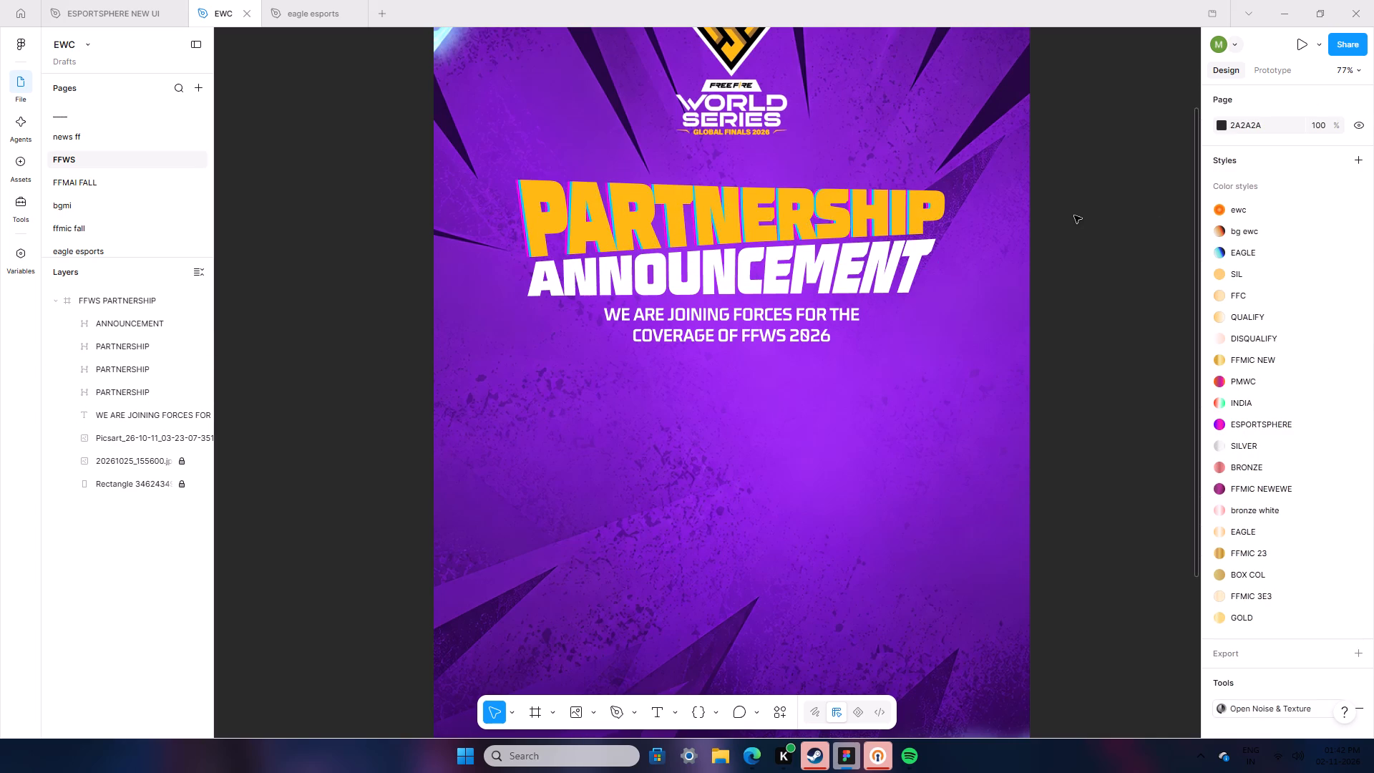
# Duplicate the white ANNOUNCEMENT lettering and place the copy on the empty canvas beside the frame.
pyautogui.click(893, 272)
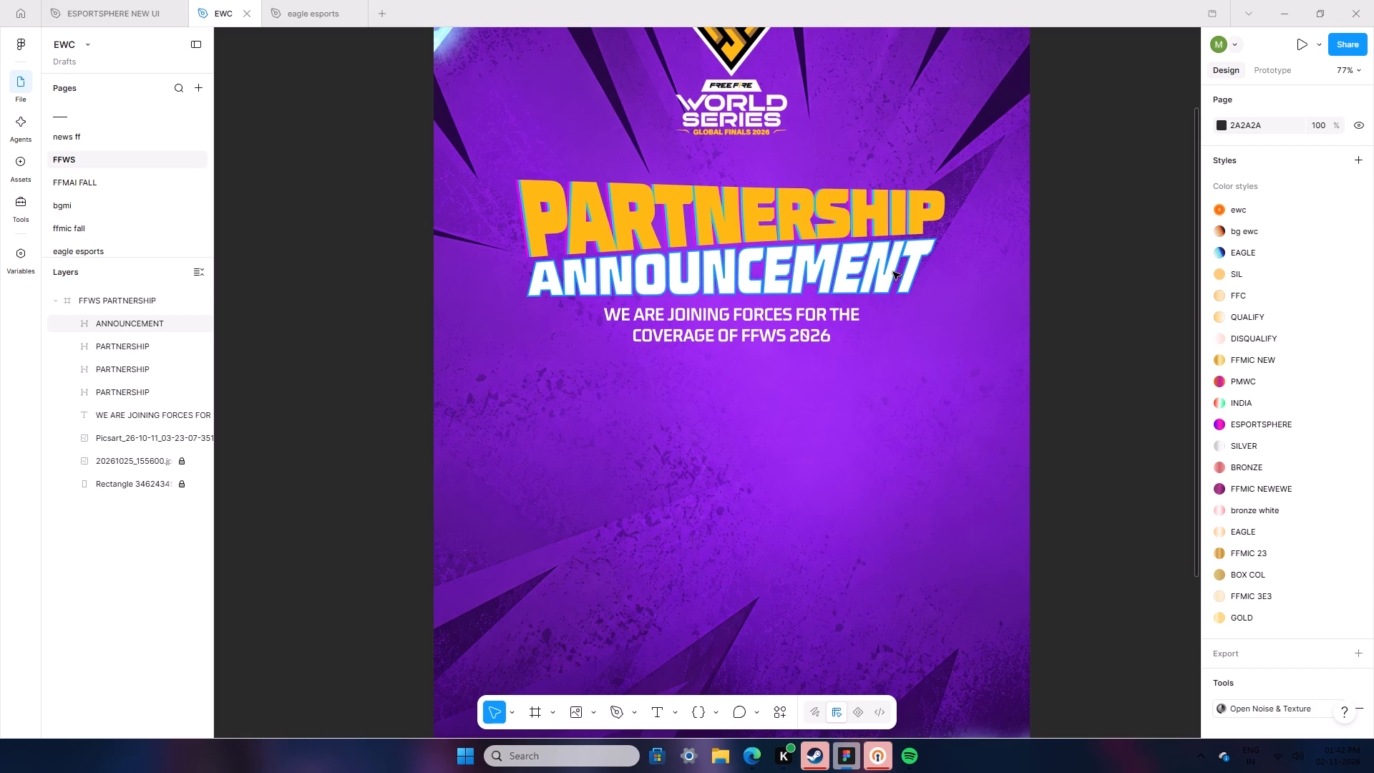
pyautogui.rightClick(893, 272)
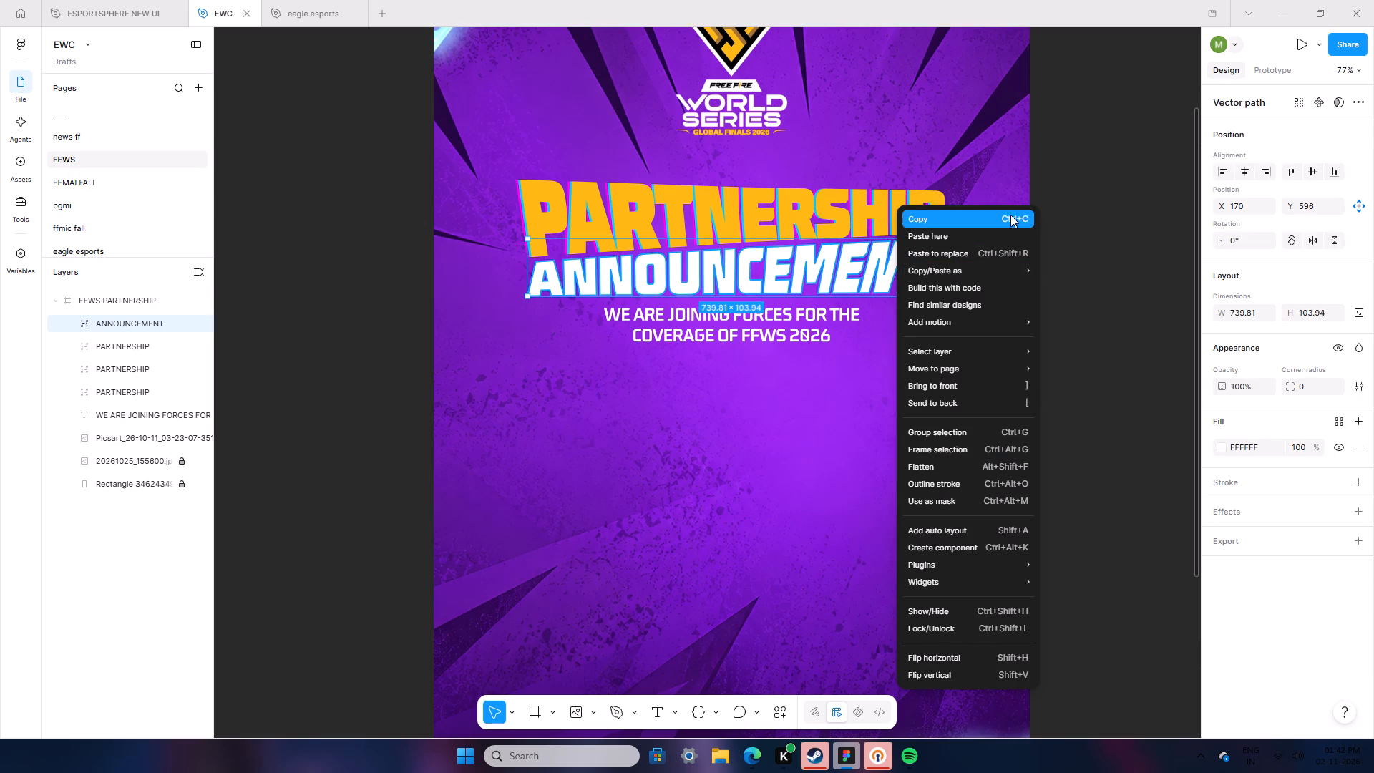
pyautogui.click(1005, 215)
pyautogui.rightClick(1071, 251)
pyautogui.click(1101, 253)
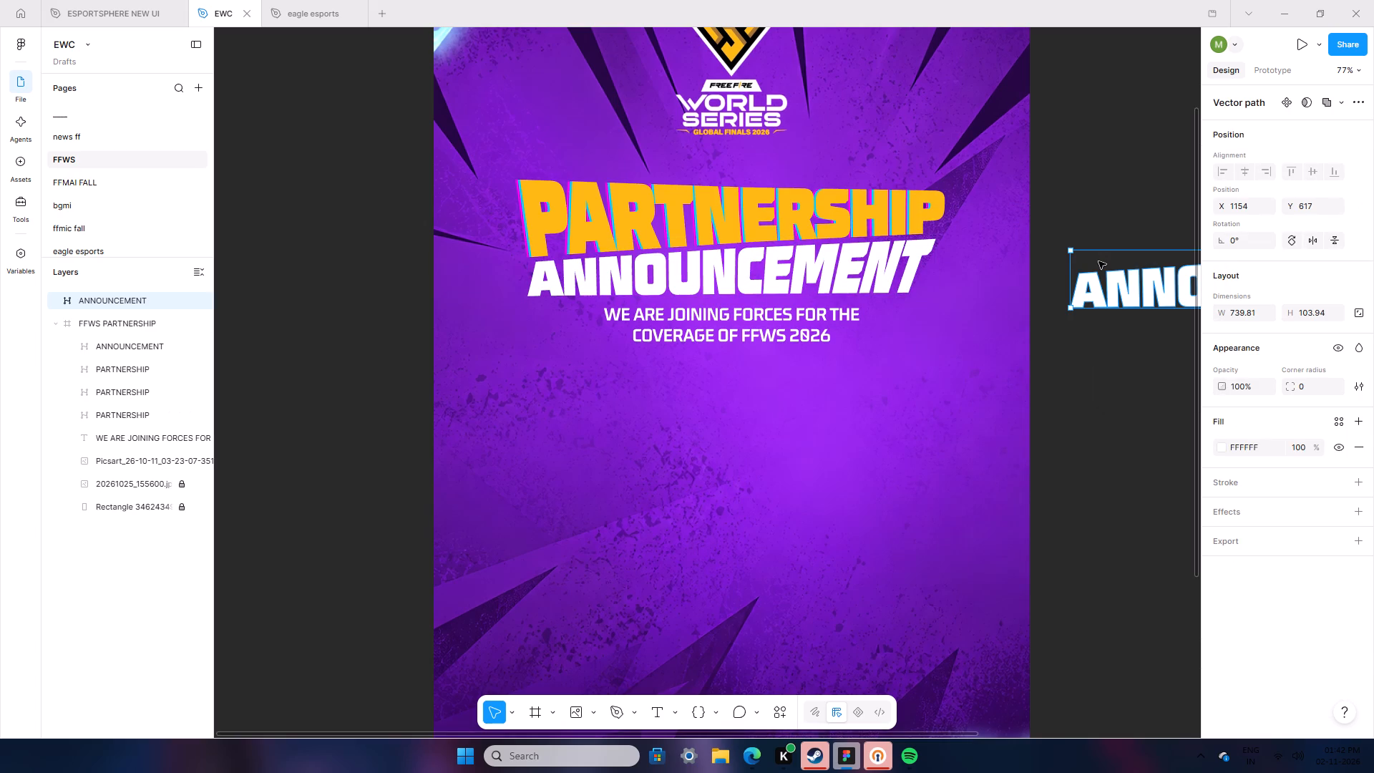
# Recolour the rearmost PARTNERSHIP copy hot pink FF0084.
pyautogui.click(124, 422)
pyautogui.click(1221, 449)
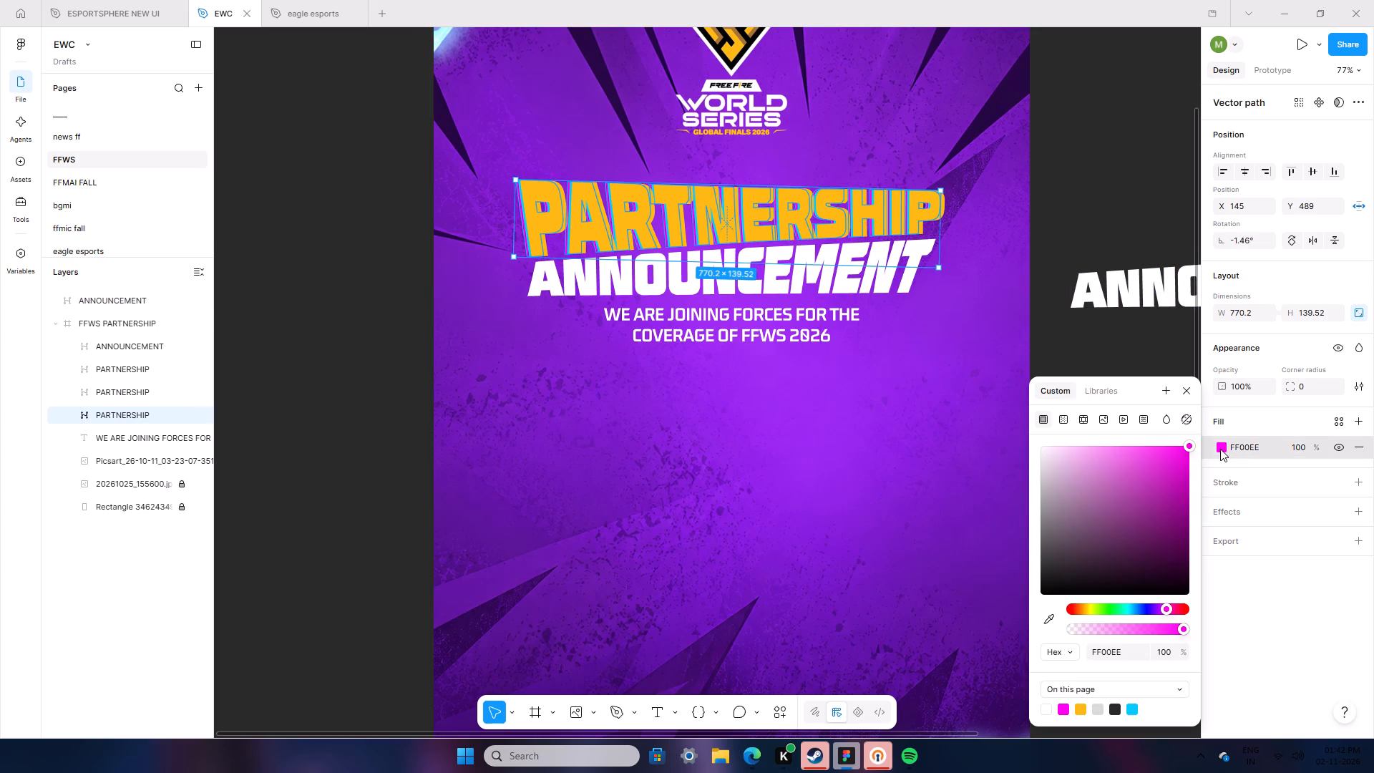
pyautogui.moveTo(1166, 611); pyautogui.dragTo(1174, 616)
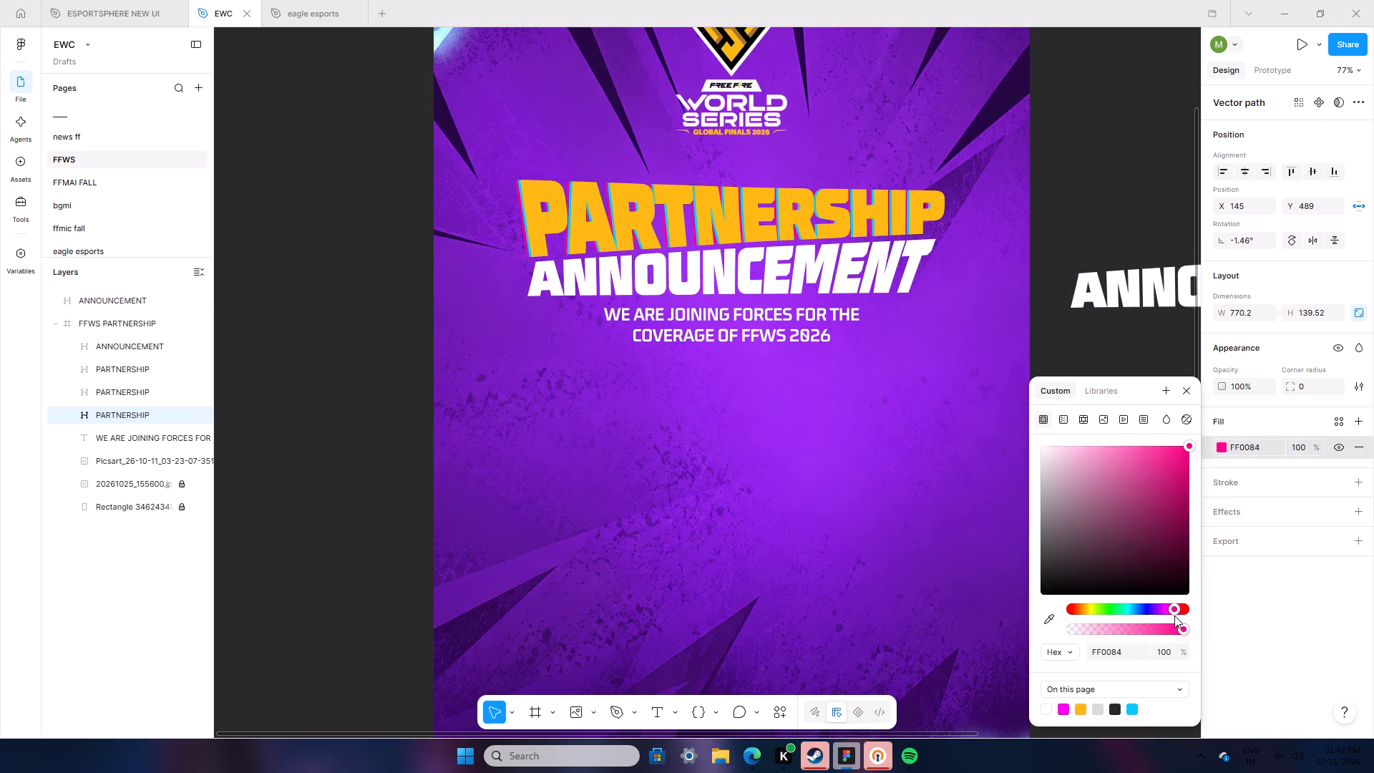
pyautogui.moveTo(1174, 616); pyautogui.dragTo(1174, 616)
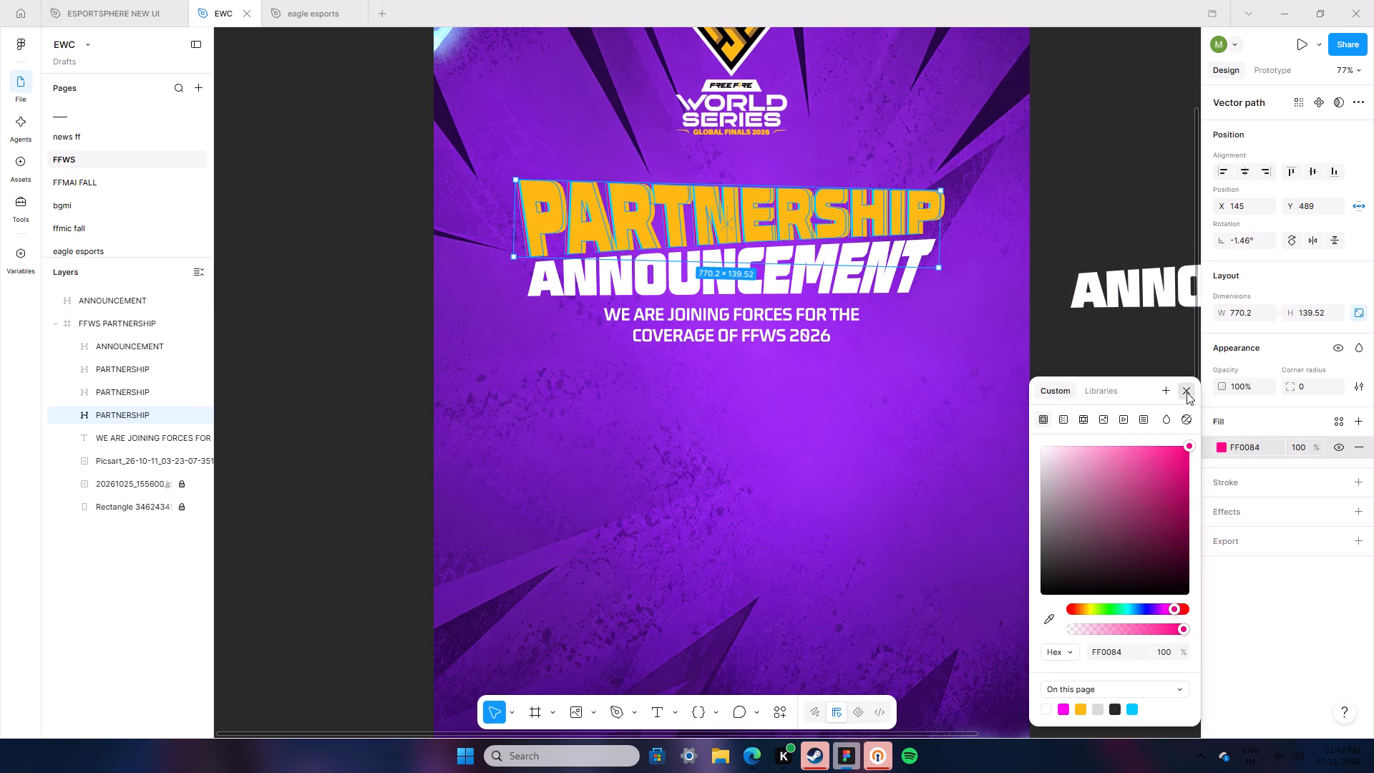
pyautogui.click(1187, 392)
# Set the fill of the ANNOUNCEMENT copy beside the frame to FF0084.
pyautogui.click(1168, 279)
pyautogui.click(1248, 446)
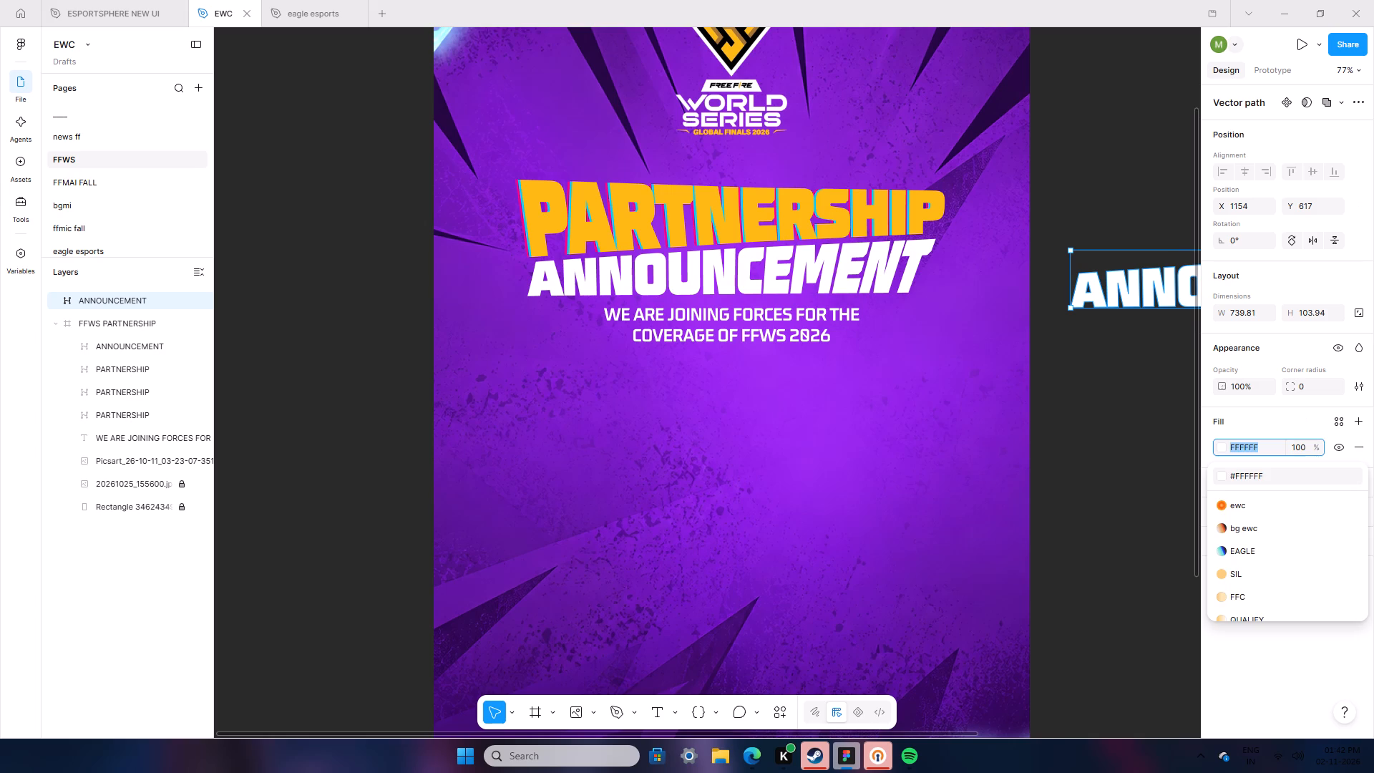
pyautogui.write('FF0084')
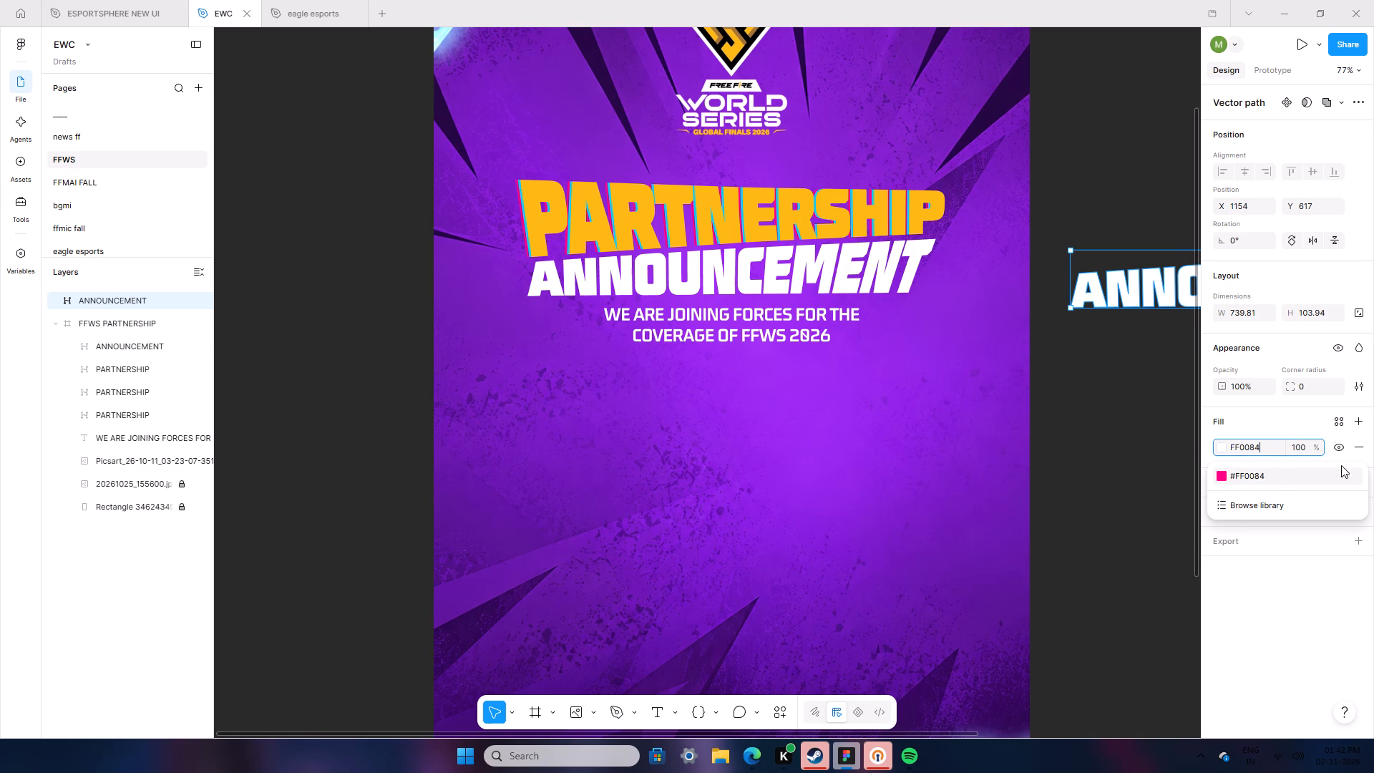
pyautogui.click(1277, 482)
pyautogui.click(1119, 393)
pyautogui.click(1122, 304)
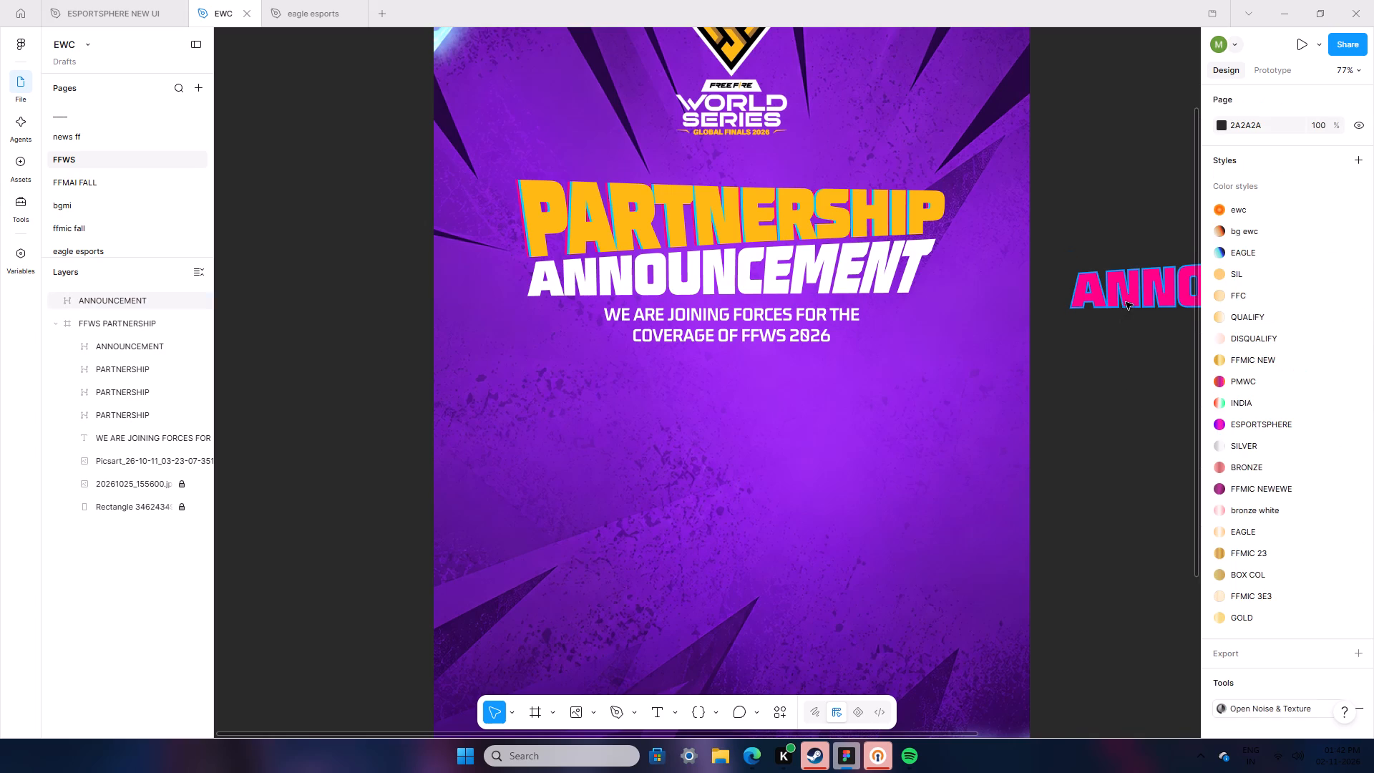
# Move the pink ANNOUNCEMENT copy into the frame at X 174, Y 596 and layer it beneath the white original.
pyautogui.moveTo(1134, 293); pyautogui.dragTo(947, 276)
pyautogui.moveTo(1105, 297); pyautogui.dragTo(956, 278, button='right')
pyautogui.moveTo(947, 276); pyautogui.dragTo(644, 290)
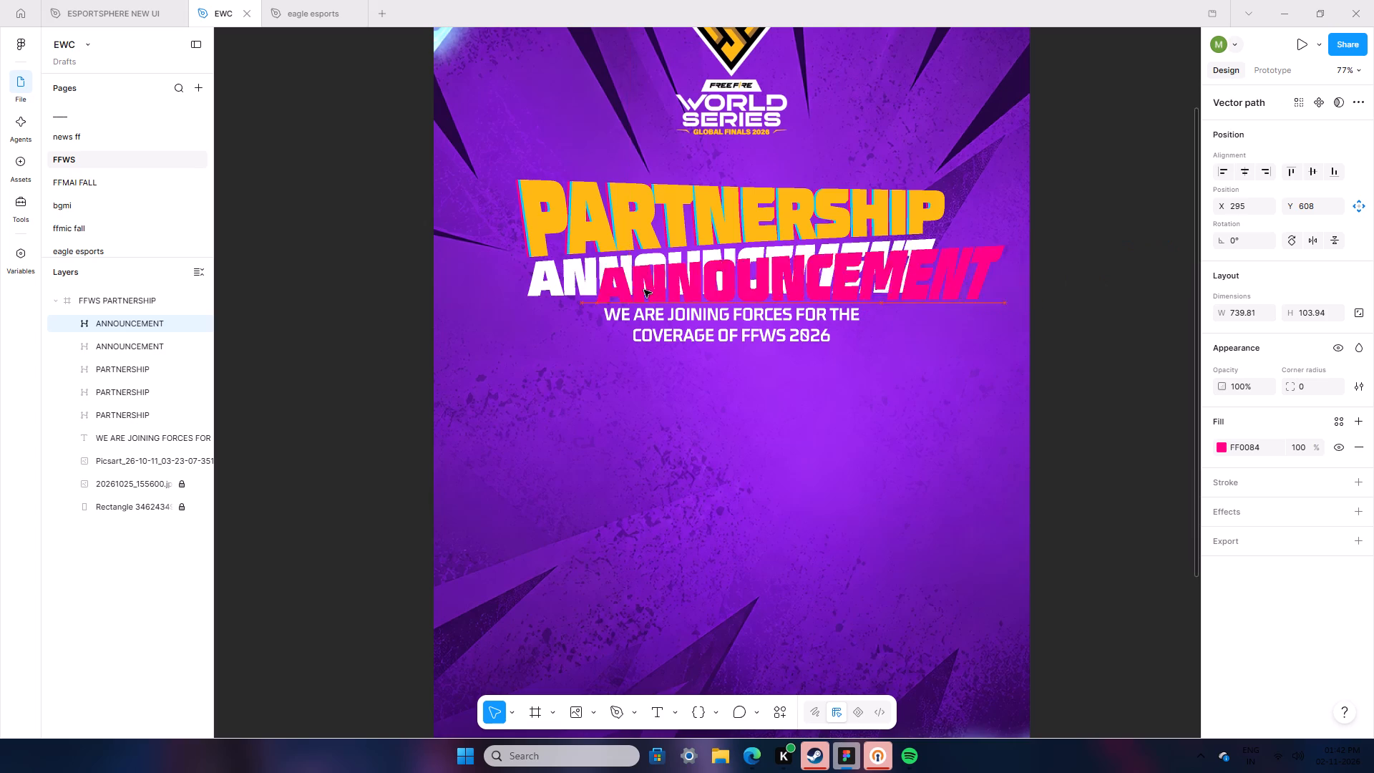
pyautogui.moveTo(644, 290); pyautogui.dragTo(594, 278)
pyautogui.press('Right')
pyautogui.press('Right')
pyautogui.press('Right')
pyautogui.press('Right')
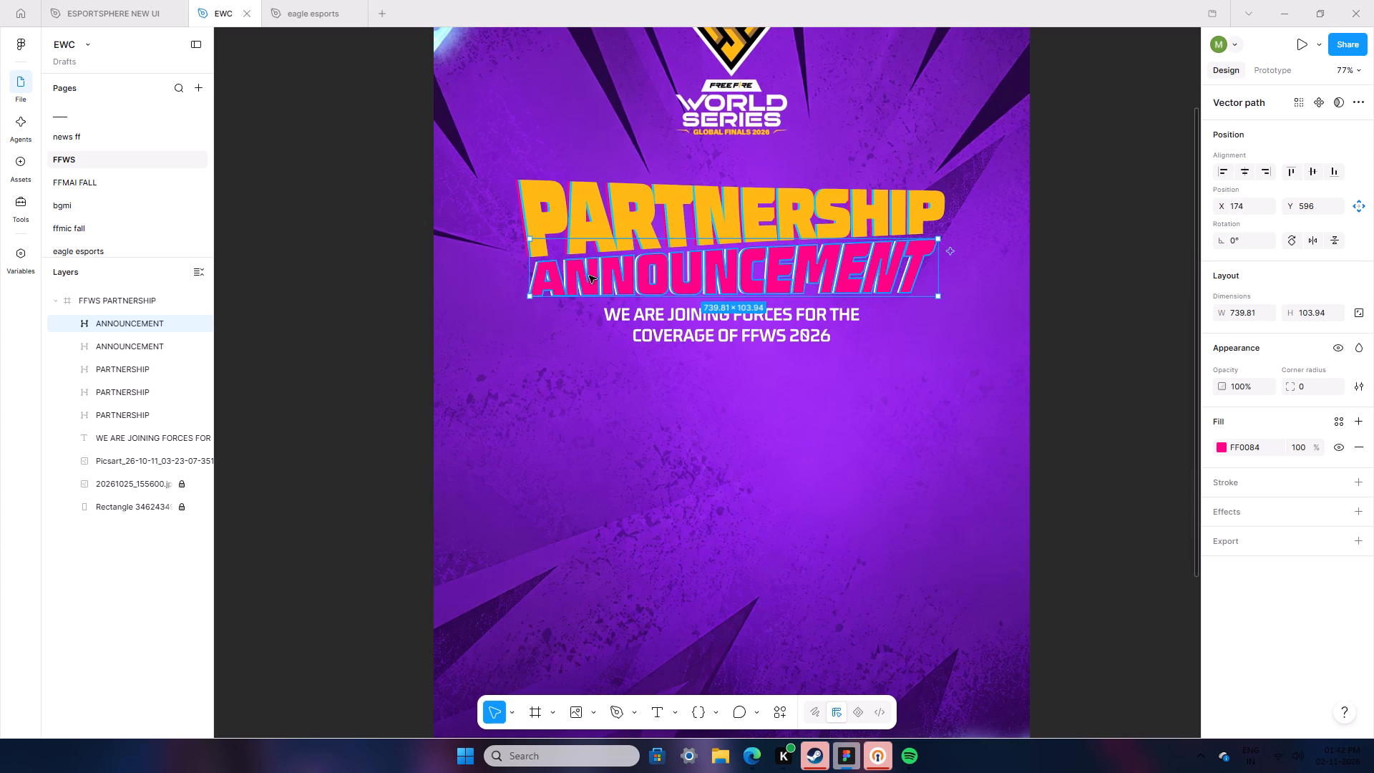
pyautogui.moveTo(132, 321); pyautogui.dragTo(130, 324)
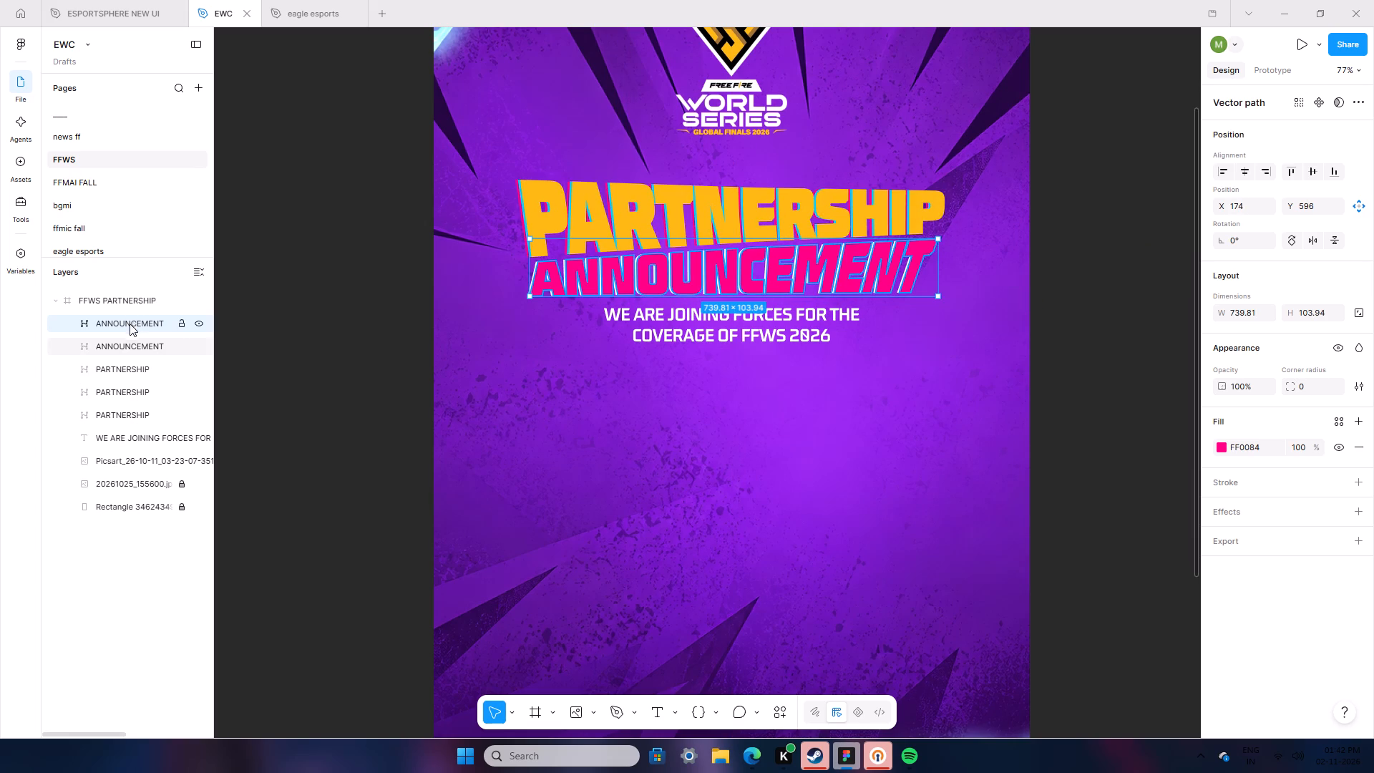
pyautogui.moveTo(130, 324); pyautogui.dragTo(125, 359)
pyautogui.click(1143, 369)
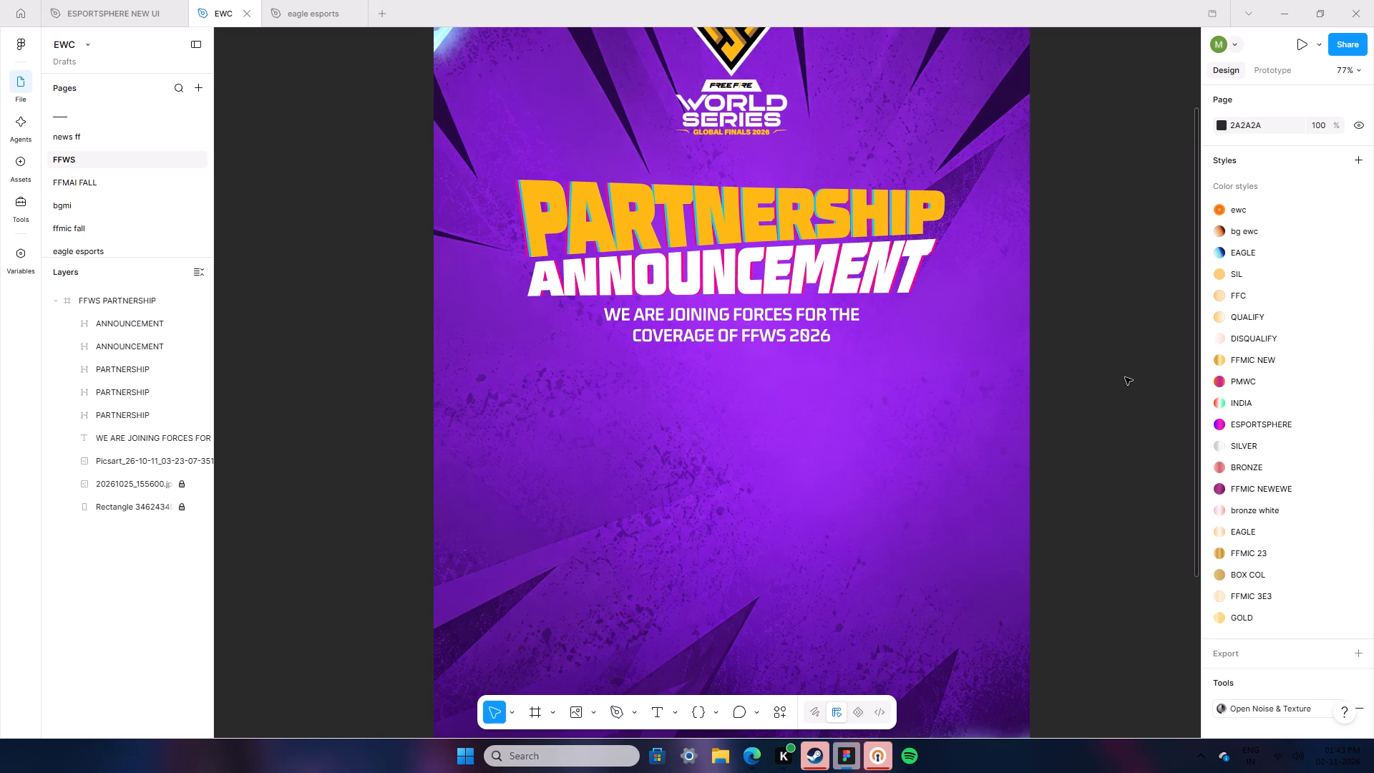
# Change the white ANNOUNCEMENT lettering's fill to a linear gradient and add a stop at 50%.
pyautogui.click(832, 267)
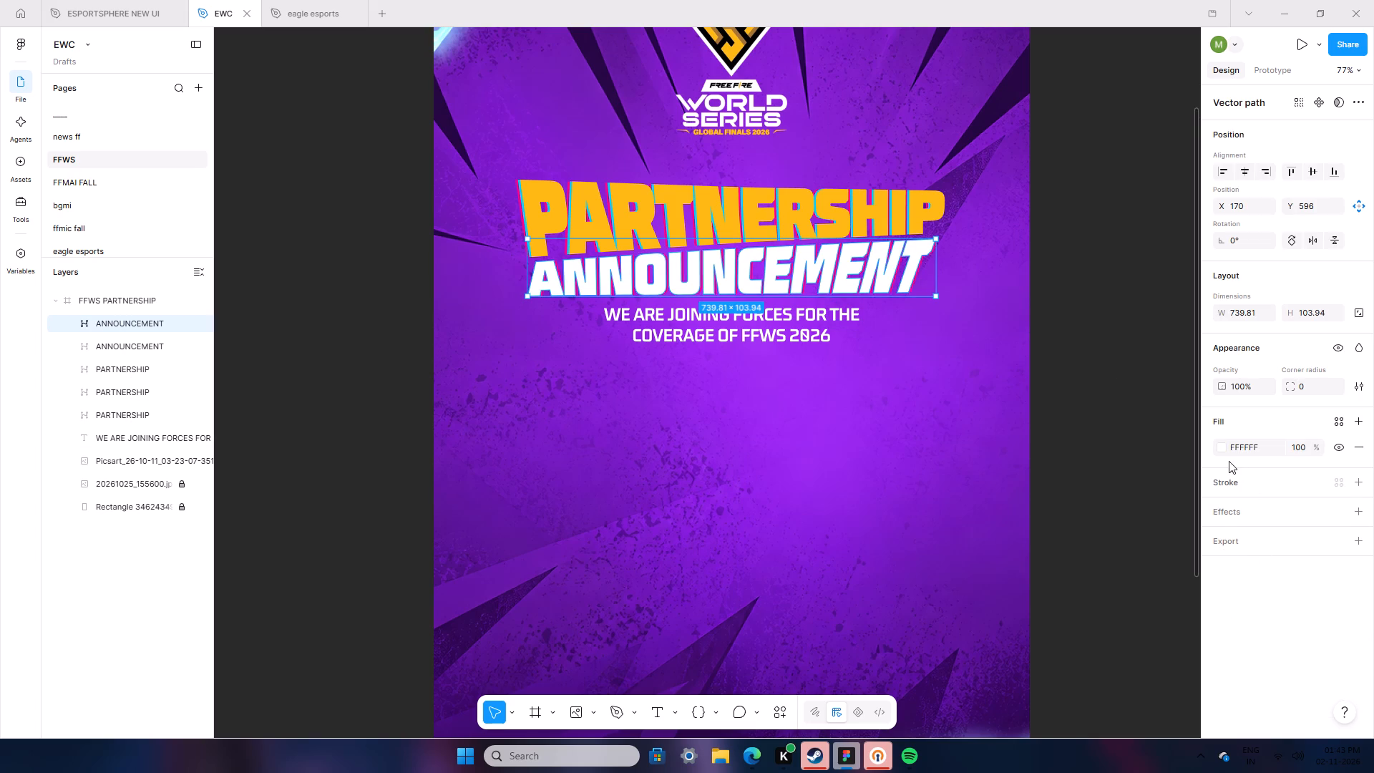
pyautogui.click(1218, 449)
pyautogui.click(1062, 423)
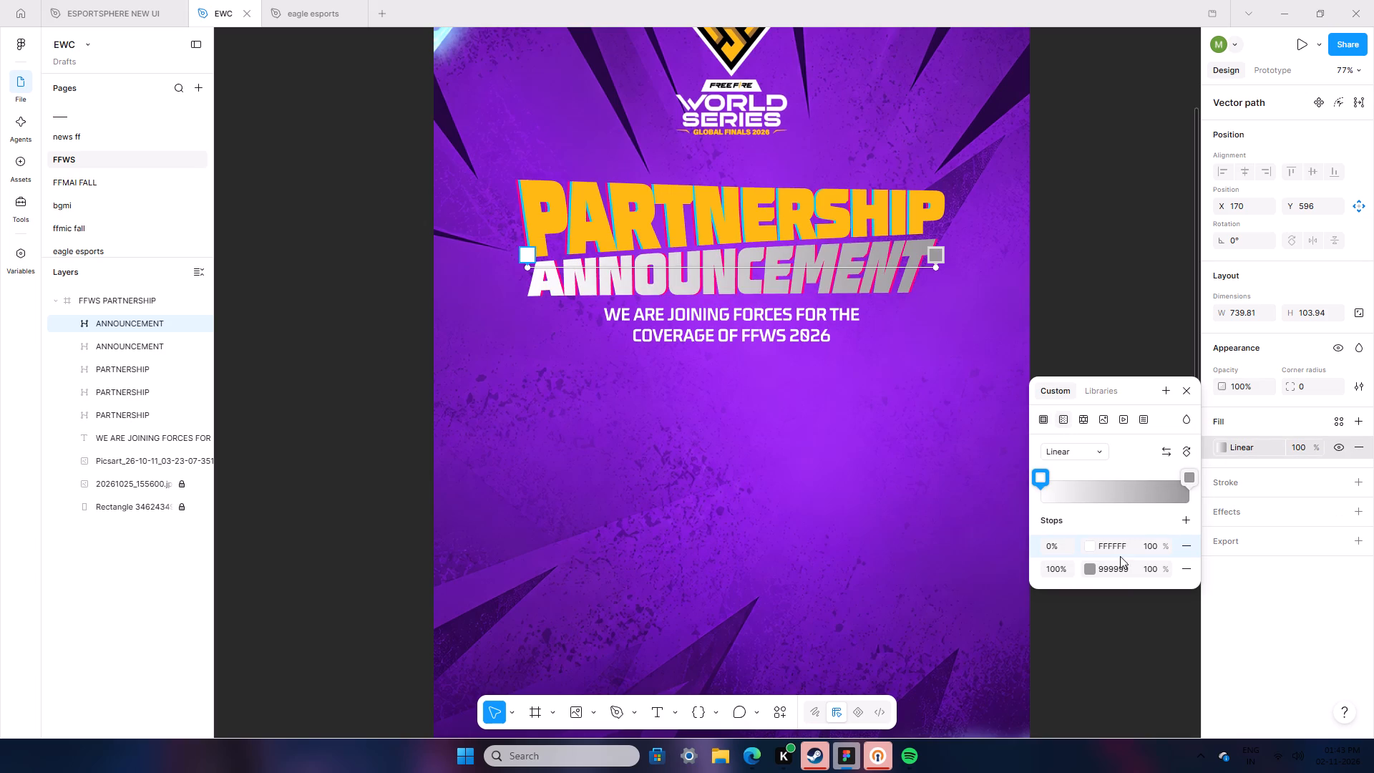
pyautogui.click(1182, 522)
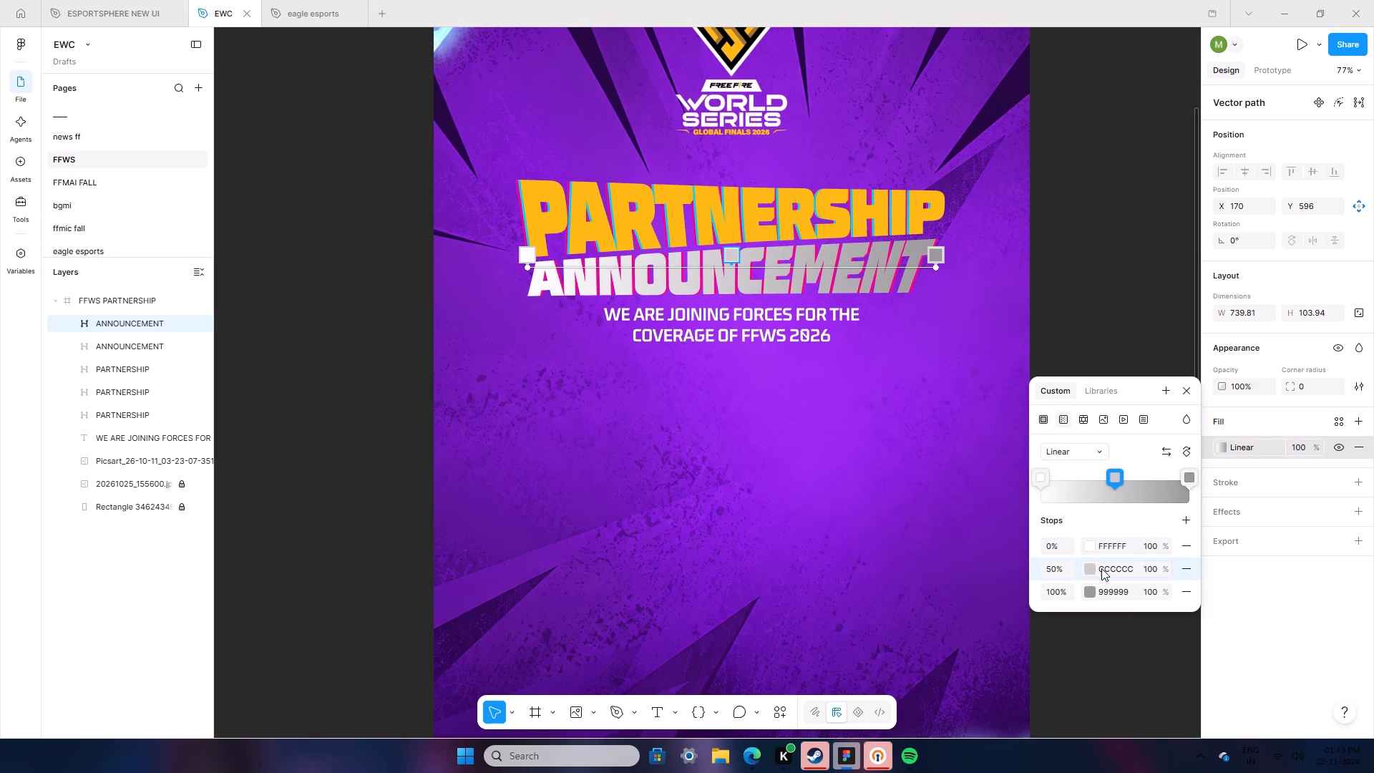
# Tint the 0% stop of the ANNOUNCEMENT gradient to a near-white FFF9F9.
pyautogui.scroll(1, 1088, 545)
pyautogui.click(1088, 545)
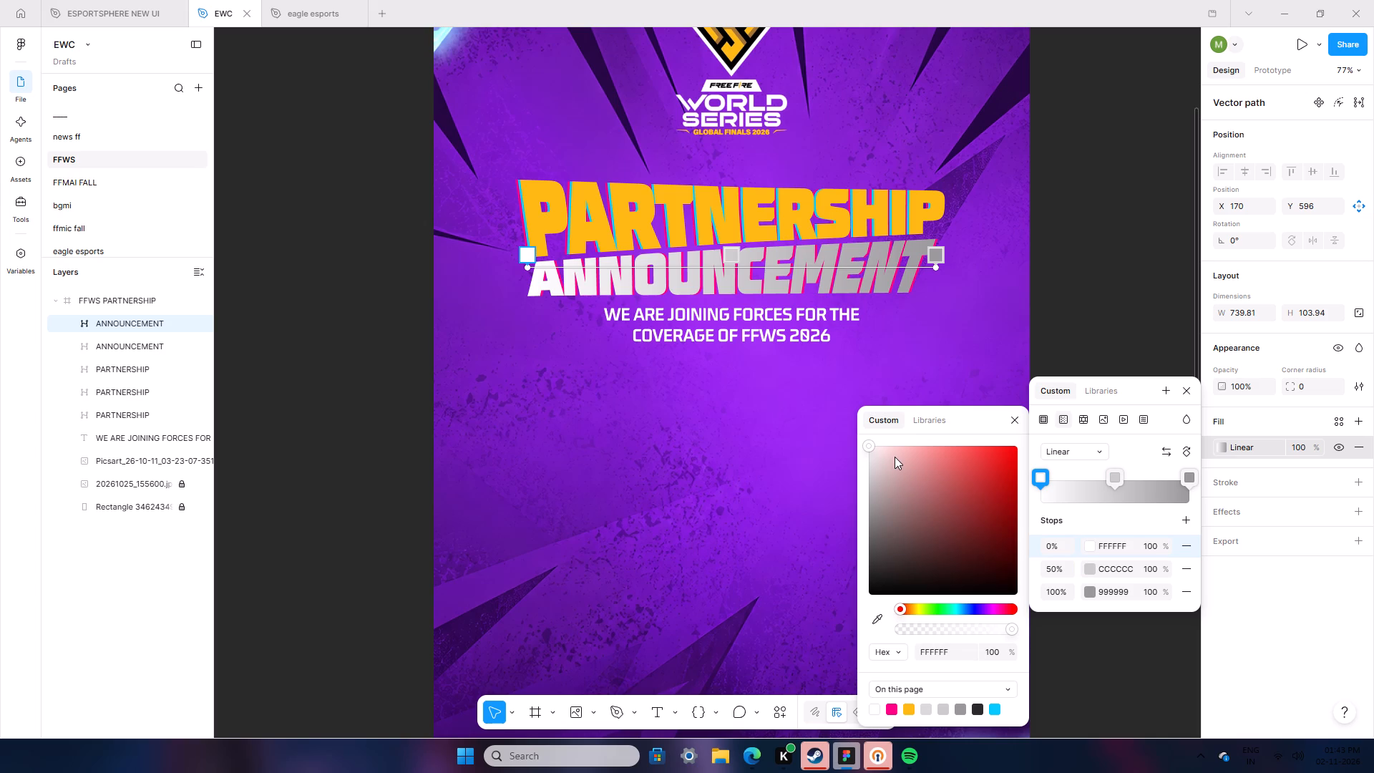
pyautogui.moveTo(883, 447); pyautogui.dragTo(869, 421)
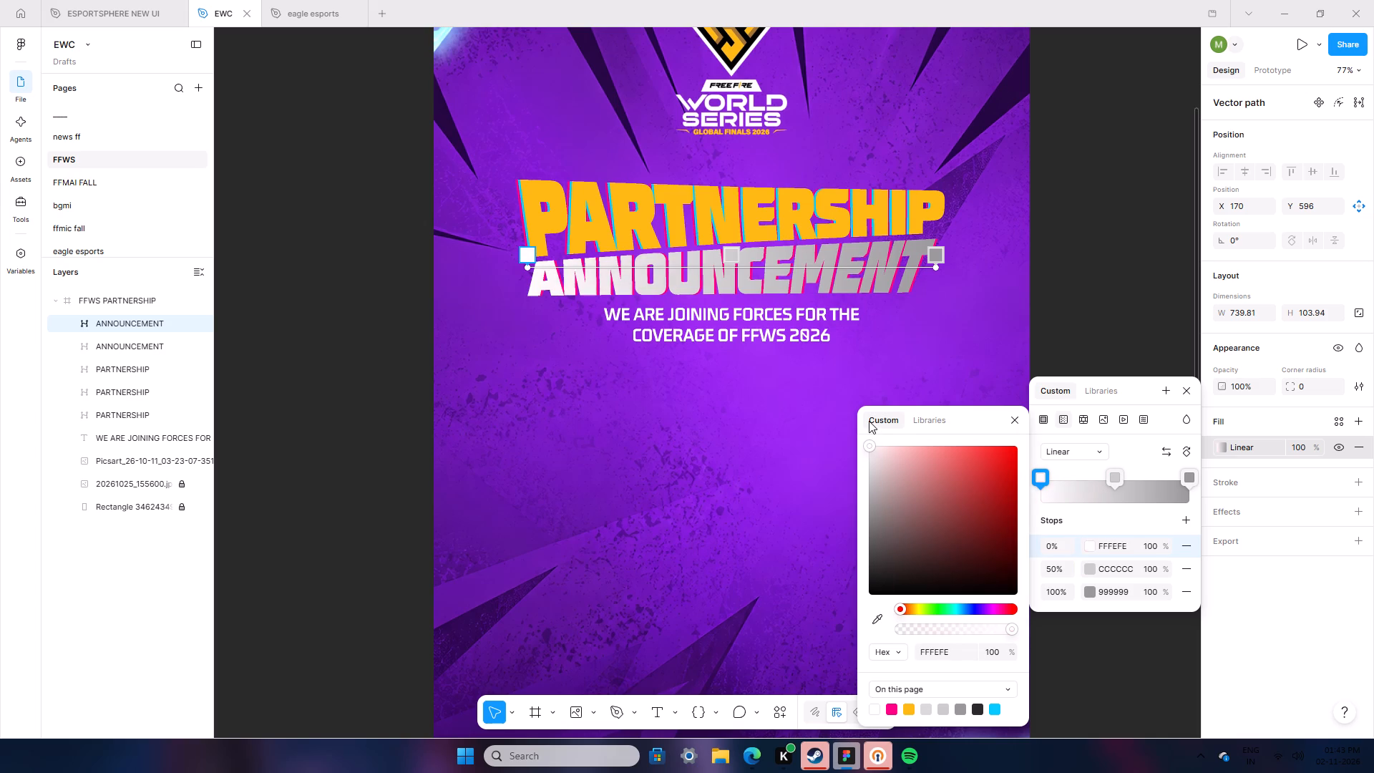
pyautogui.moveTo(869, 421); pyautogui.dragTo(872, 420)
# Reorient the ANNOUNCEMENT gradient to run nearly vertically through the middle of the lettering, with the 0% stop at the top.
pyautogui.moveTo(940, 265); pyautogui.dragTo(759, 303)
pyautogui.click(522, 271)
pyautogui.moveTo(527, 267); pyautogui.dragTo(532, 266)
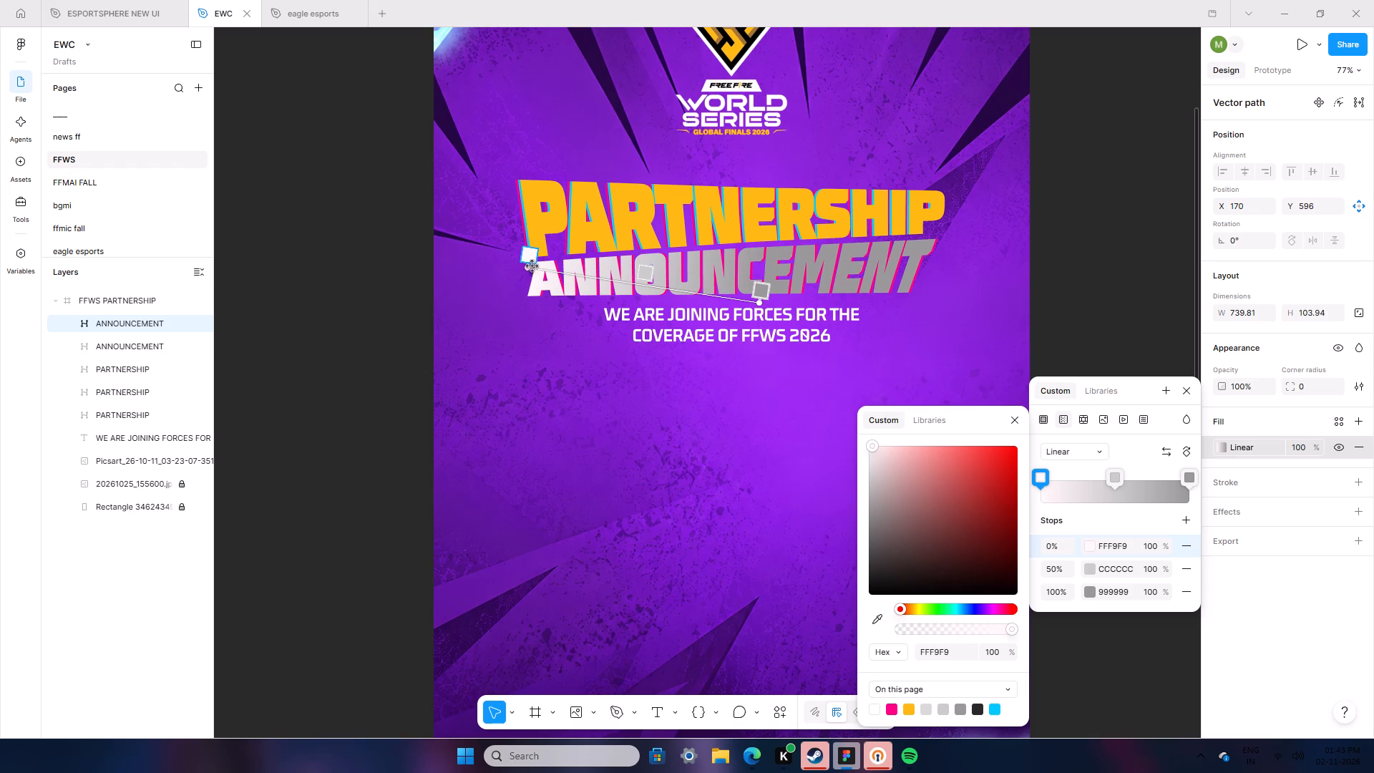
pyautogui.moveTo(532, 266); pyautogui.dragTo(748, 245)
pyautogui.moveTo(761, 305); pyautogui.dragTo(745, 296)
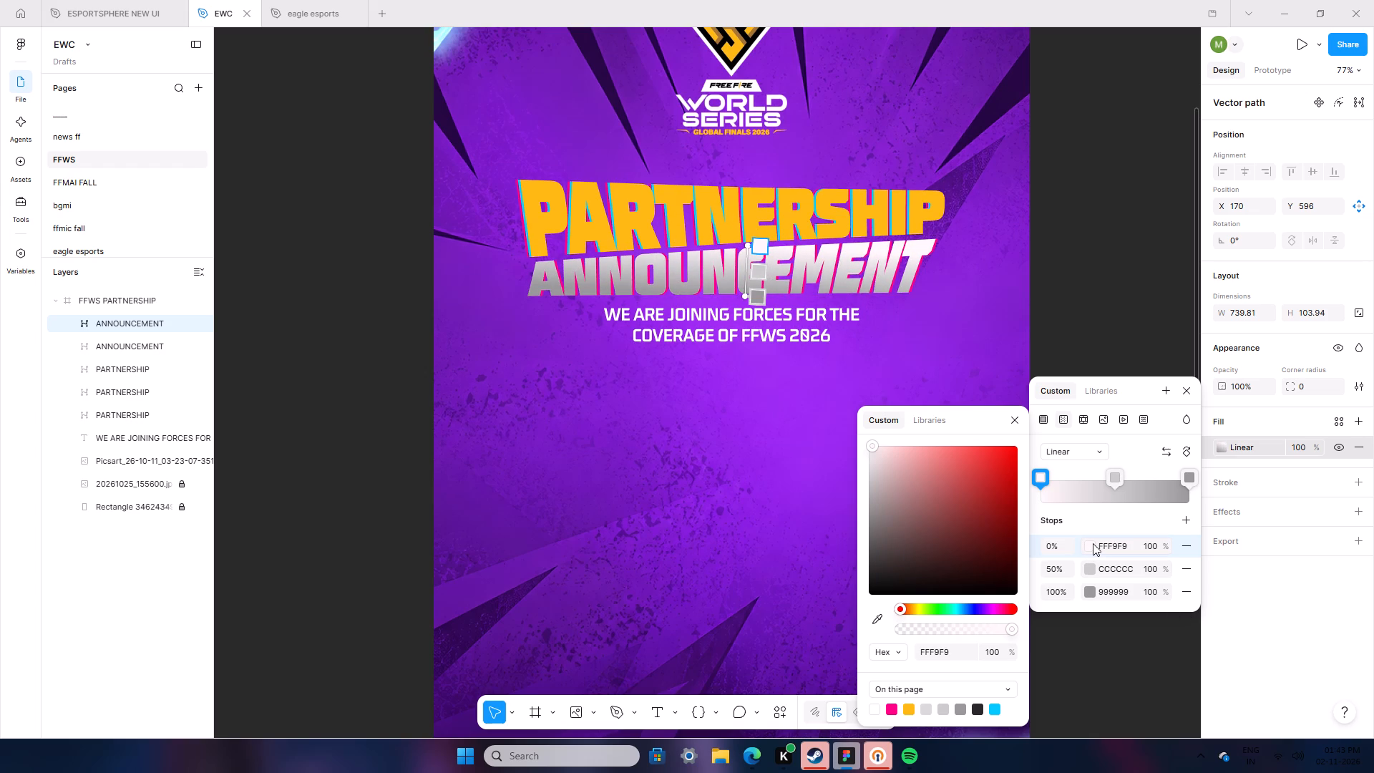
# Recolour the 0% stop of the ANNOUNCEMENT gradient pale pink FFCCCC.
pyautogui.moveTo(891, 449); pyautogui.dragTo(913, 435)
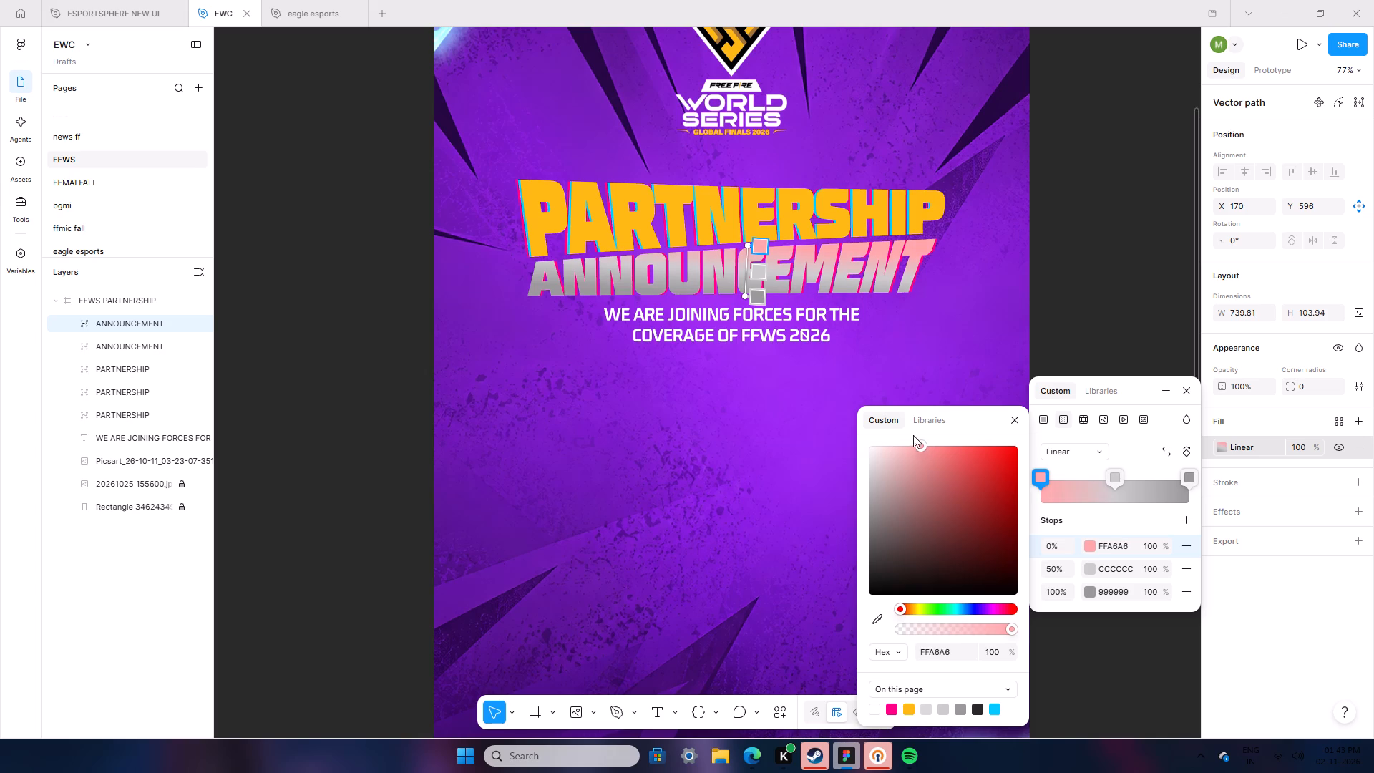
pyautogui.moveTo(913, 435); pyautogui.dragTo(899, 429)
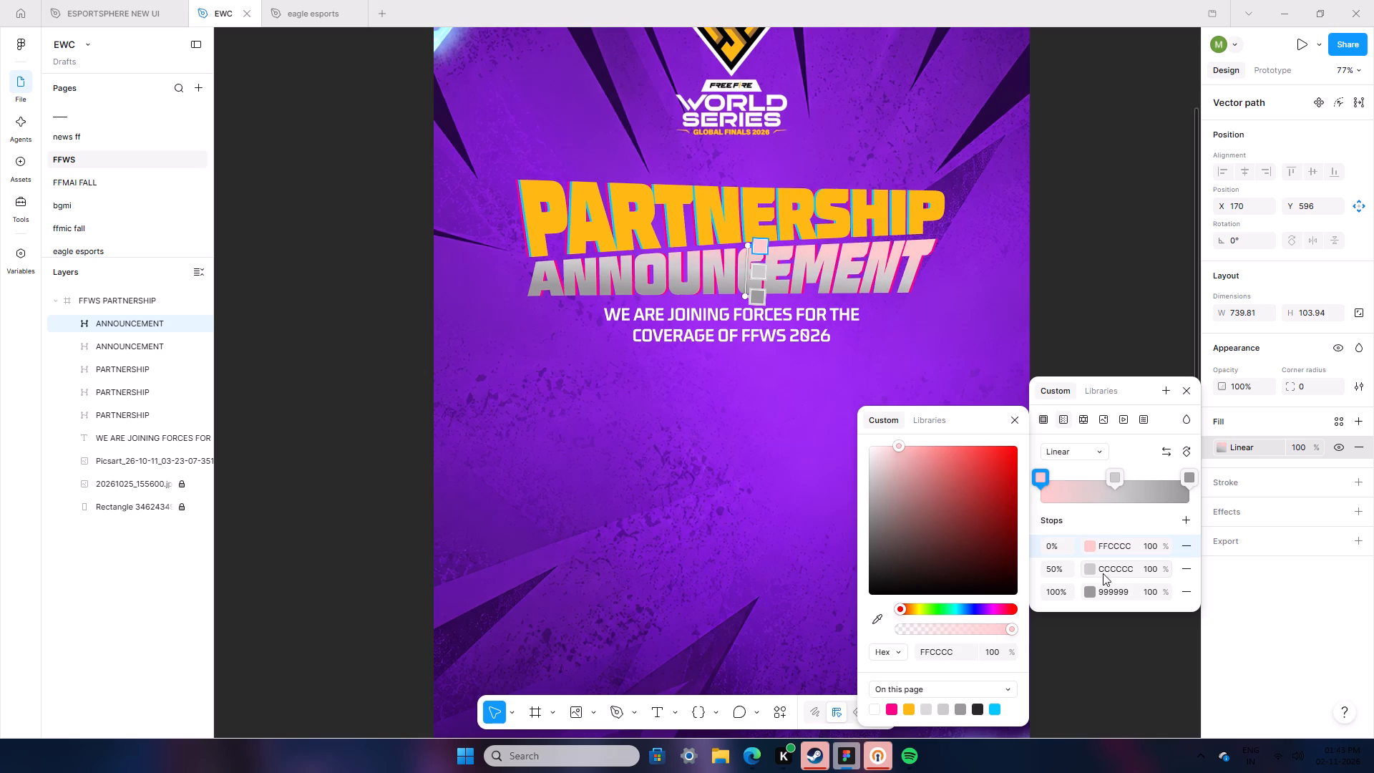
# Recolour the 50% stop of the ANNOUNCEMENT gradient pure white FFFFFF.
pyautogui.click(1088, 561)
pyautogui.click(1089, 564)
pyautogui.click(1091, 572)
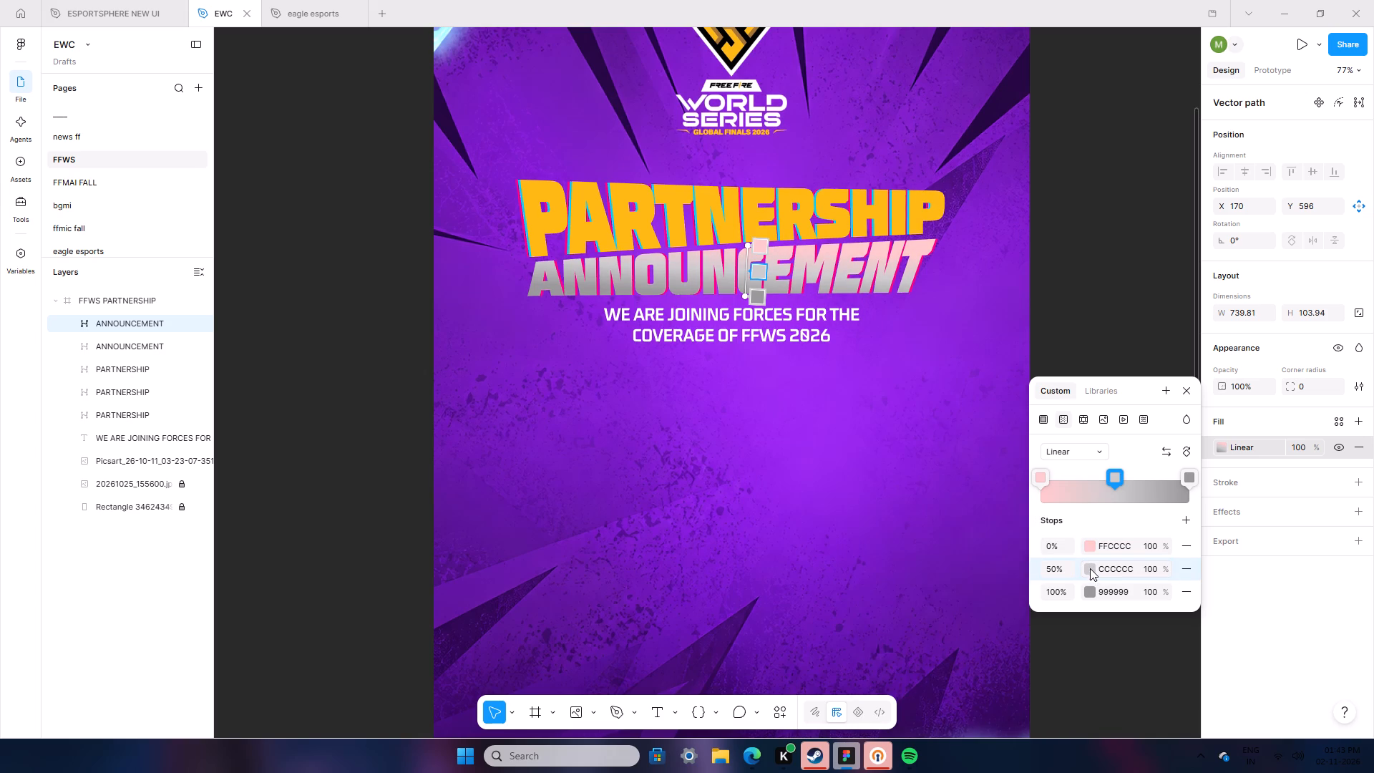
pyautogui.click(1090, 568)
pyautogui.moveTo(867, 470); pyautogui.dragTo(863, 406)
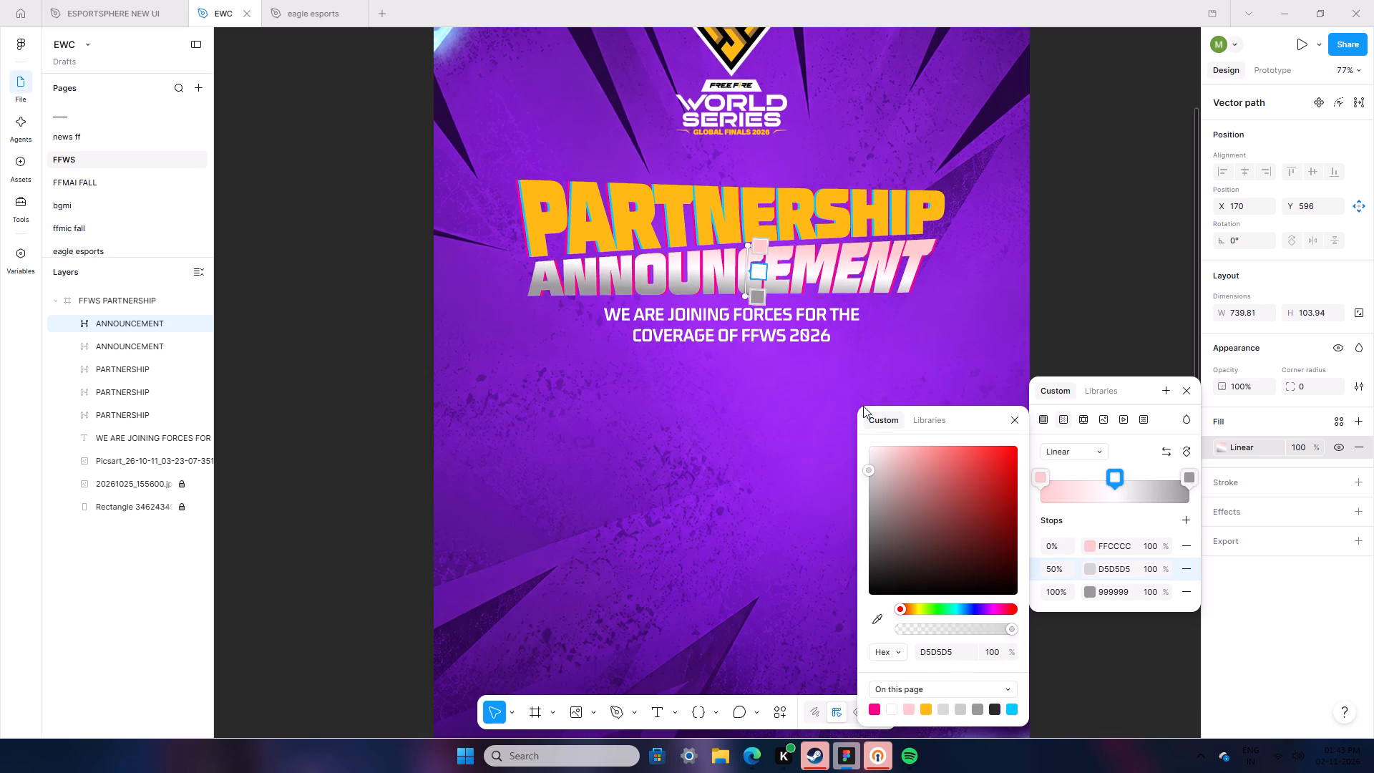
pyautogui.moveTo(863, 406); pyautogui.dragTo(867, 404)
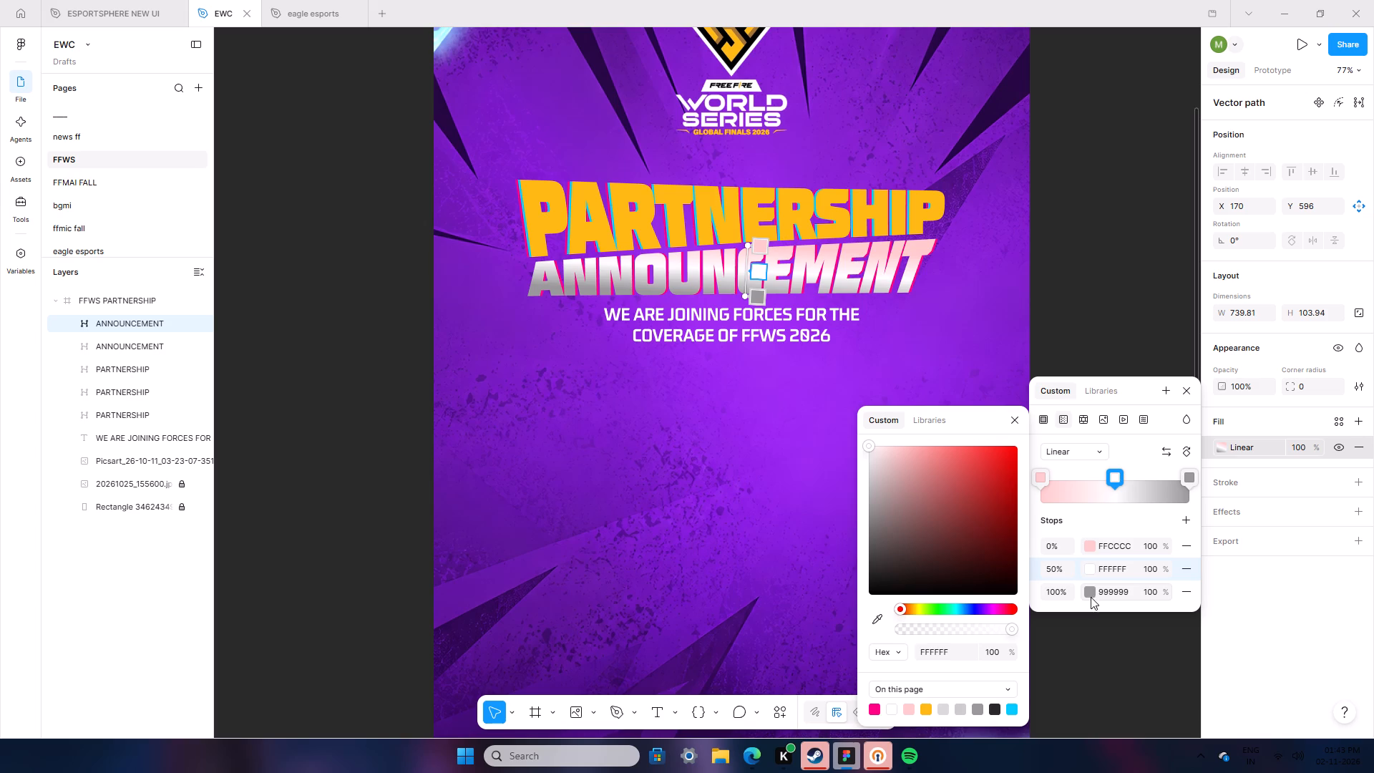
# Recolour the 100% stop of the ANNOUNCEMENT gradient pale cyan C5F4FF.
pyautogui.click(1090, 589)
pyautogui.moveTo(950, 607); pyautogui.dragTo(960, 608)
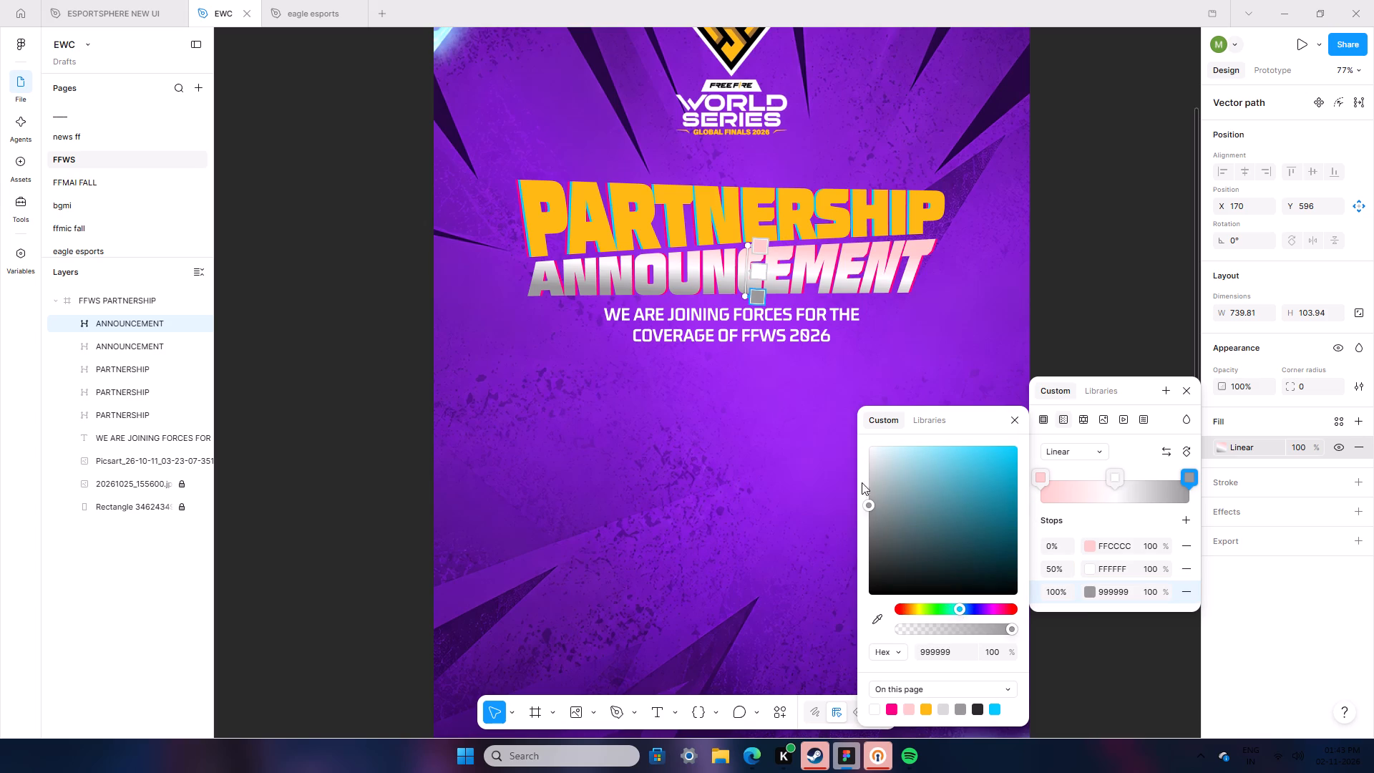
pyautogui.moveTo(886, 455); pyautogui.dragTo(902, 405)
pyautogui.doubleClick(1148, 236)
# Remove the pale pink 0% stop from the top ANNOUNCEMENT layer's gradient, leaving only the white and pale cyan stops.
pyautogui.keyDown('ctrl'); pyautogui.scroll(-3, 1145, 493); pyautogui.keyUp('ctrl')
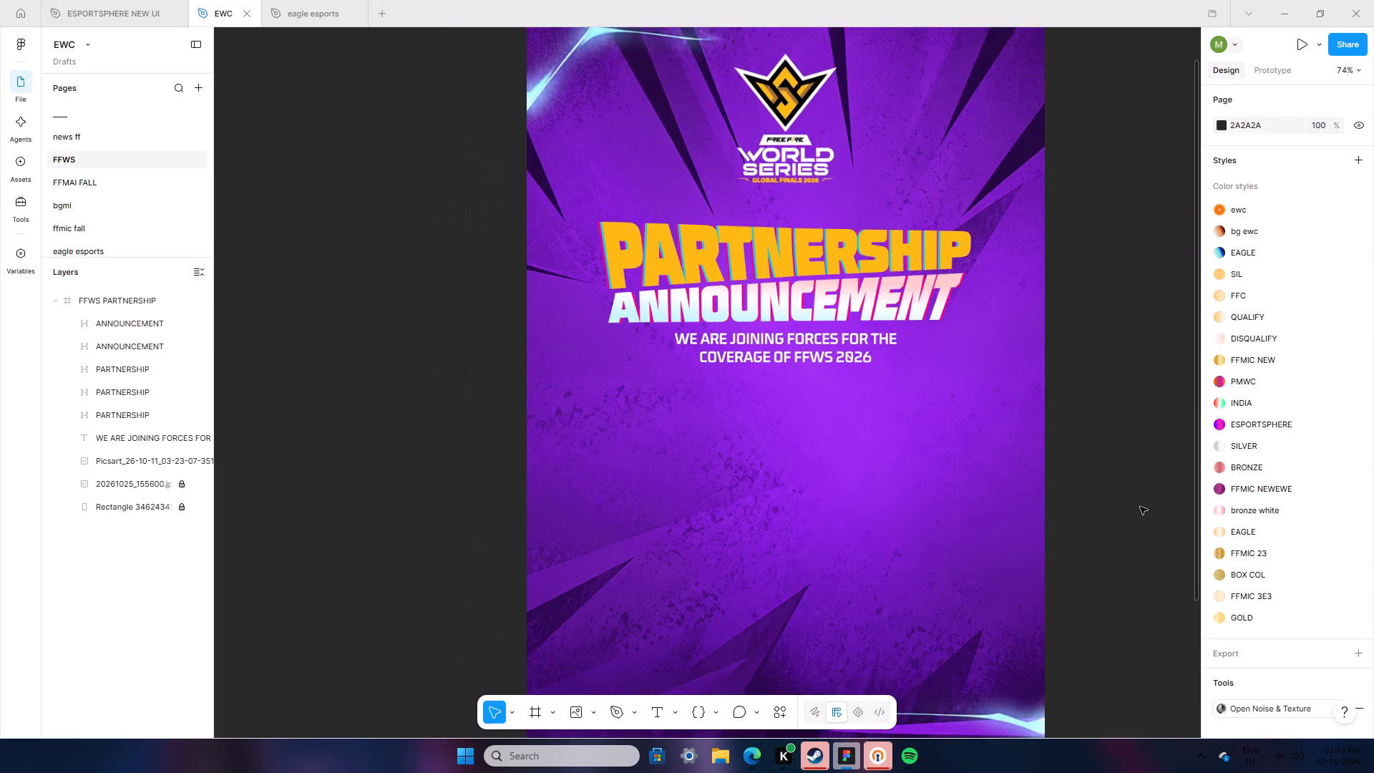
pyautogui.keyDown('ctrl'); pyautogui.scroll(-2, 1140, 507); pyautogui.keyUp('ctrl')
pyautogui.keyDown('ctrl'); pyautogui.scroll(4, 1119, 658); pyautogui.keyUp('ctrl')
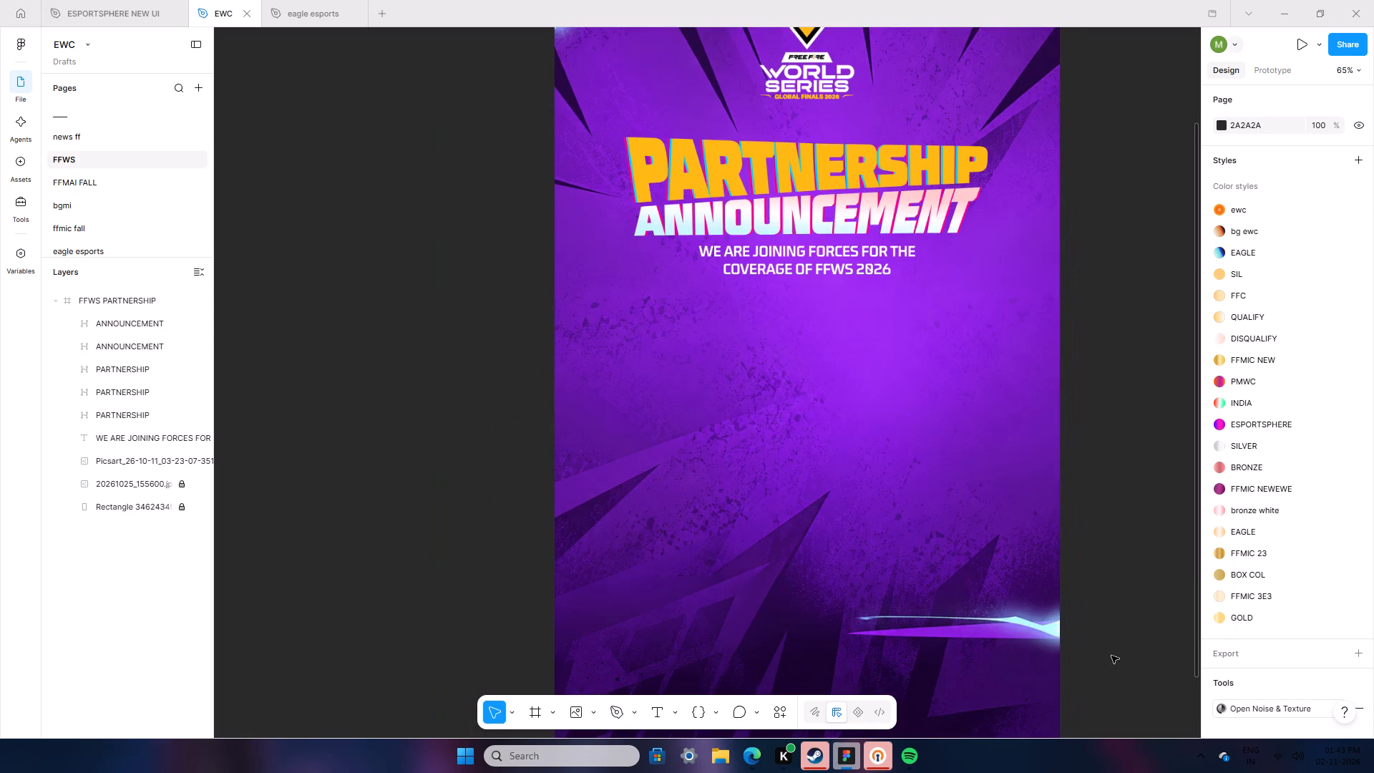
pyautogui.click(132, 387)
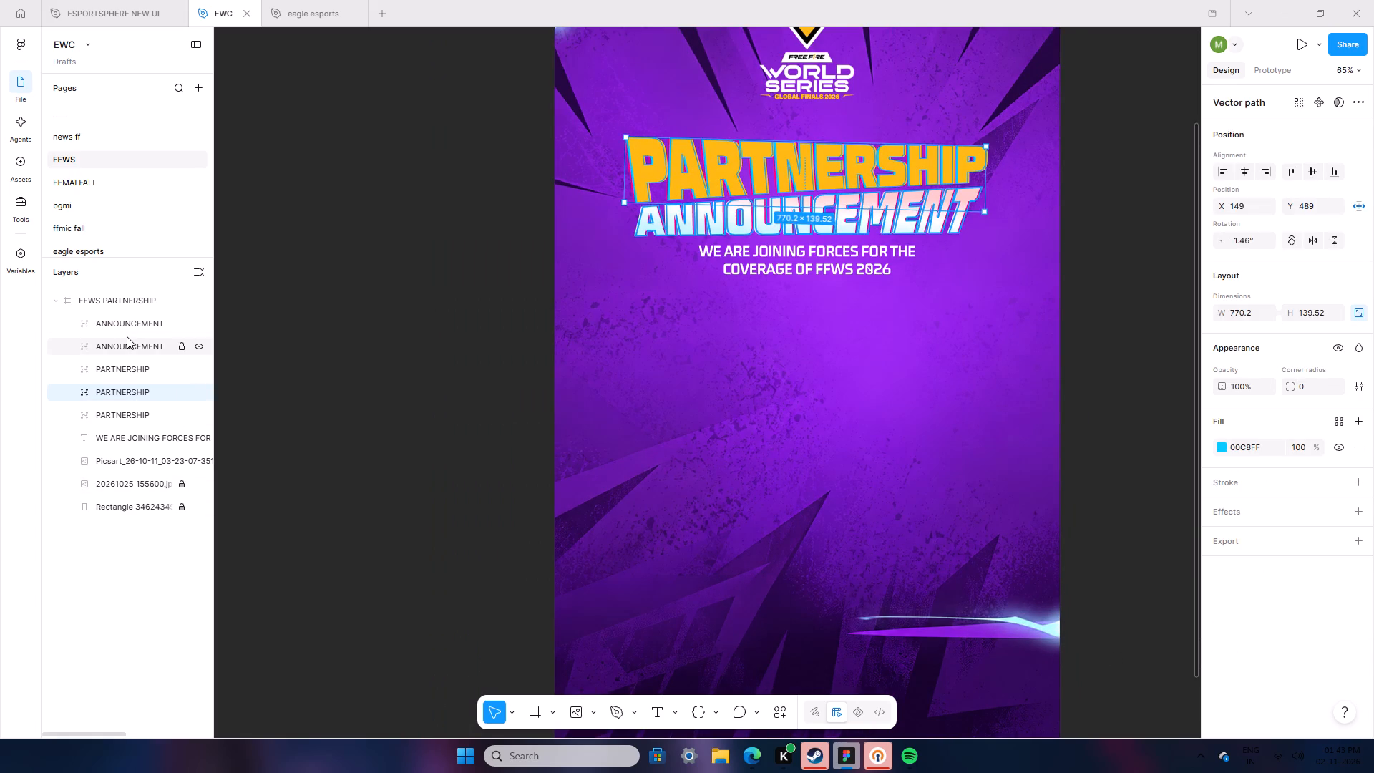
pyautogui.click(127, 336)
pyautogui.click(125, 330)
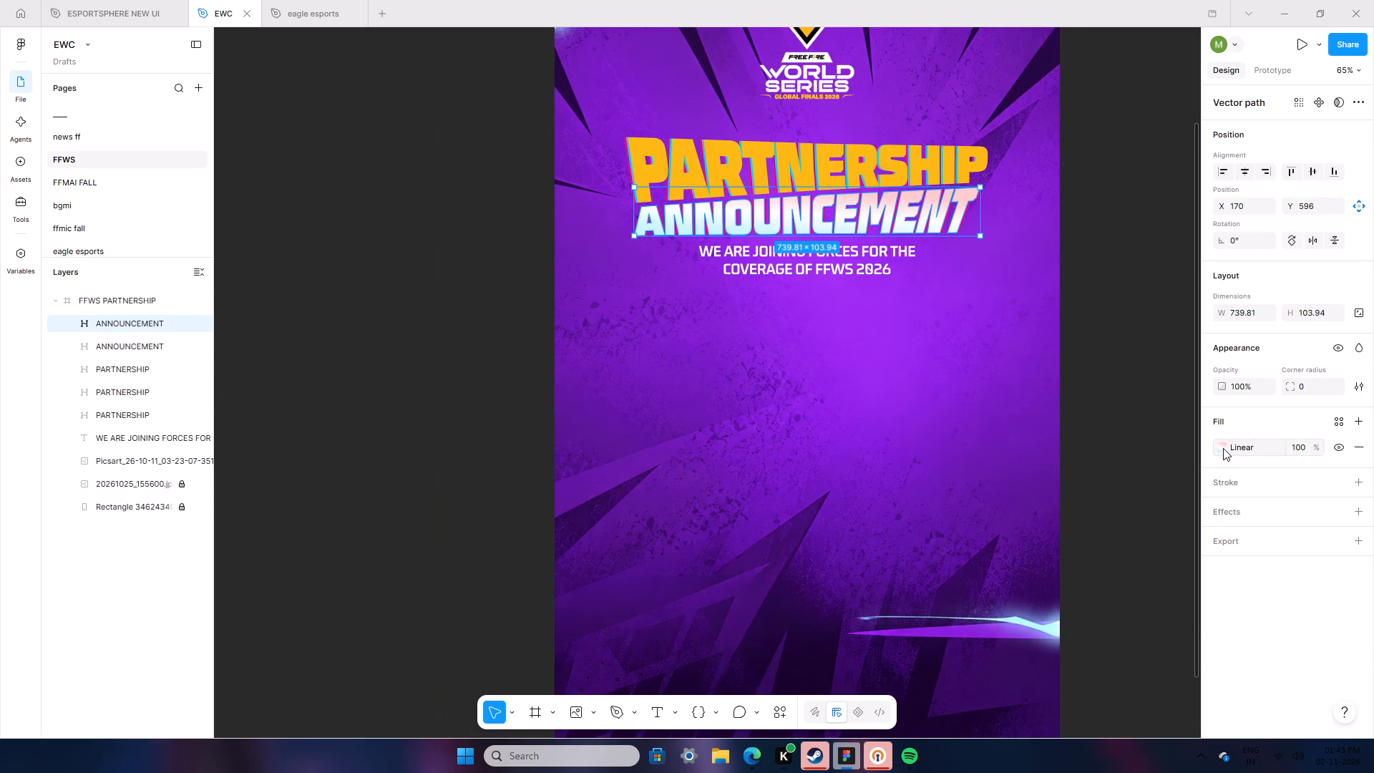
pyautogui.click(1223, 448)
pyautogui.click(1187, 603)
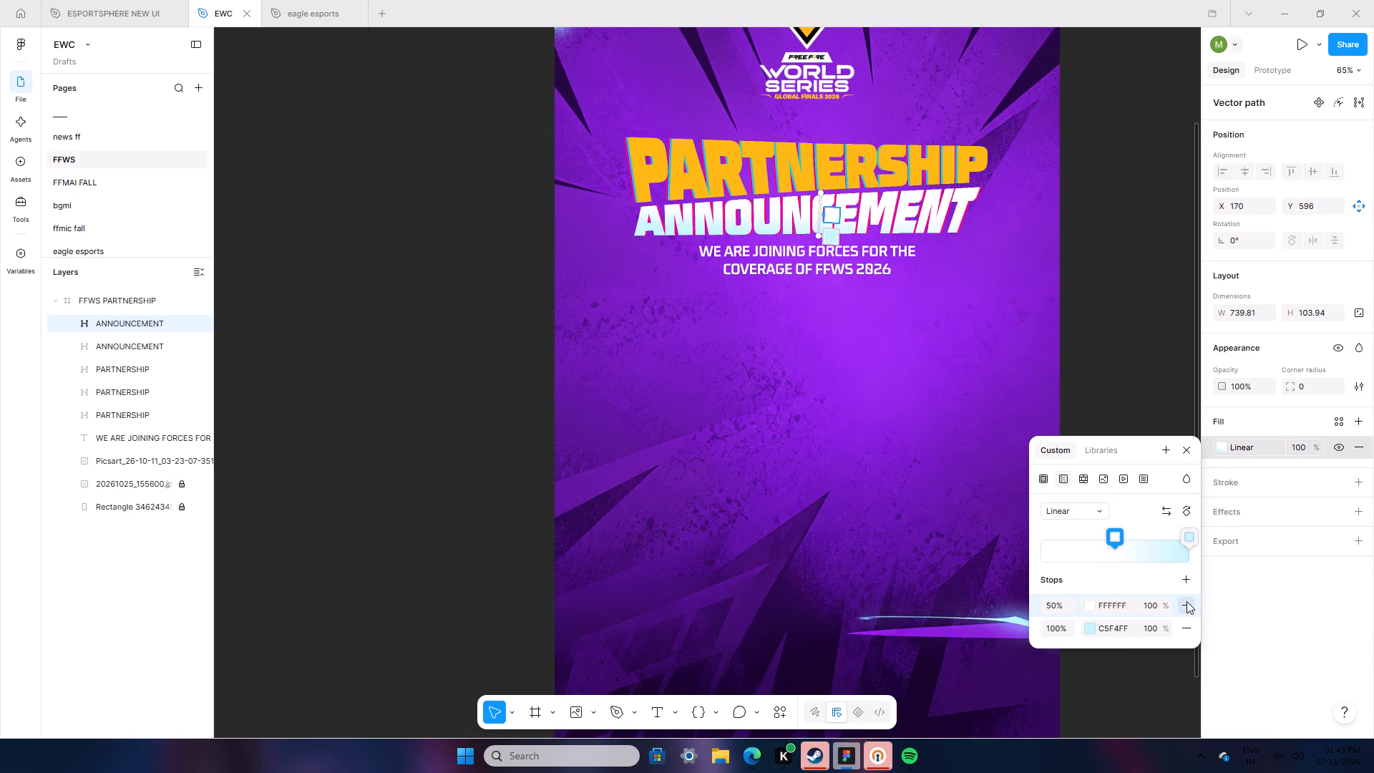
pyautogui.doubleClick(1112, 352)
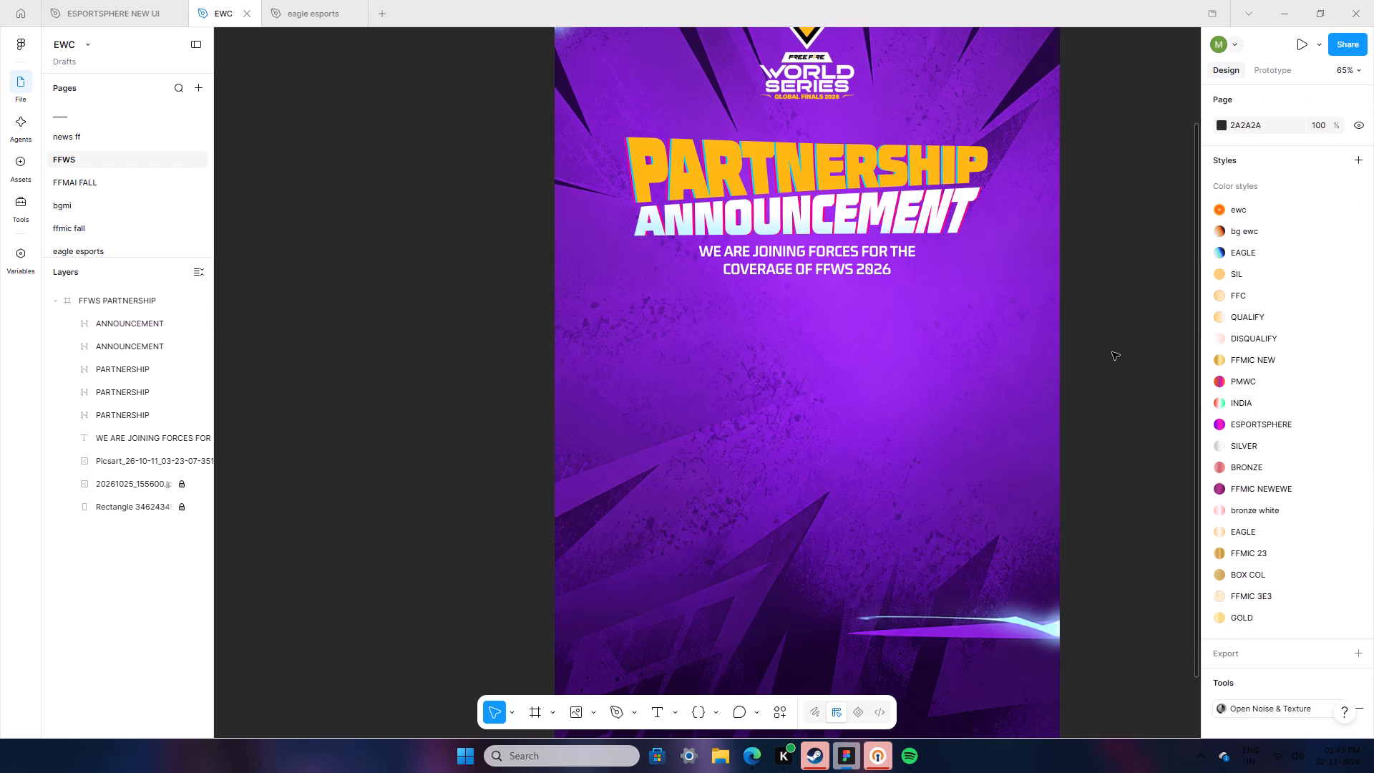
pyautogui.scroll(-1, 1112, 352)
pyautogui.keyDown('ctrl'); pyautogui.scroll(-5, 1112, 352); pyautogui.keyUp('ctrl')
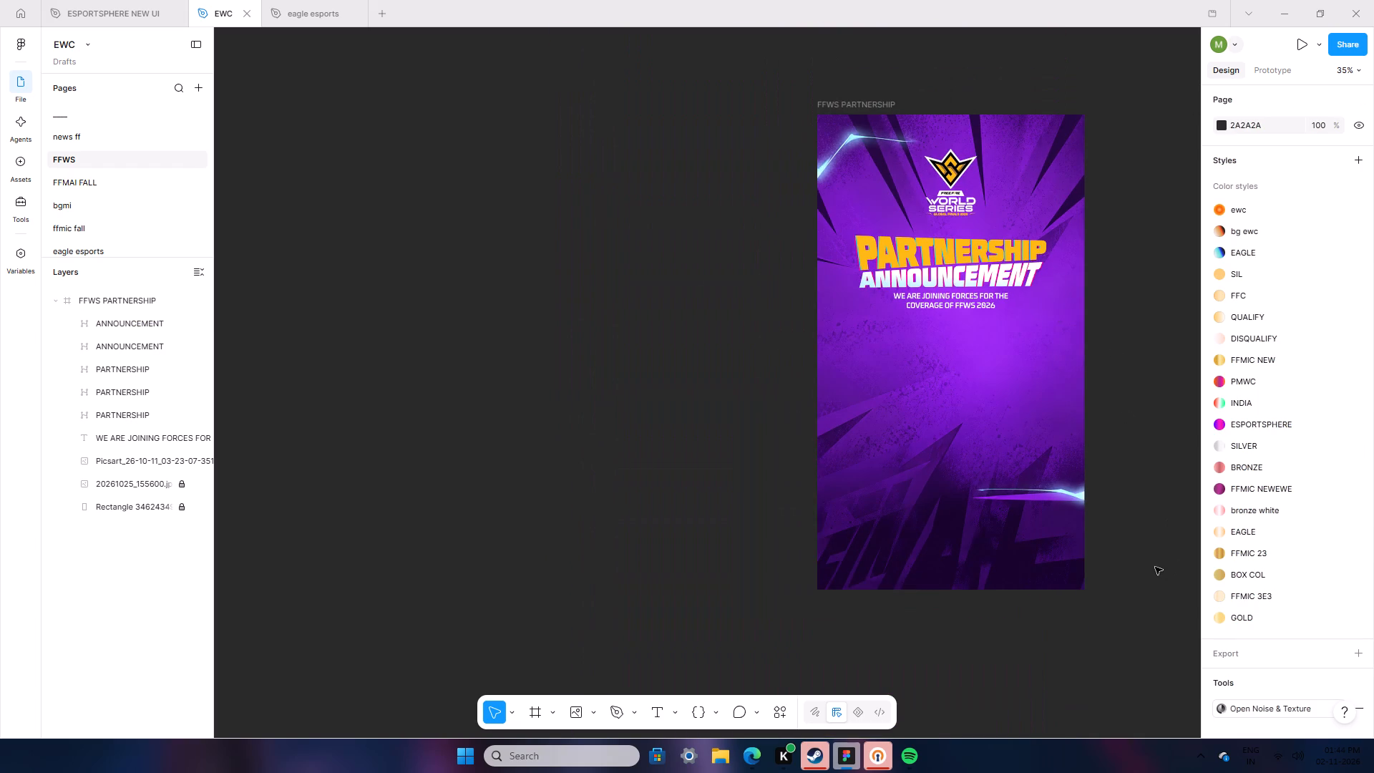
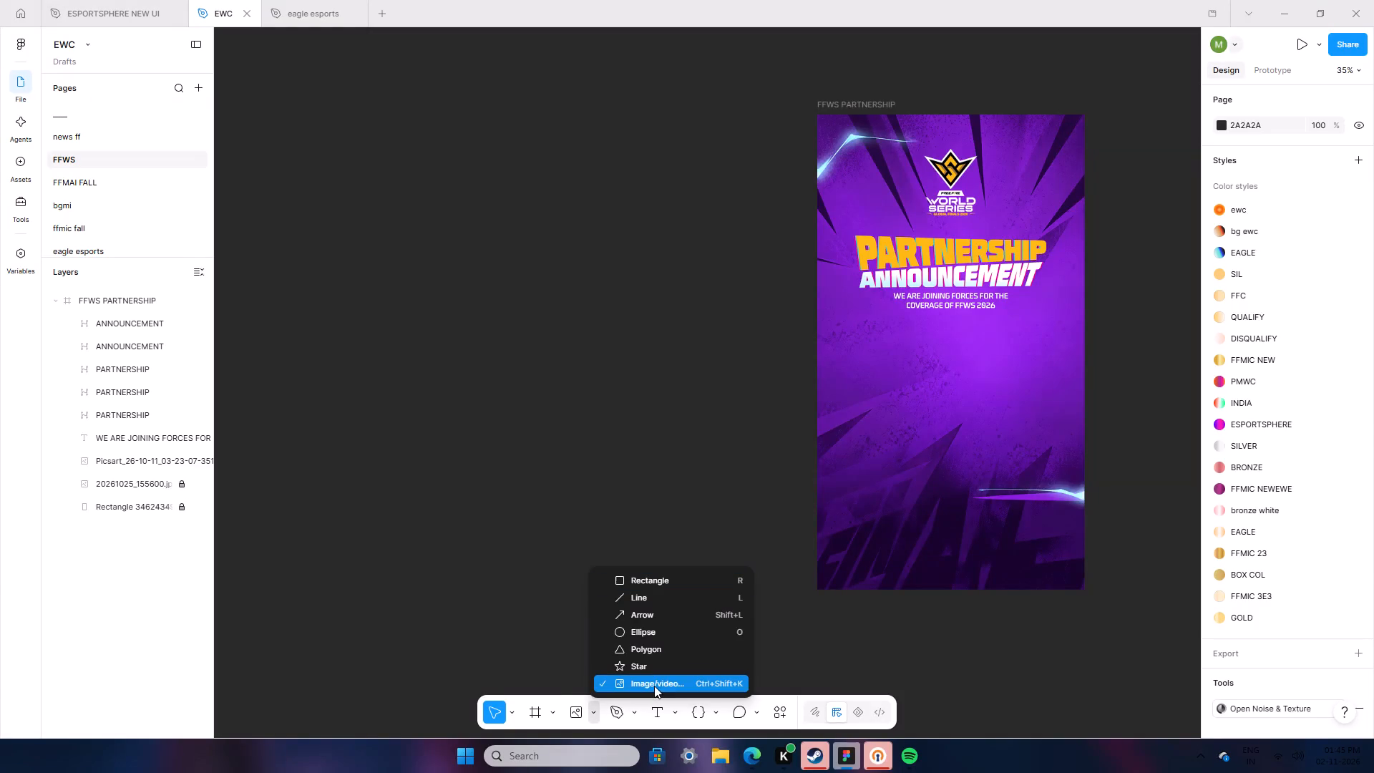
# Import the image 20261101_225010.jpg onto the canvas outside the FFWS PARTNERSHIP frame and scale it down to about 704 px square.
pyautogui.click(654, 686)
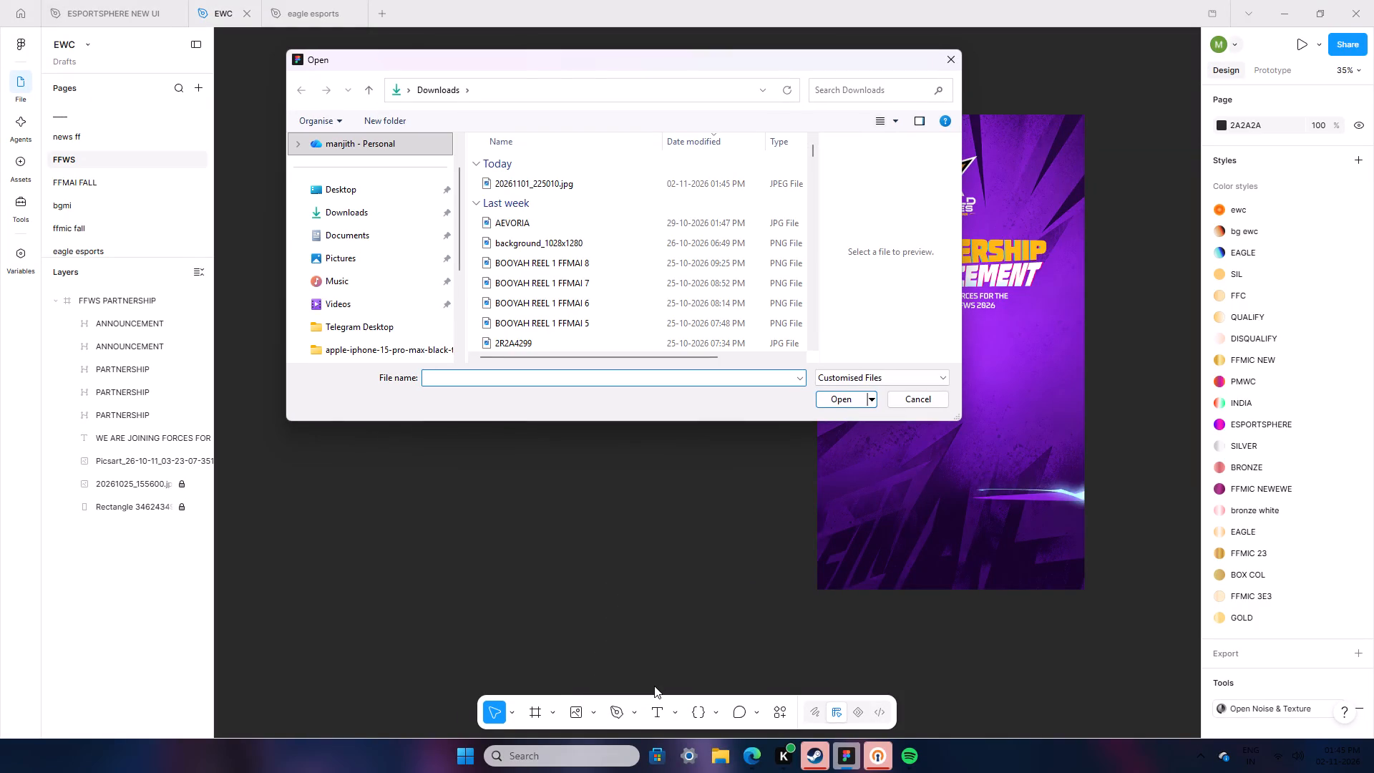
pyautogui.click(593, 188)
pyautogui.doubleClick(593, 188)
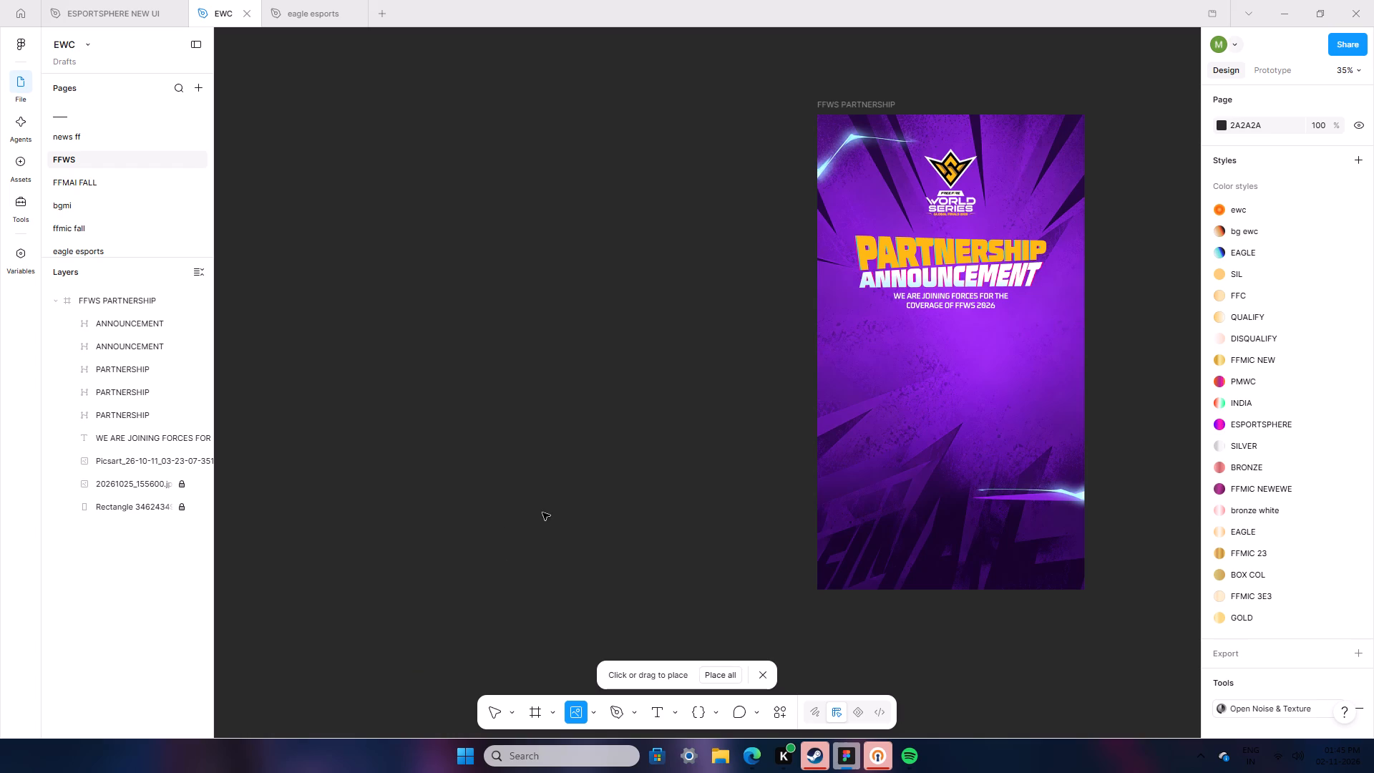
pyautogui.click(582, 459)
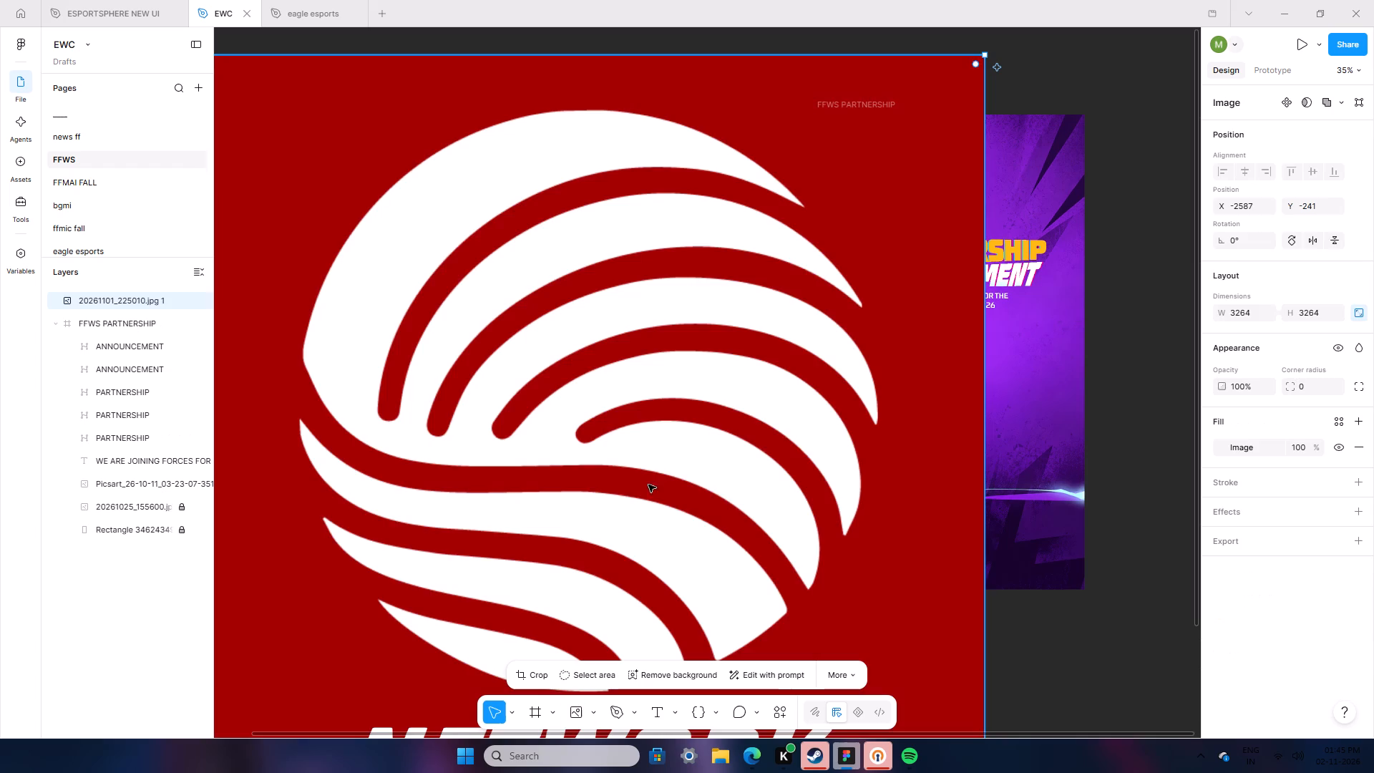
pyautogui.click(1058, 634)
pyautogui.click(980, 633)
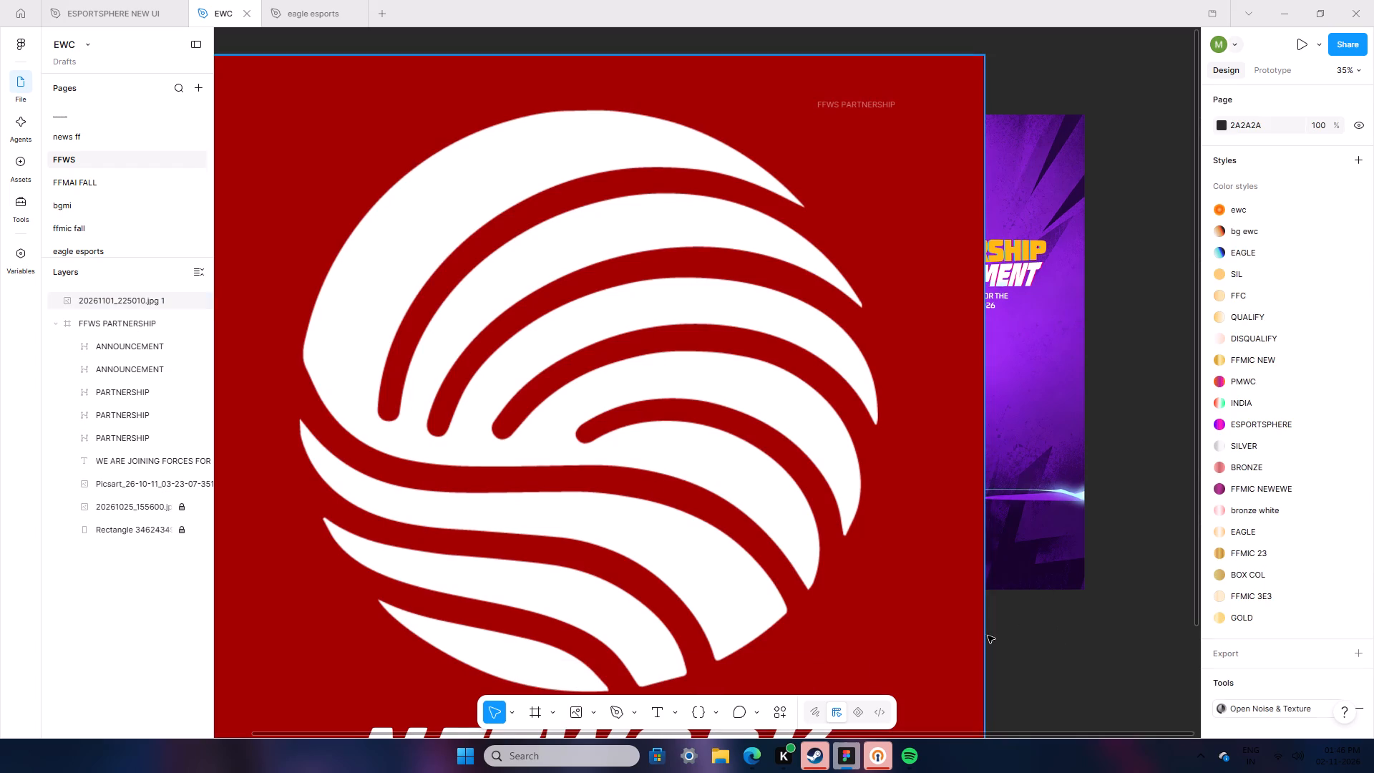
pyautogui.moveTo(988, 635); pyautogui.dragTo(351, 691)
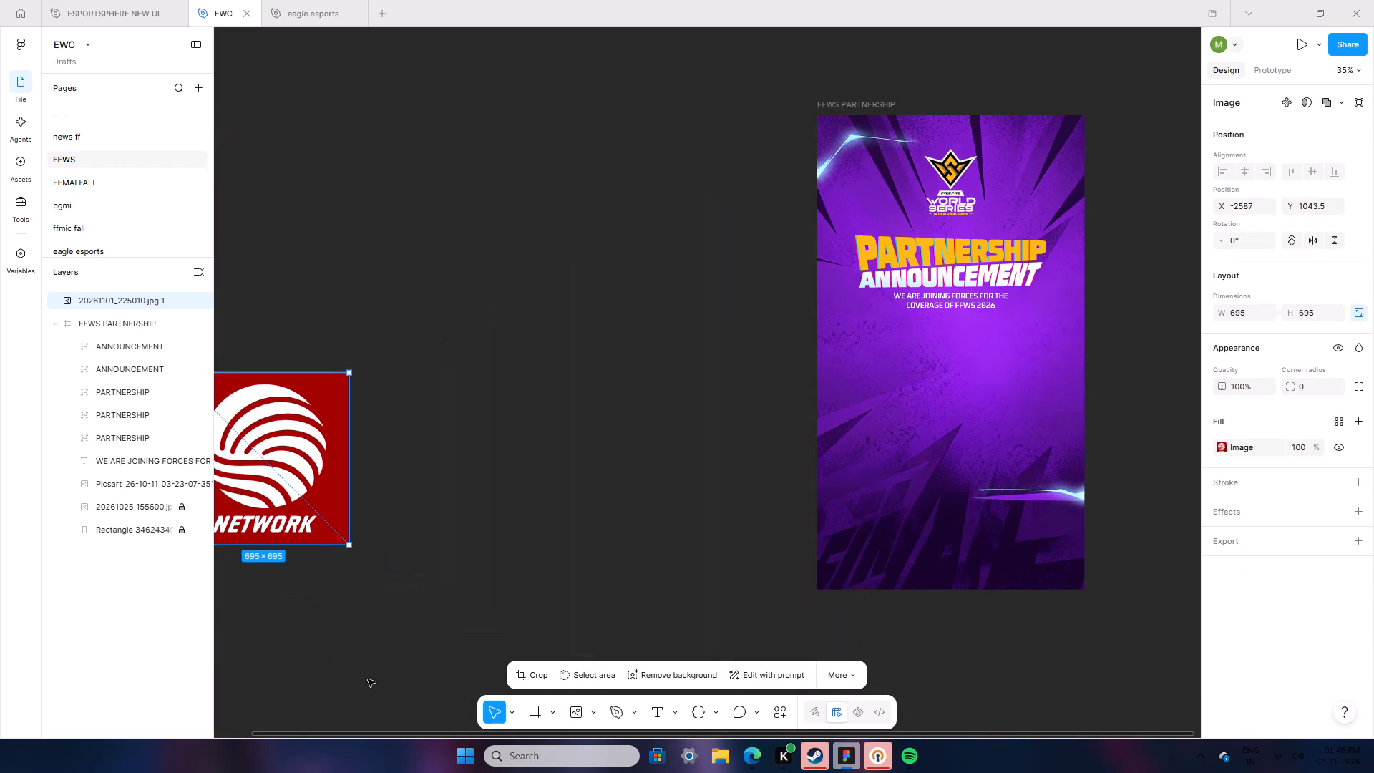
# Remove the background of the imported red NETWORK logo image.
pyautogui.click(683, 675)
pyautogui.click(377, 564)
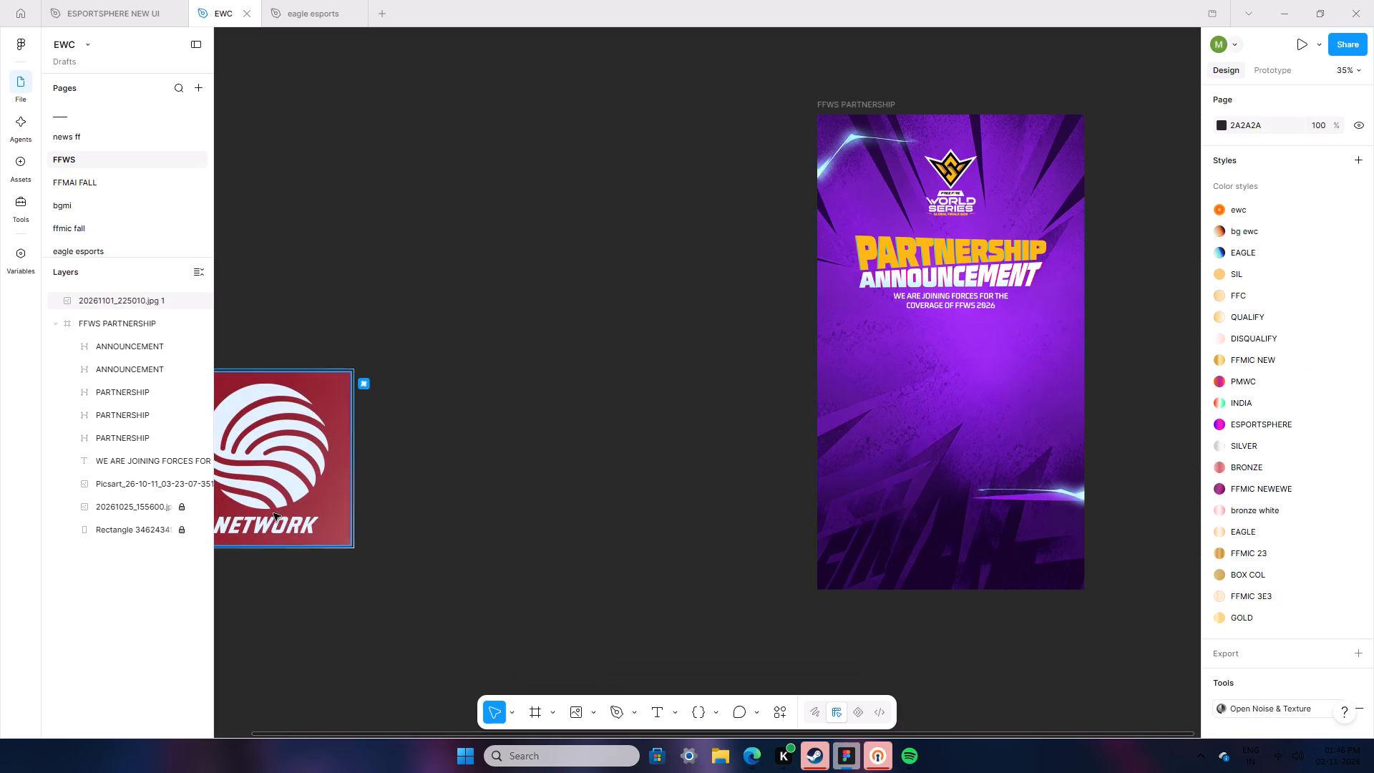
# Move the NETWORK logo image closer to the FFWS PARTNERSHIP frame and shrink it proportionally, keeping it outside the frame.
pyautogui.click(273, 513)
pyautogui.moveTo(273, 513); pyautogui.dragTo(349, 532)
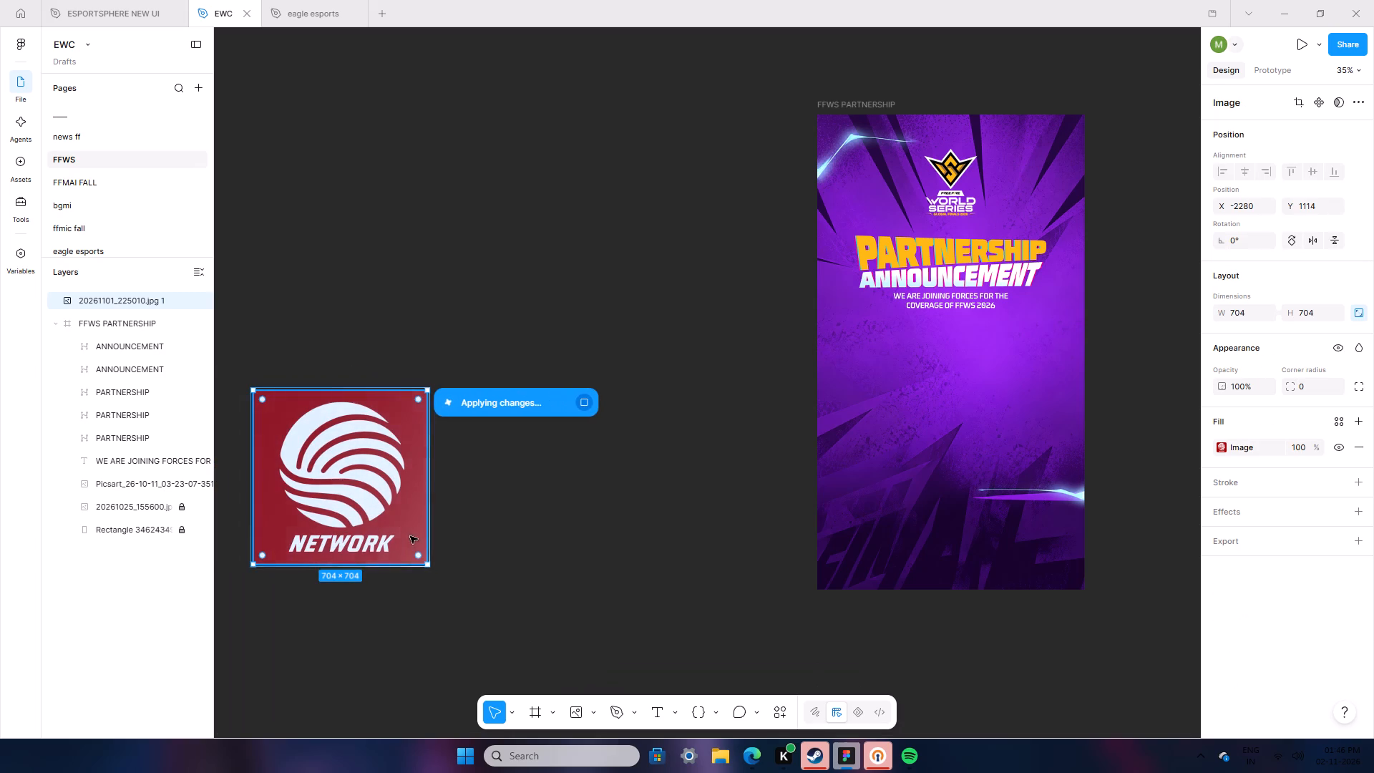
pyautogui.moveTo(430, 532); pyautogui.dragTo(387, 522)
pyautogui.click(505, 565)
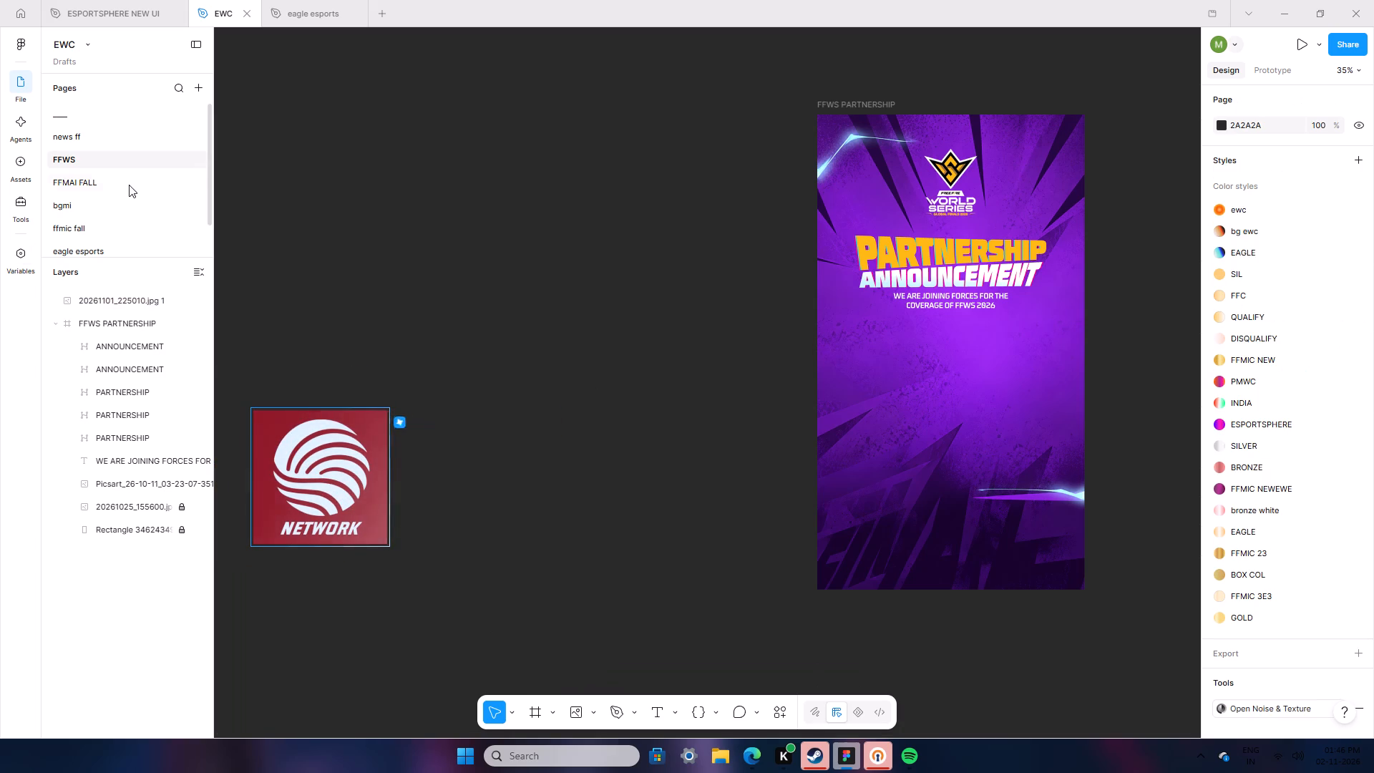
# Copy the white planet logo group from FFMAI ORG LOGO on the FFMAI FALL page and paste it beside the frame on the FFWS page.
pyautogui.click(130, 181)
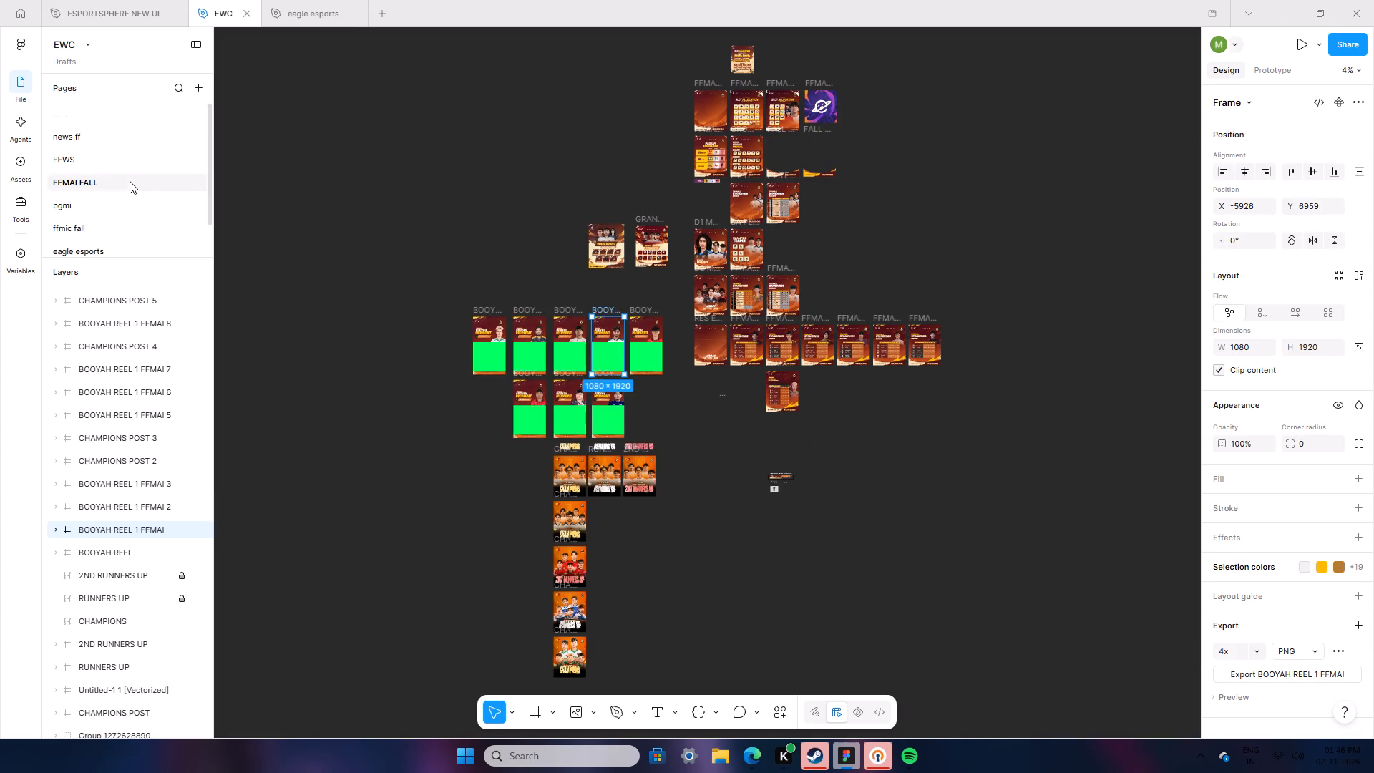
pyautogui.scroll(13, 854, 235)
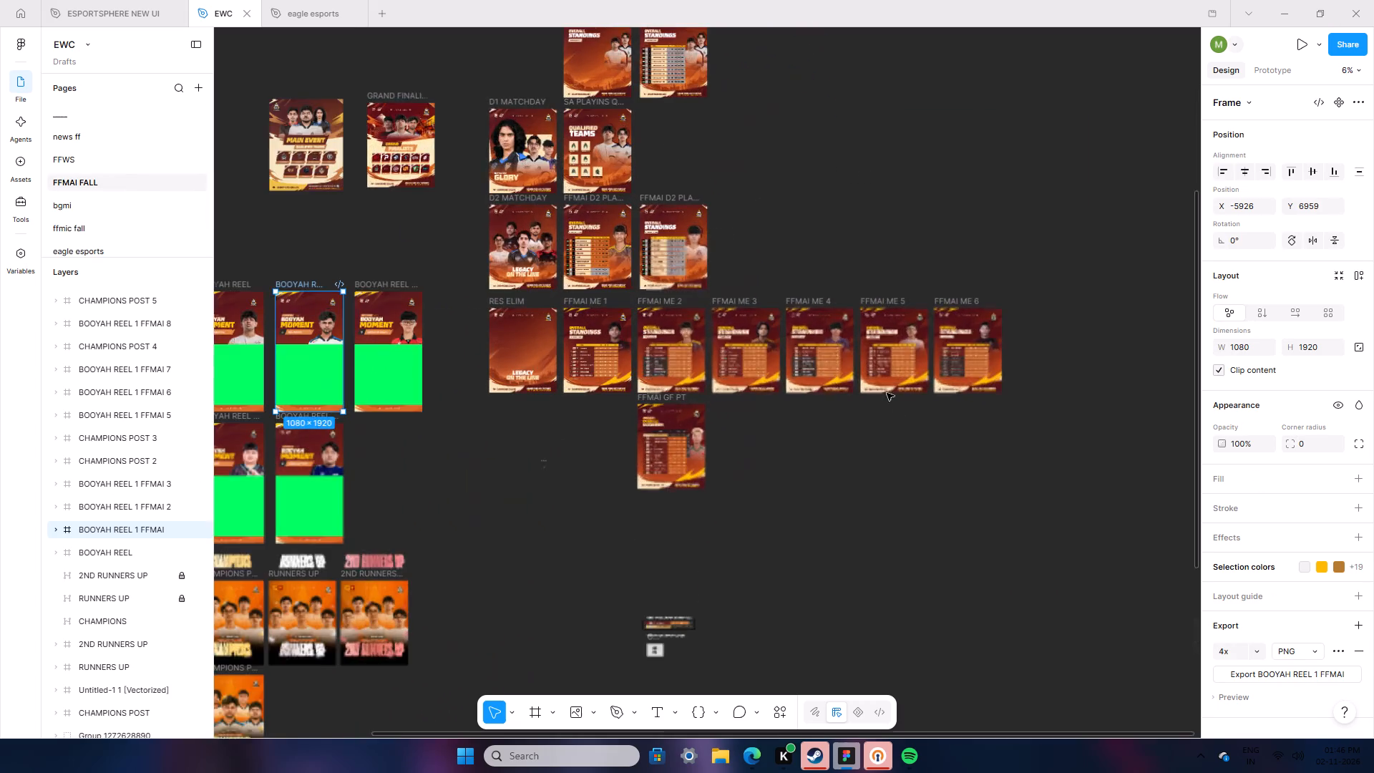
pyautogui.scroll(13, 887, 393)
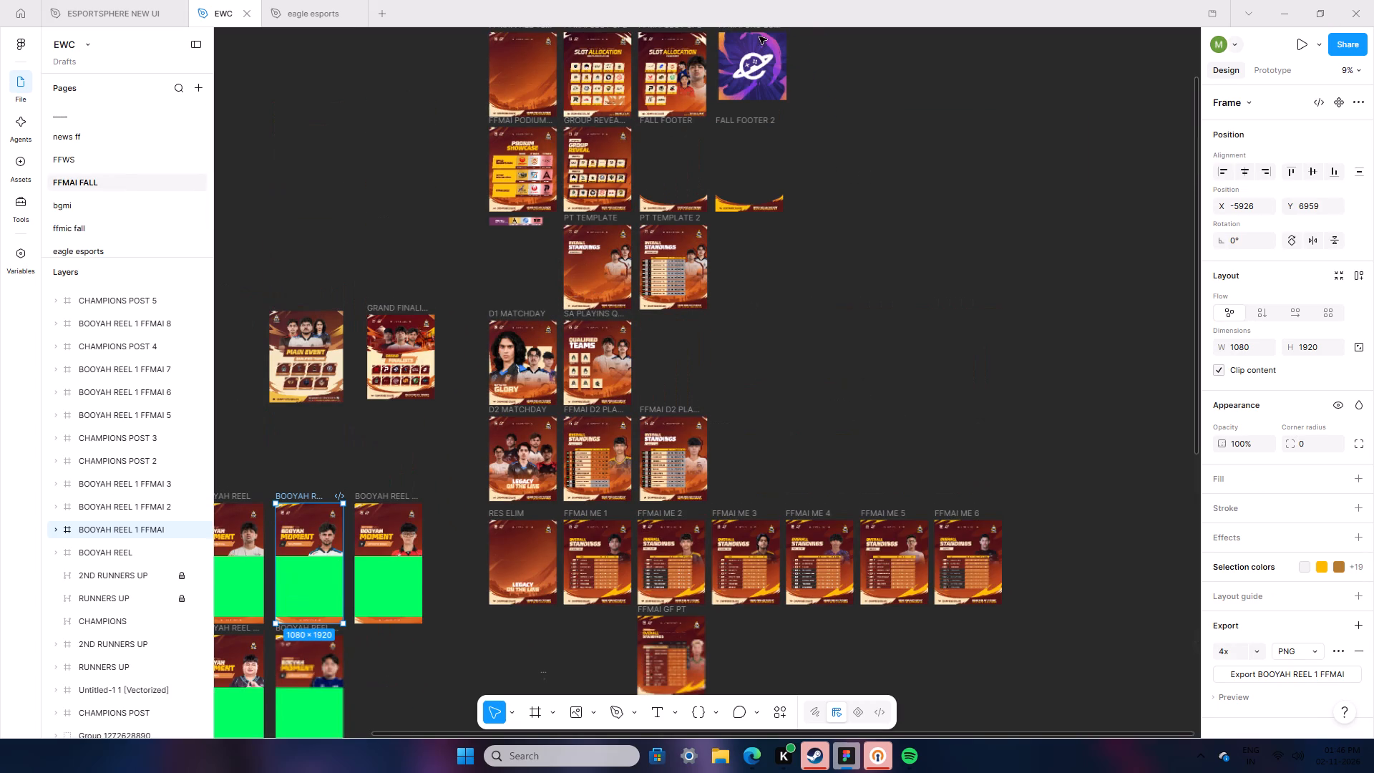
pyautogui.click(763, 121)
pyautogui.rightClick(763, 121)
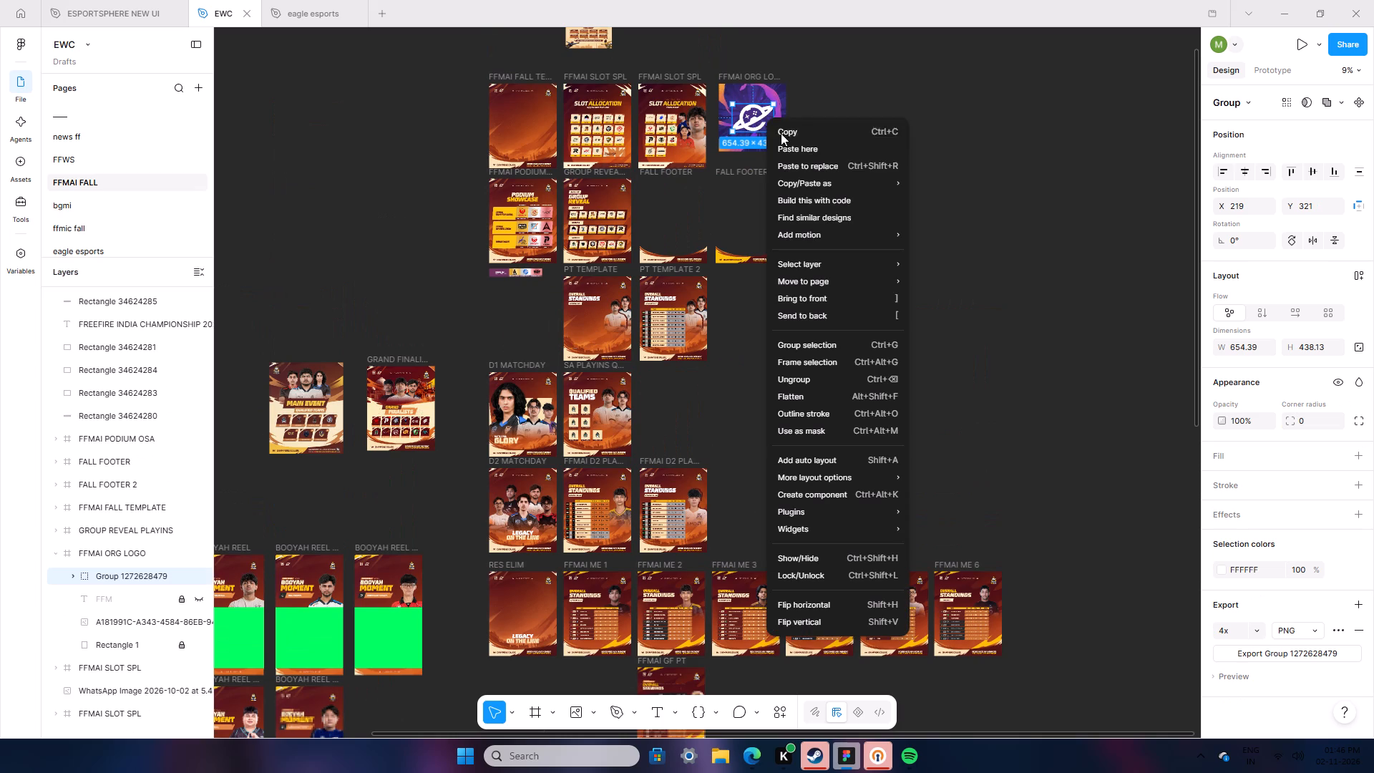
pyautogui.click(783, 135)
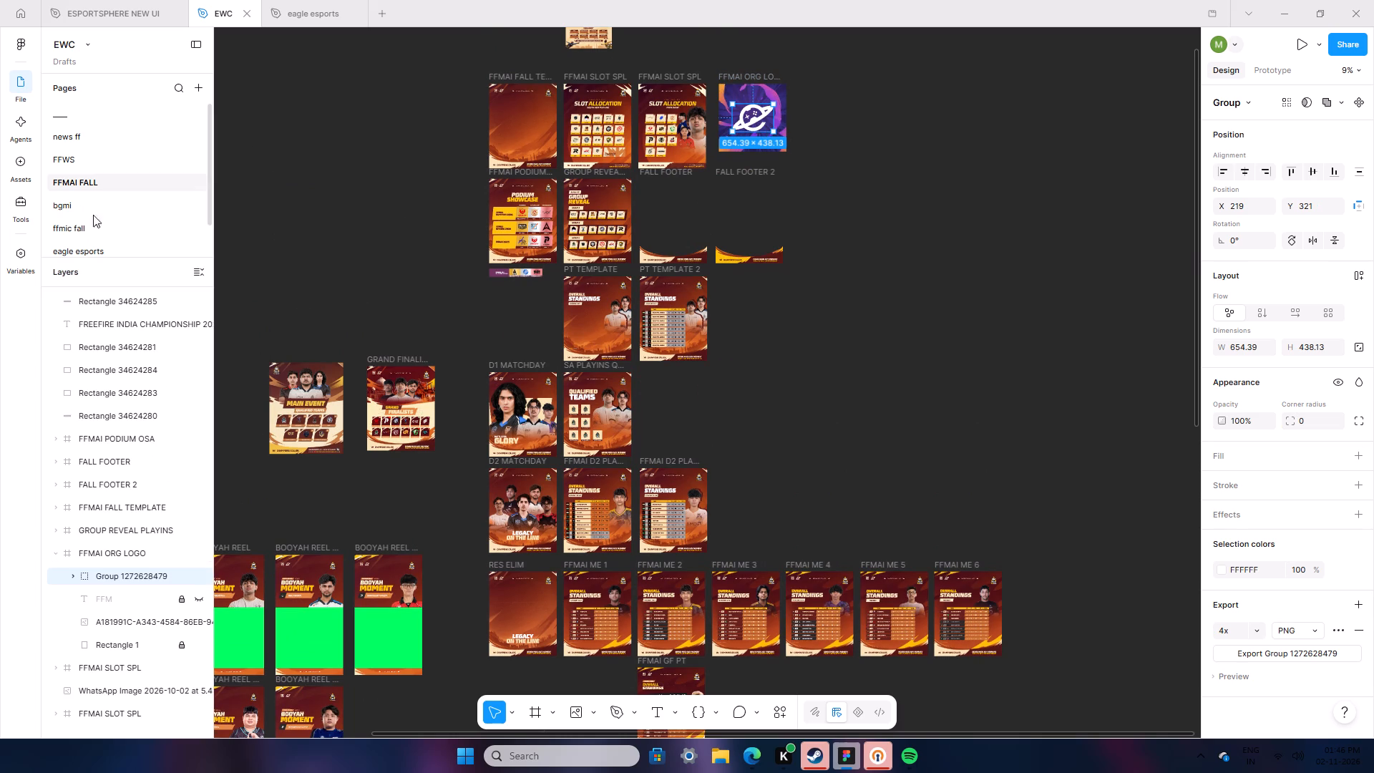
pyautogui.click(94, 157)
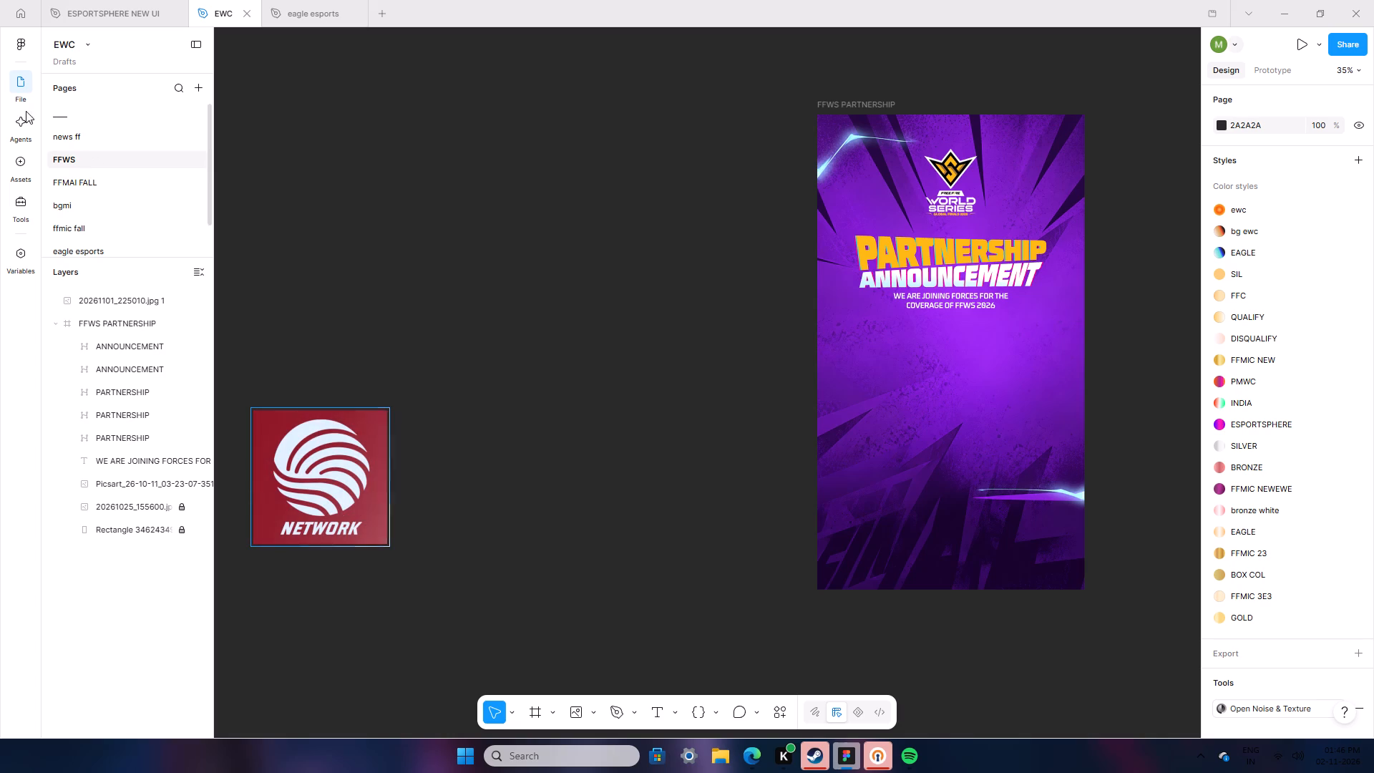
pyautogui.rightClick(470, 434)
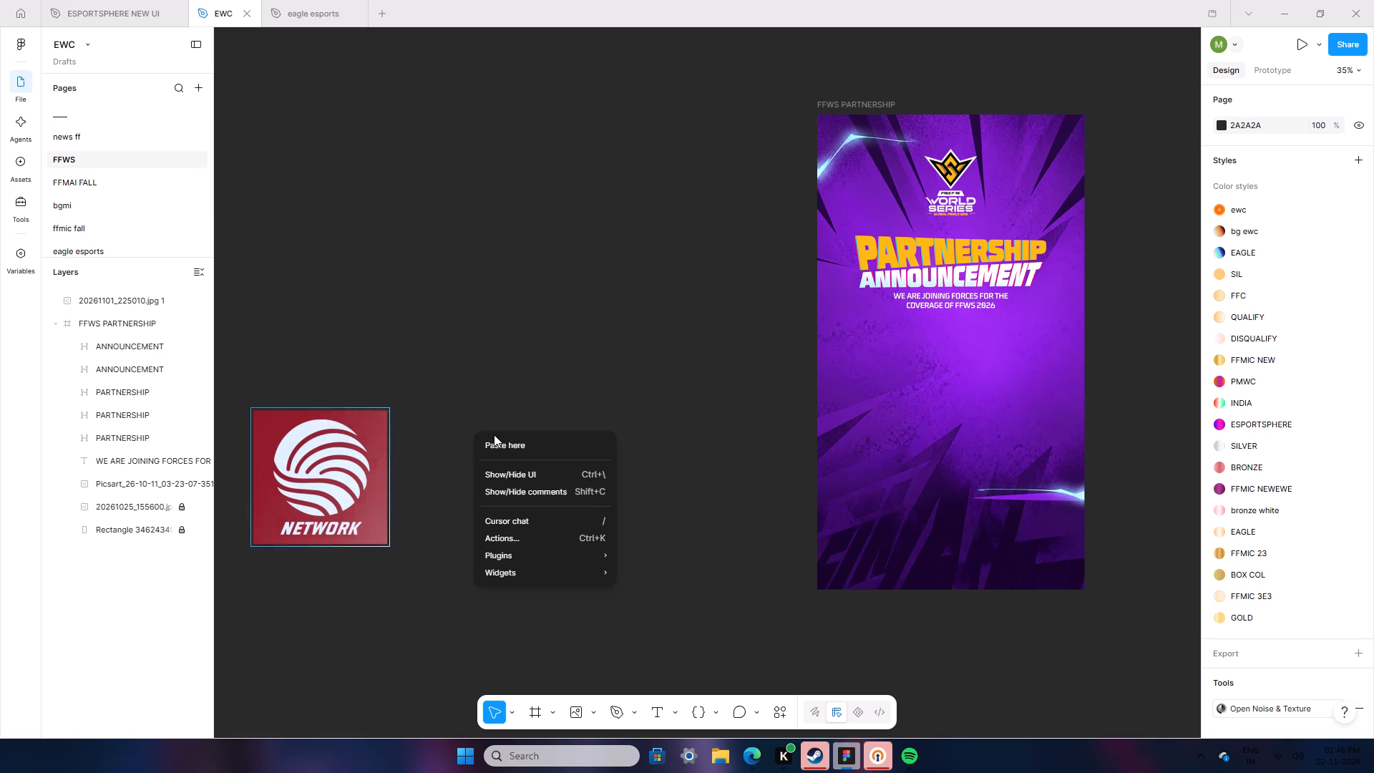
pyautogui.click(506, 442)
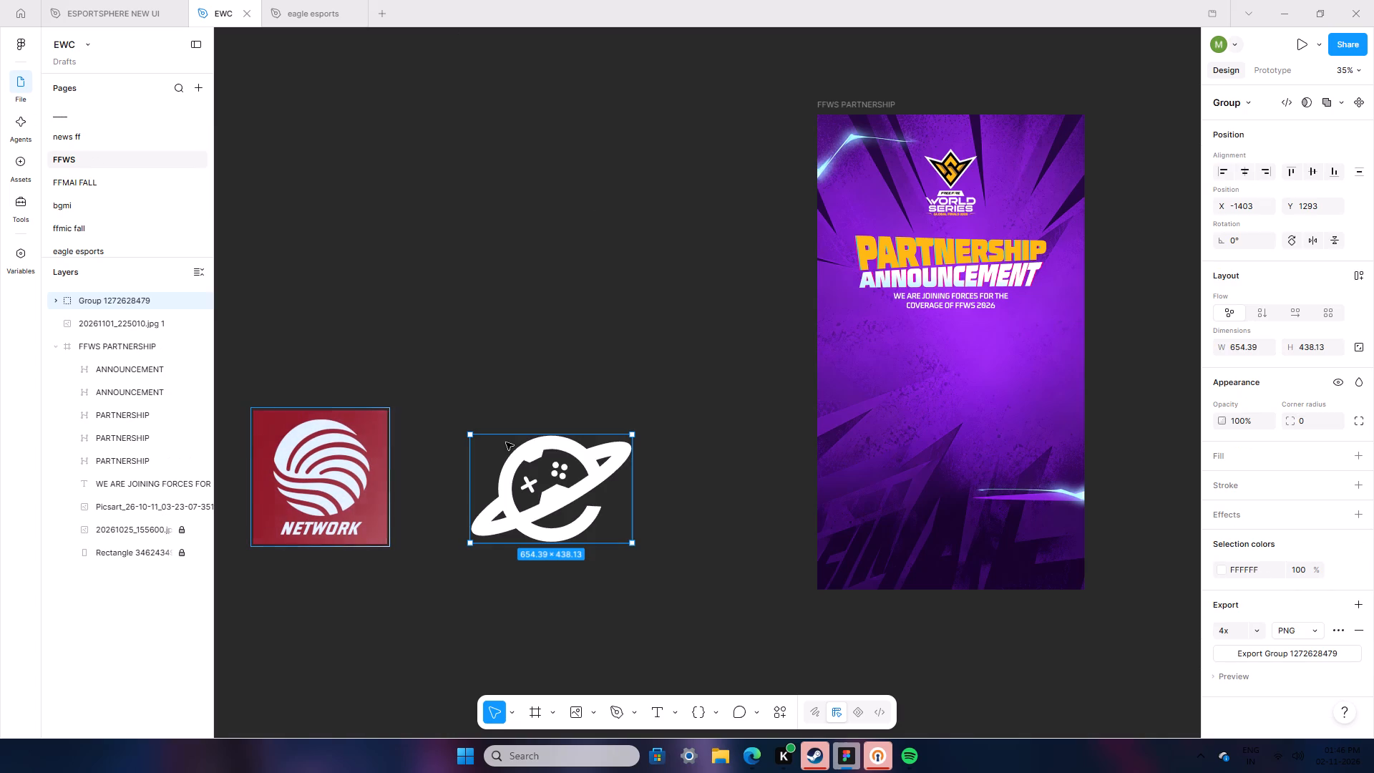
# Lock the planet logo's aspect ratio and scale it down to about 415 × 278 px.
pyautogui.click(1360, 348)
pyautogui.moveTo(628, 544); pyautogui.dragTo(576, 510)
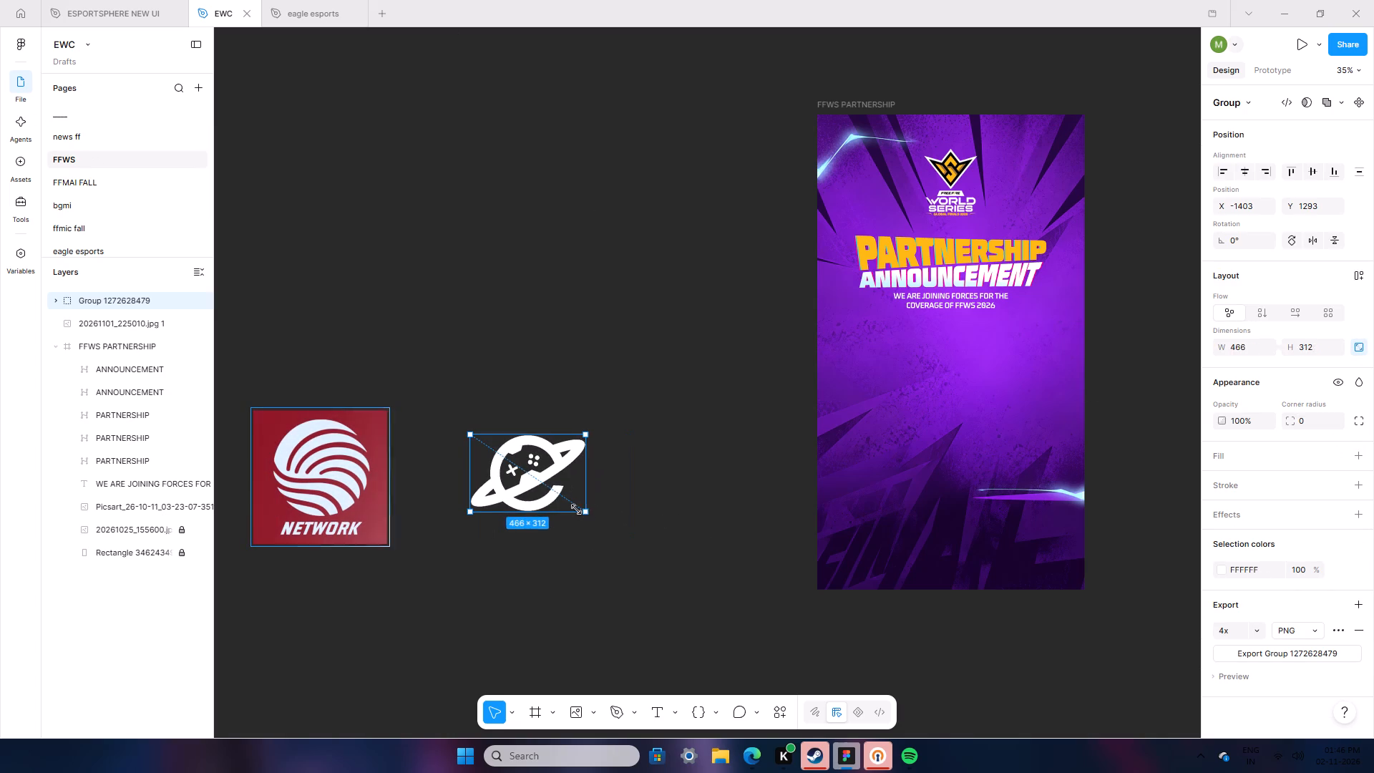
pyautogui.moveTo(576, 510); pyautogui.dragTo(601, 526)
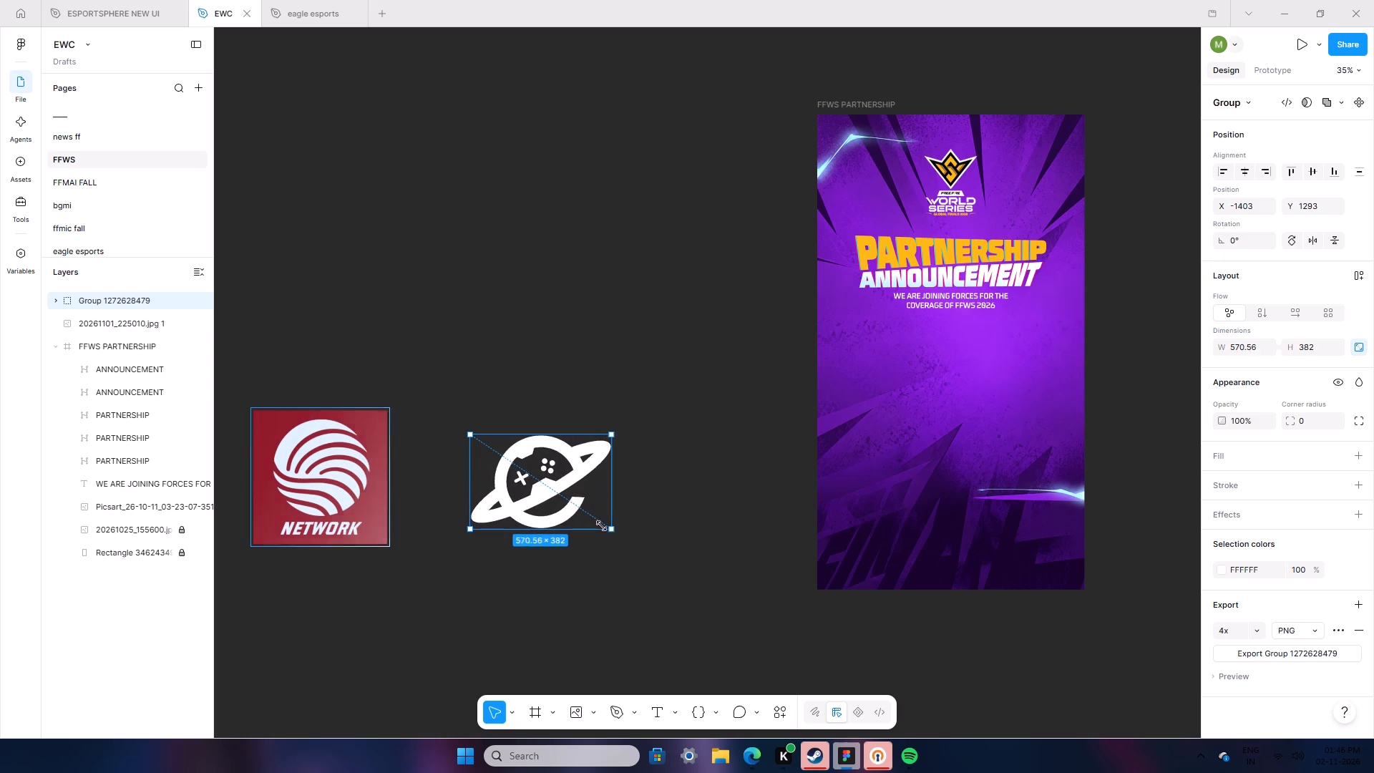
pyautogui.moveTo(601, 526); pyautogui.dragTo(555, 503)
# Move the planet logo into the FFWS PARTNERSHIP frame, horizontally centred below the tagline.
pyautogui.moveTo(496, 459); pyautogui.dragTo(520, 468)
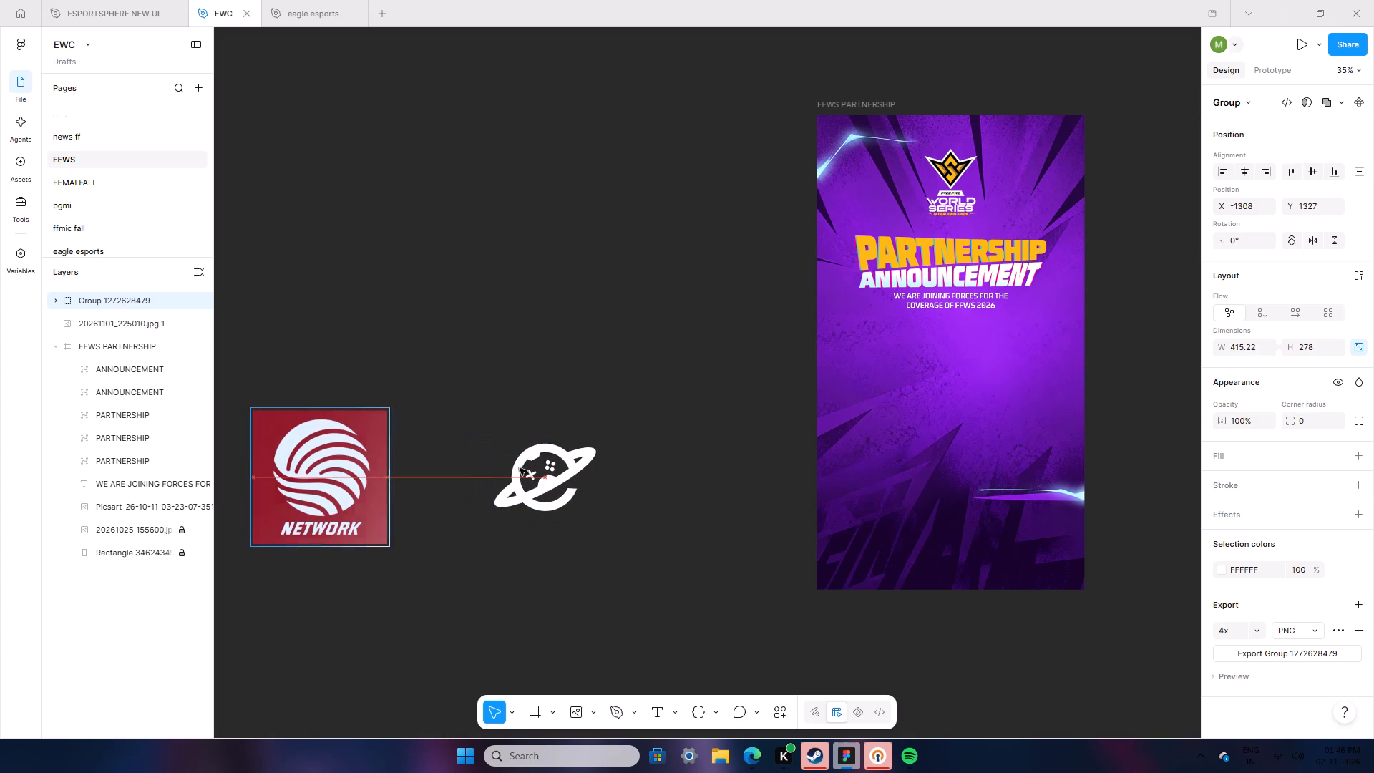
pyautogui.moveTo(520, 468); pyautogui.dragTo(922, 367)
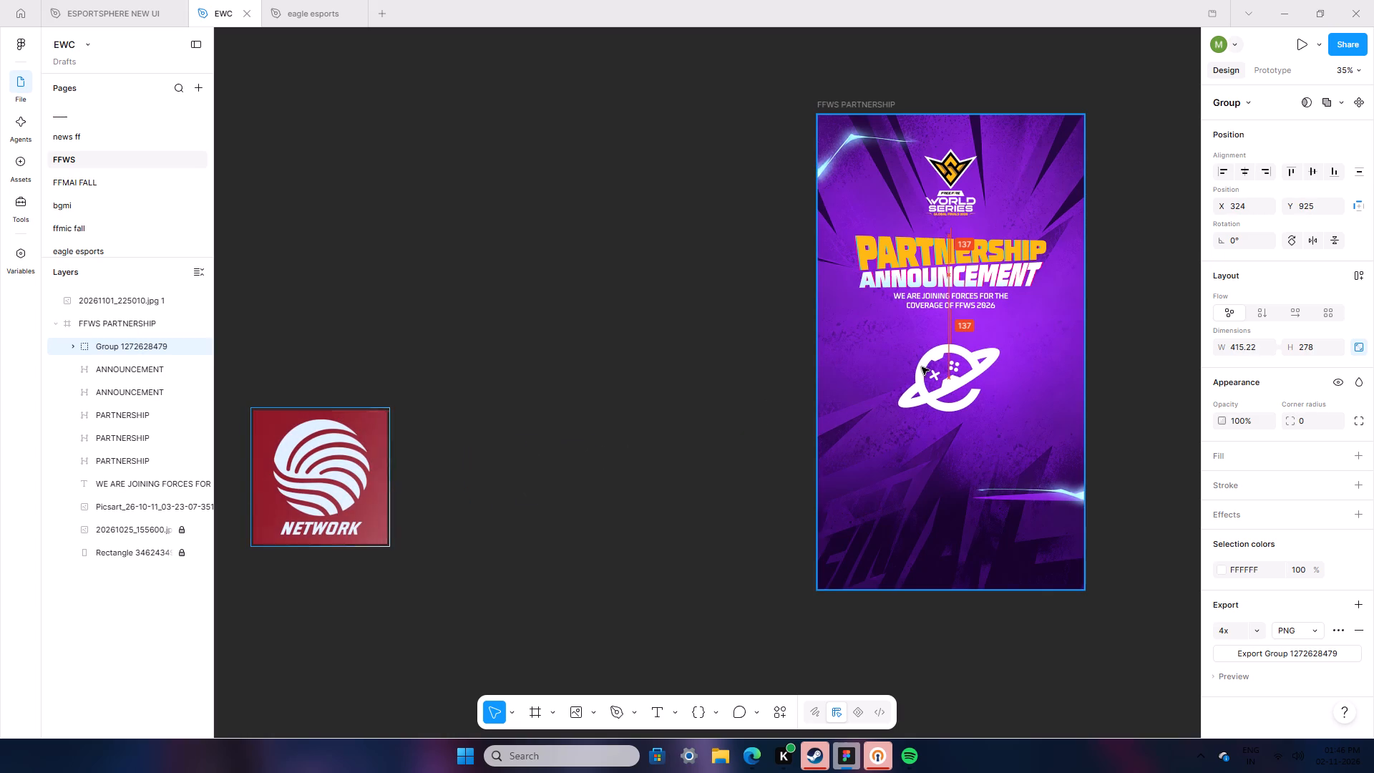
pyautogui.moveTo(922, 367); pyautogui.dragTo(925, 367)
pyautogui.click(437, 179)
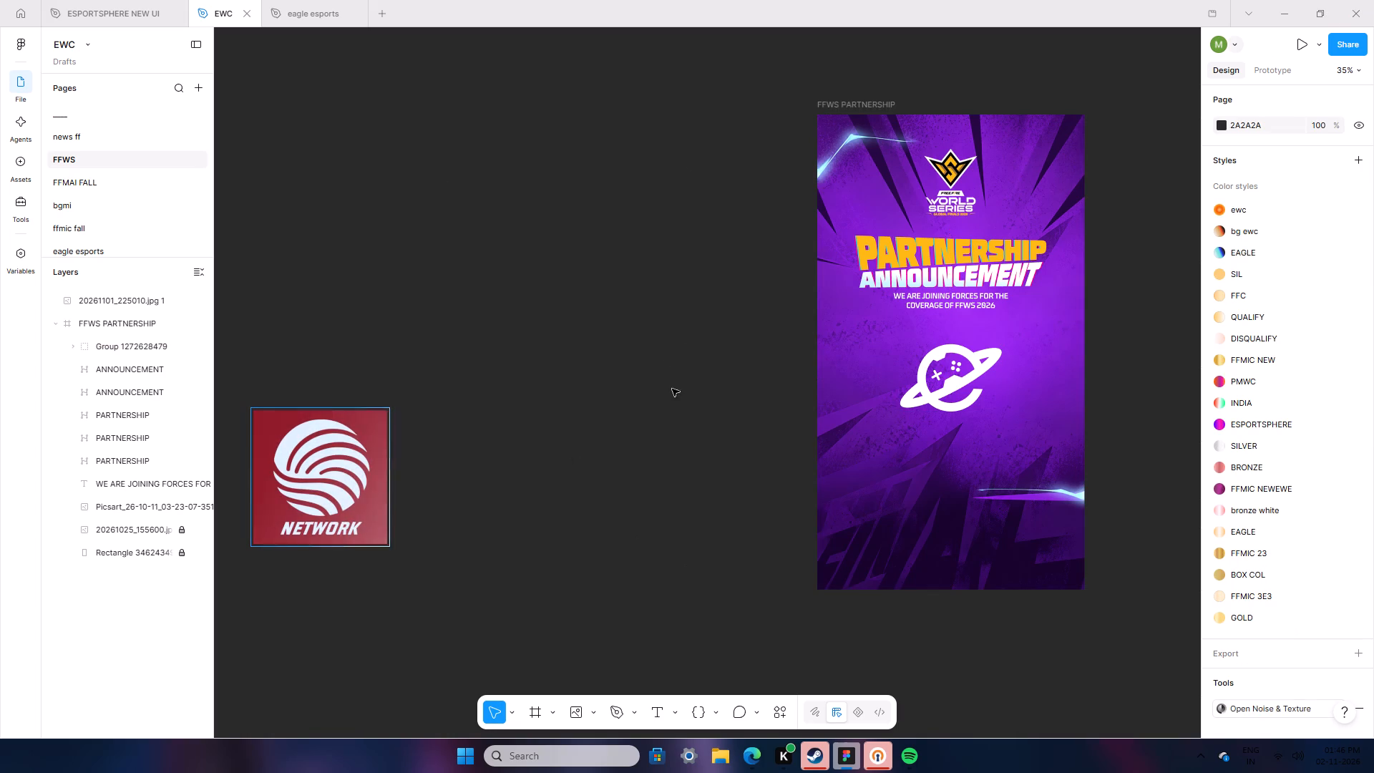
# Draw a nearly horizontal white line about 697 px long between the NETWORK logo and the frame, with stroke weight 2.
pyautogui.click(596, 713)
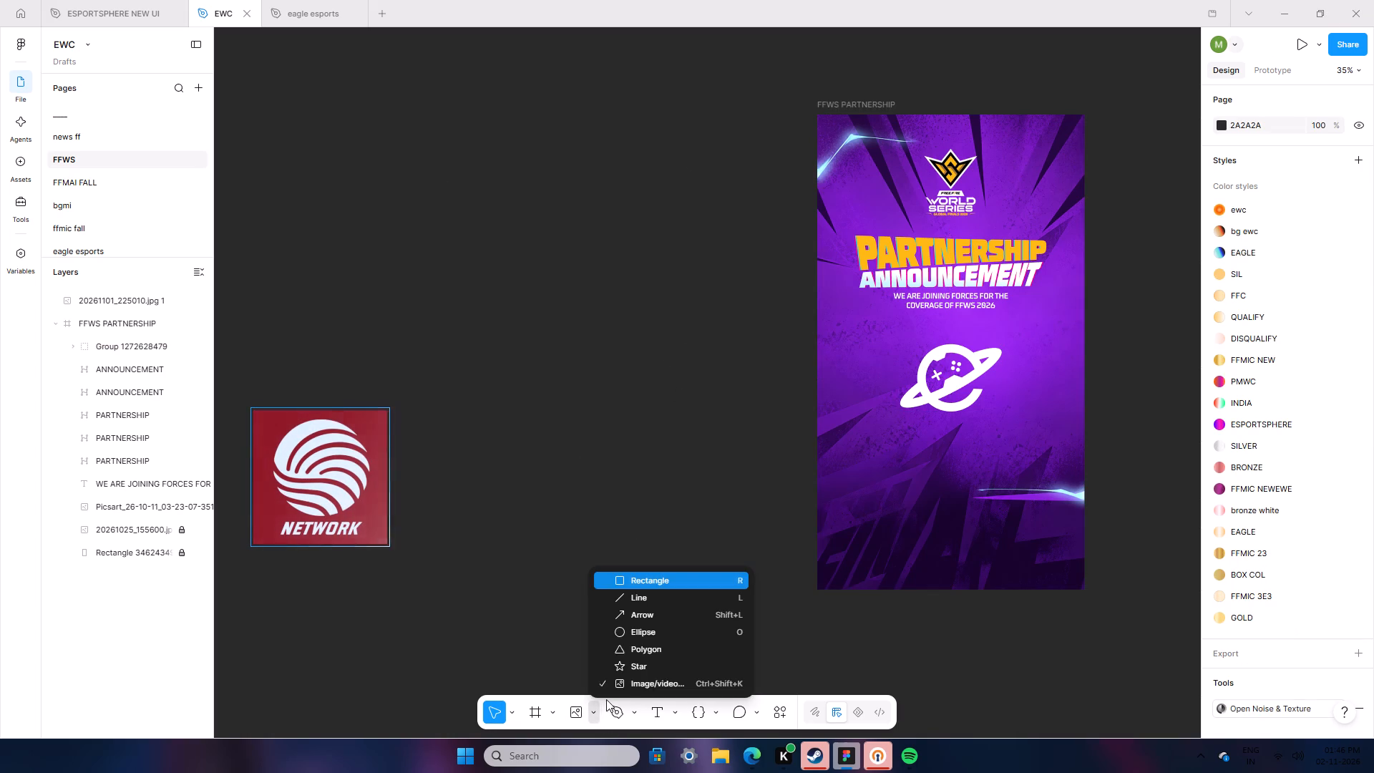
pyautogui.click(658, 606)
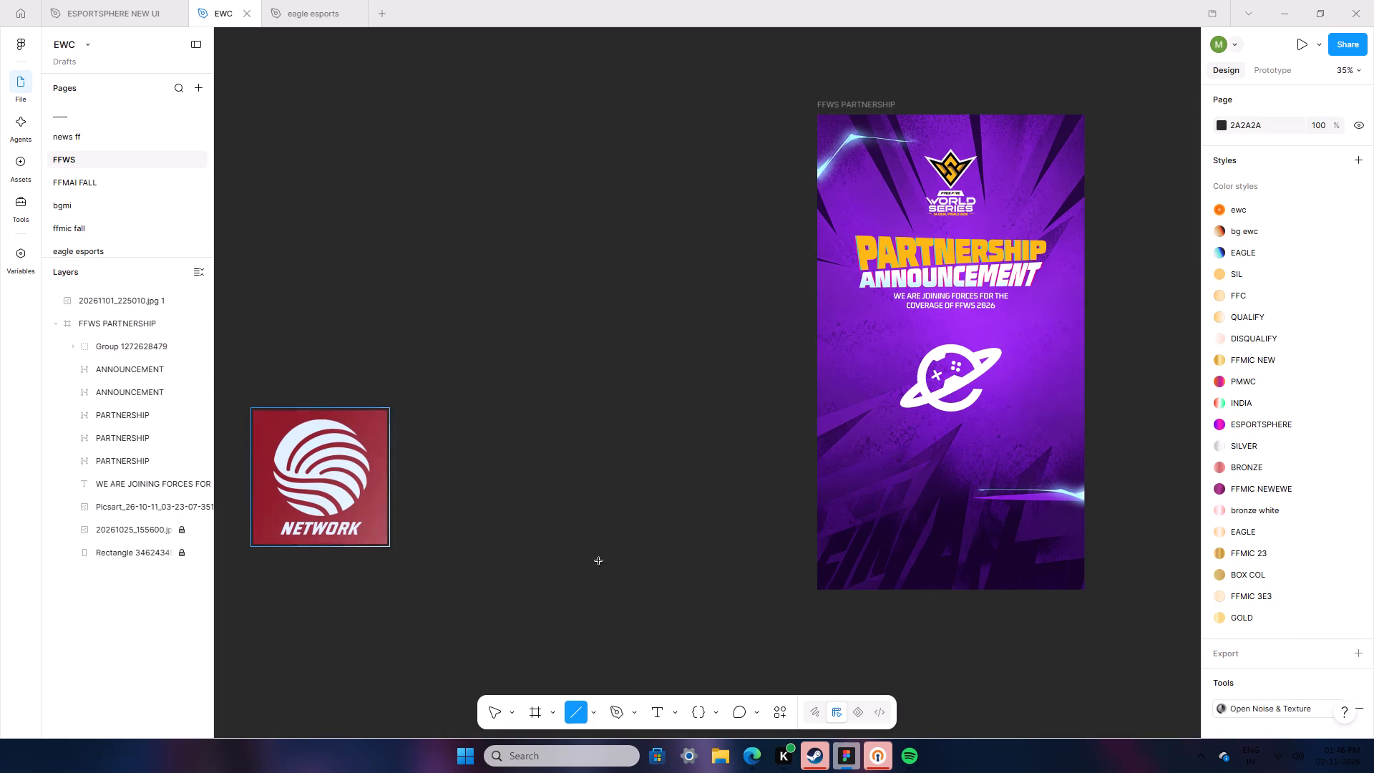
pyautogui.moveTo(522, 452); pyautogui.dragTo(695, 448)
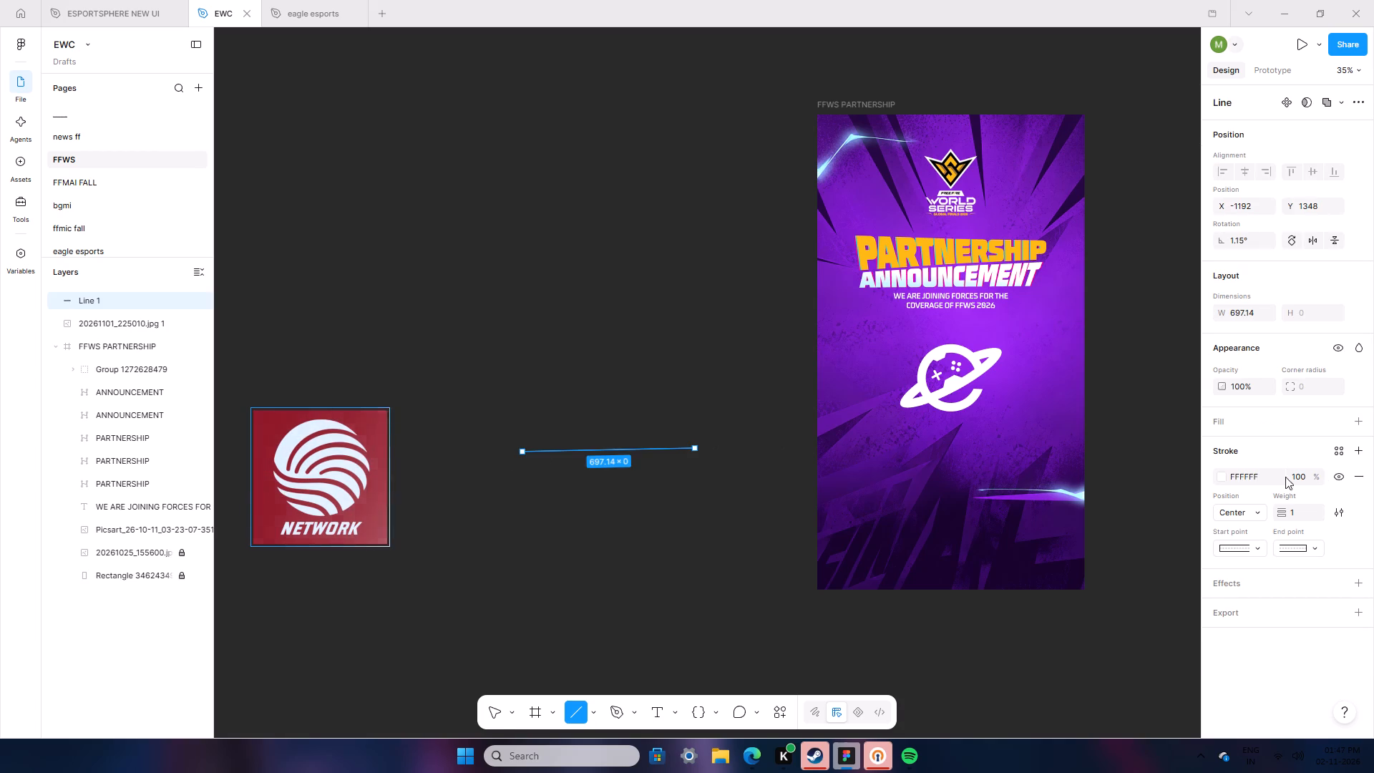
pyautogui.click(1295, 514)
pyautogui.press('2')
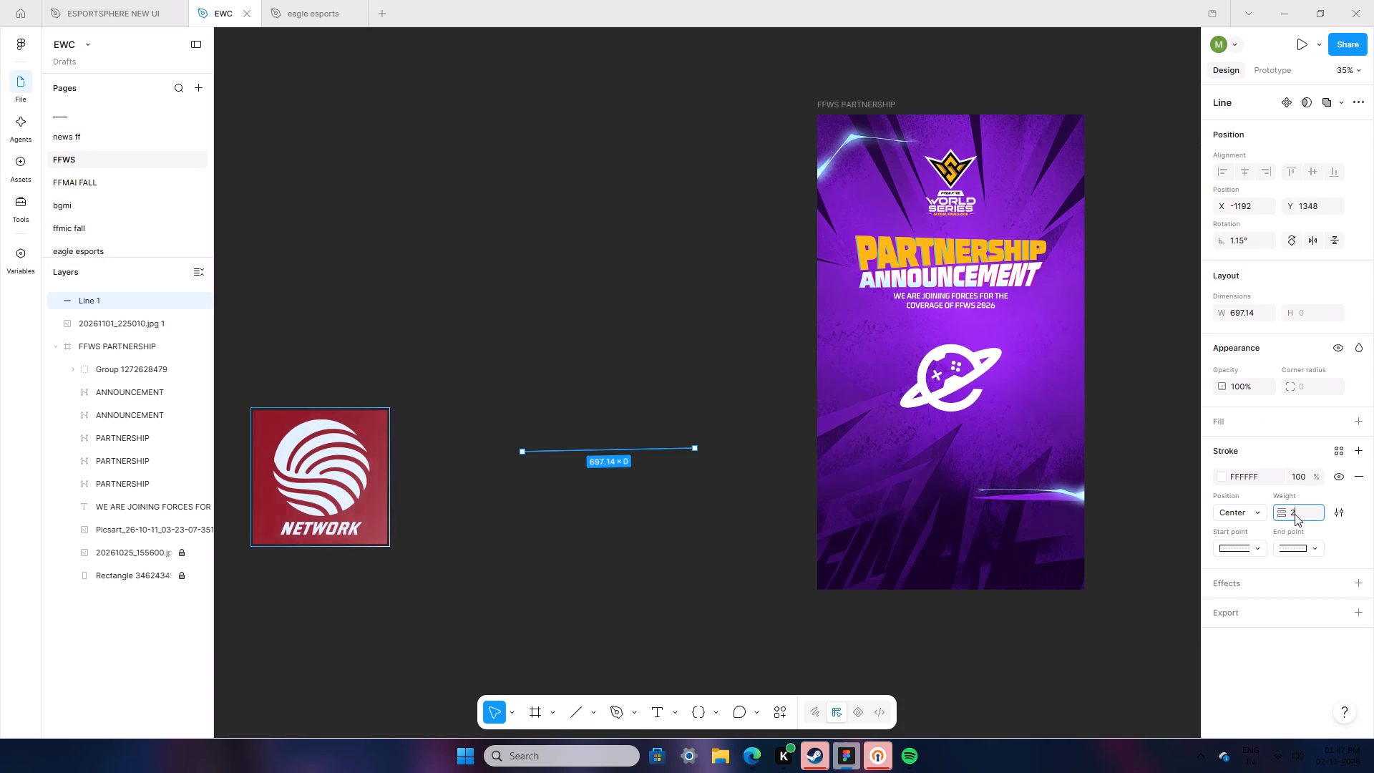
pyautogui.click(640, 547)
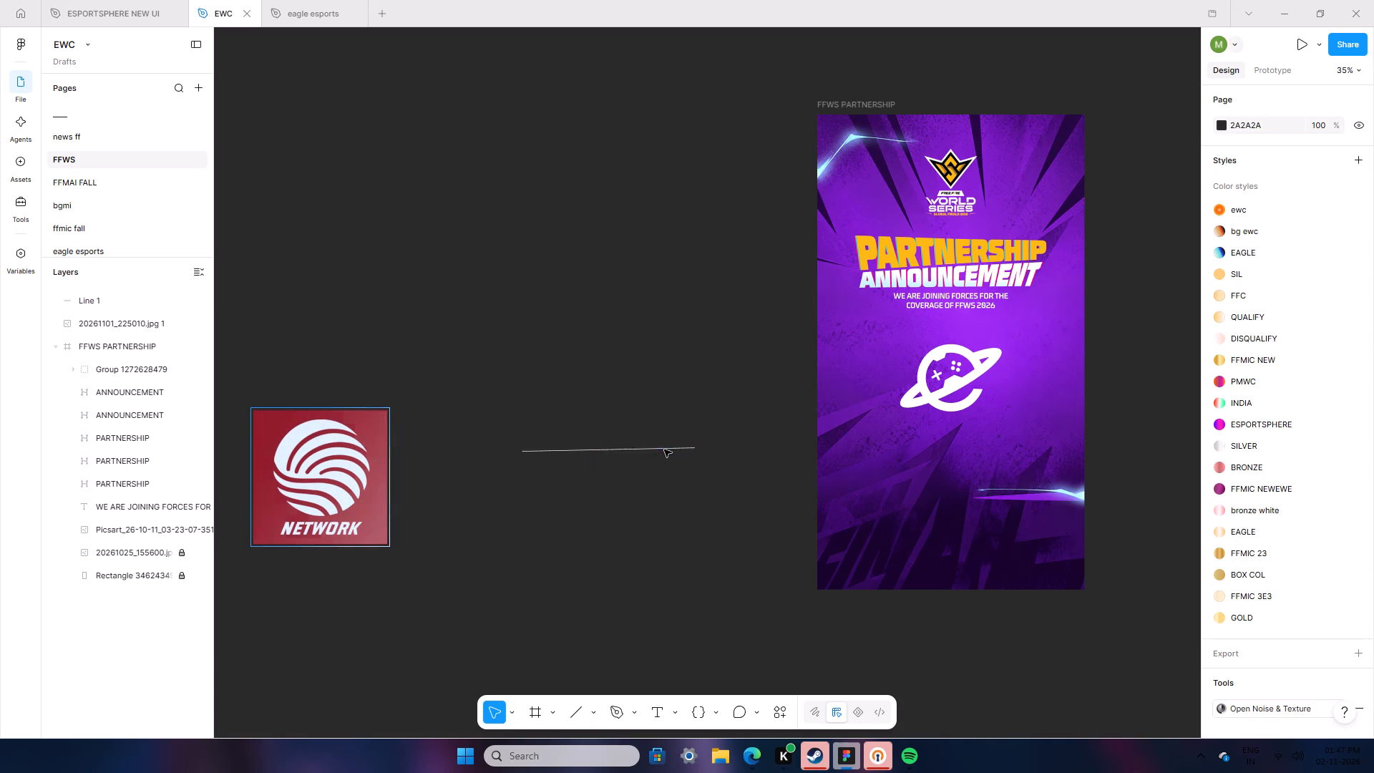
# Shorten the line to about 411 px and set its rotation to 0°.
pyautogui.click(664, 449)
pyautogui.click(703, 447)
pyautogui.moveTo(694, 450); pyautogui.dragTo(642, 454)
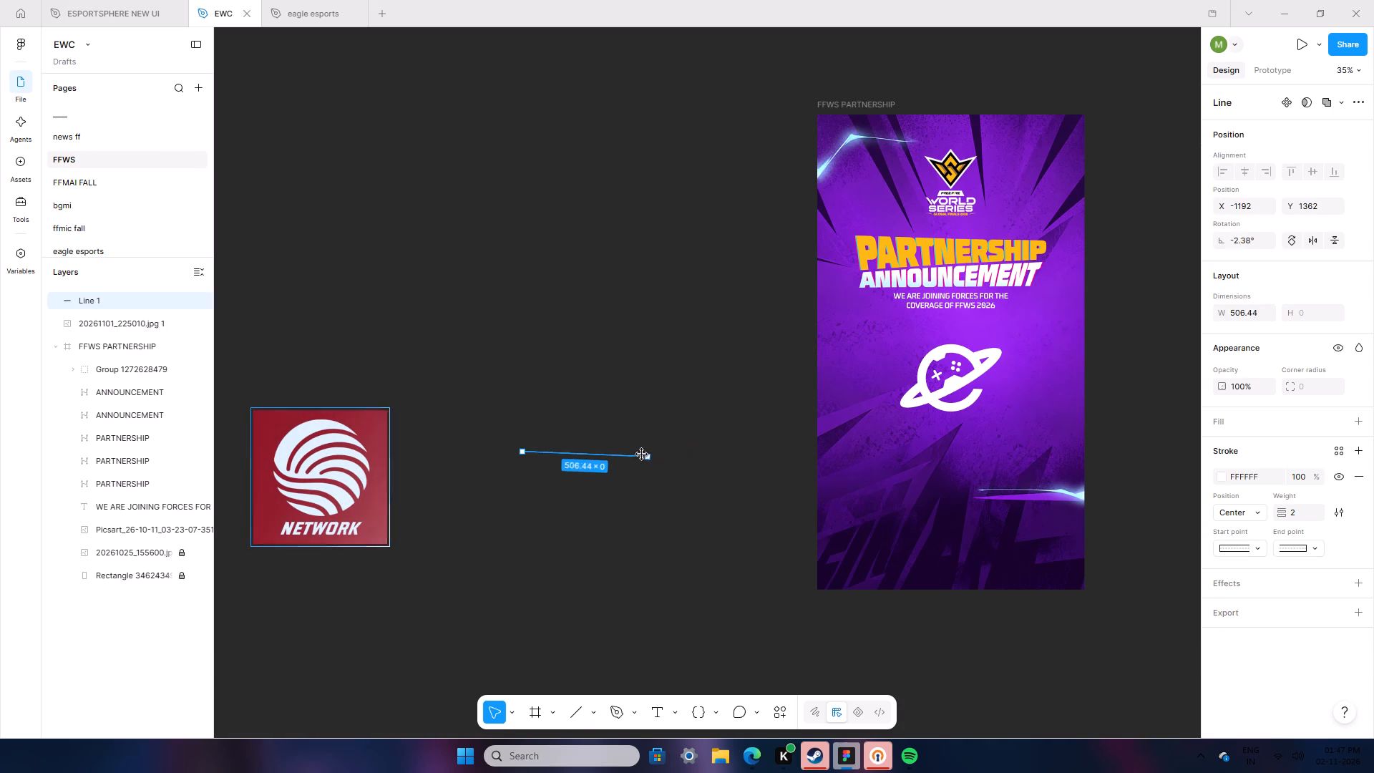
pyautogui.moveTo(642, 454); pyautogui.dragTo(624, 449)
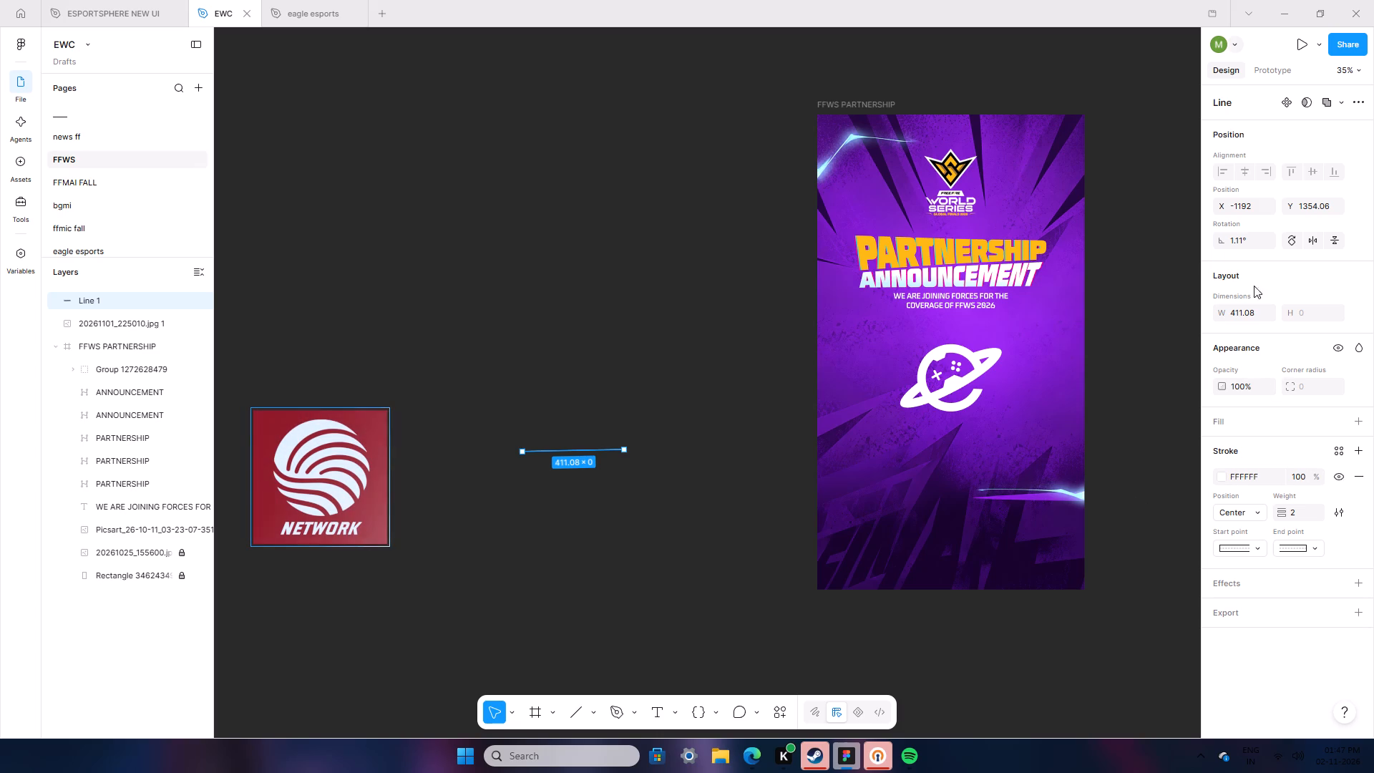
pyautogui.click(1254, 229)
pyautogui.click(1250, 235)
pyautogui.press('0')
pyautogui.click(612, 461)
# Move the white line into the FFWS PARTNERSHIP frame, placing it horizontally below the planet logo.
pyautogui.click(610, 452)
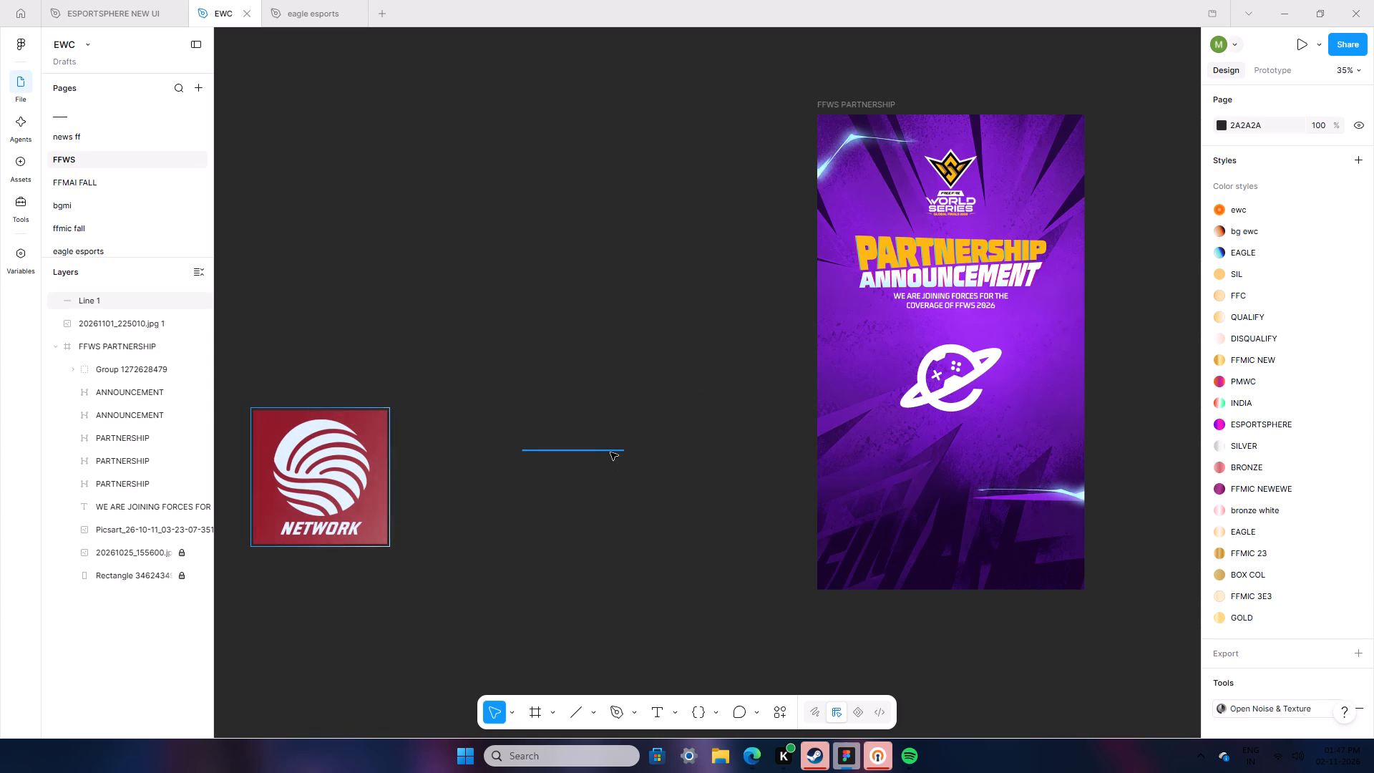
pyautogui.moveTo(590, 449); pyautogui.dragTo(957, 452)
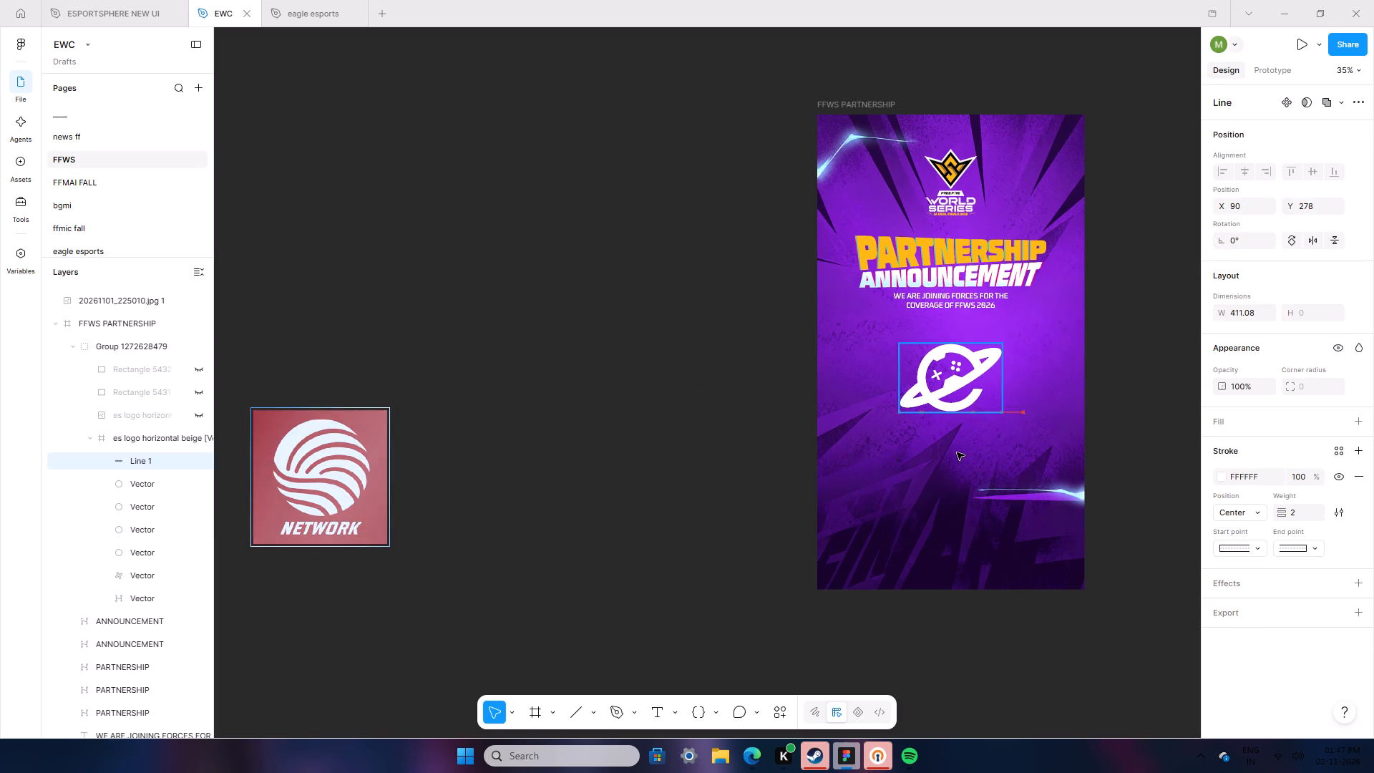
pyautogui.moveTo(957, 452); pyautogui.dragTo(970, 452)
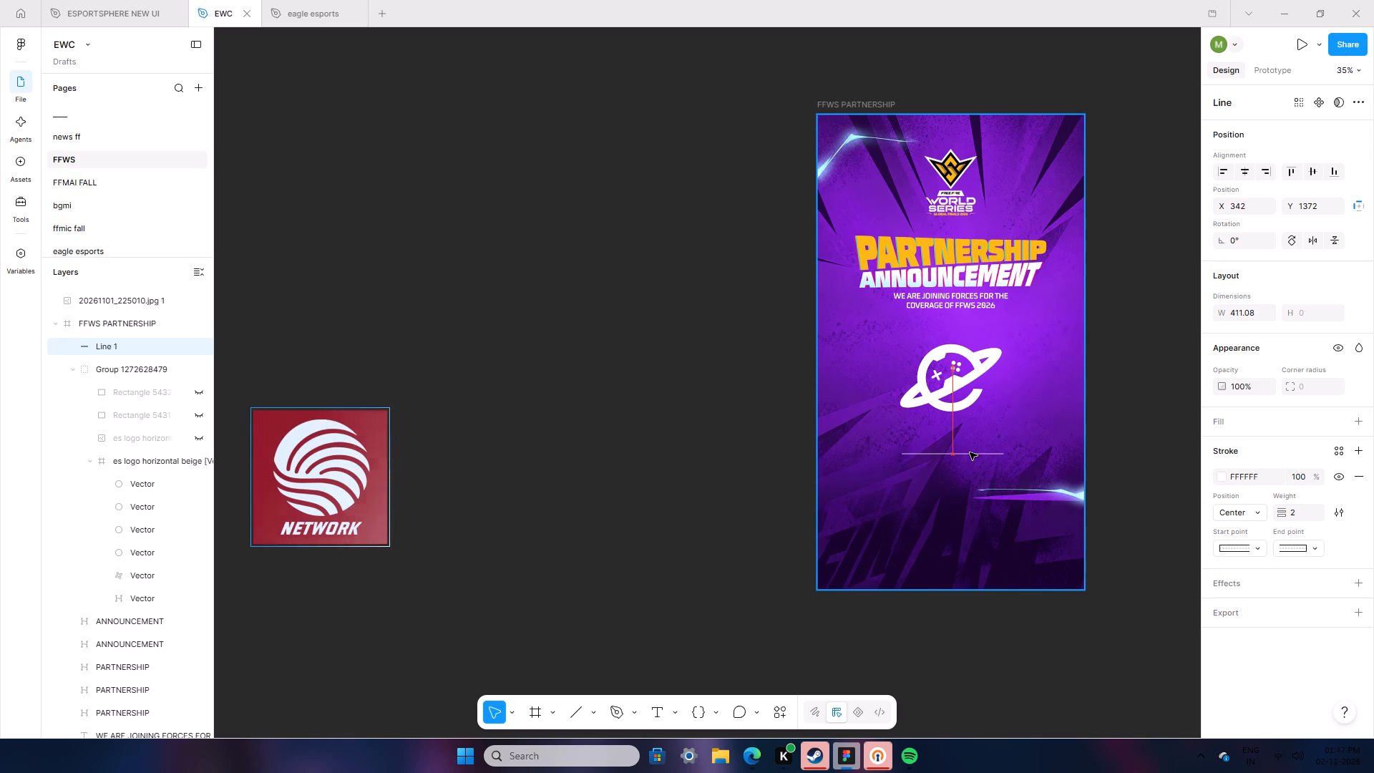
pyautogui.moveTo(970, 452); pyautogui.dragTo(966, 450)
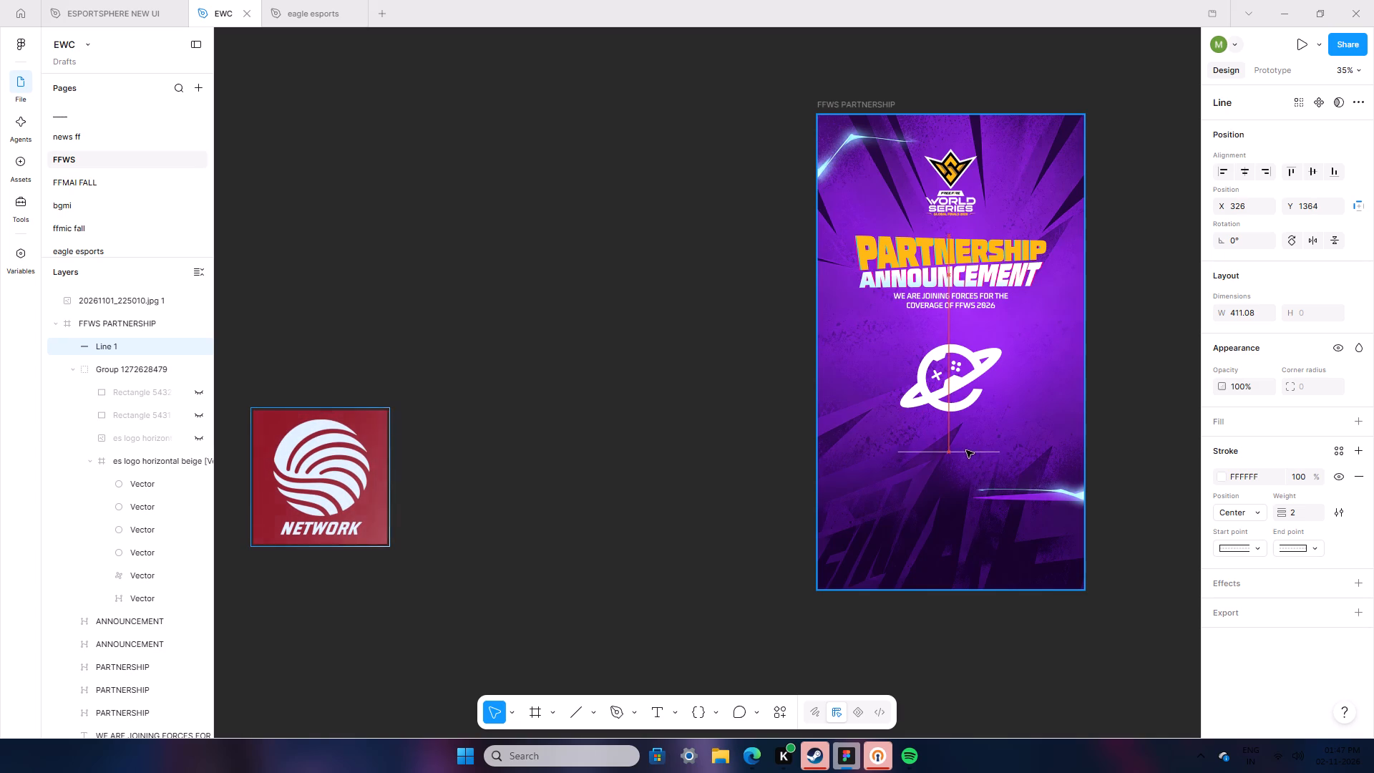
pyautogui.moveTo(966, 450); pyautogui.dragTo(966, 447)
pyautogui.moveTo(966, 447); pyautogui.dragTo(968, 449)
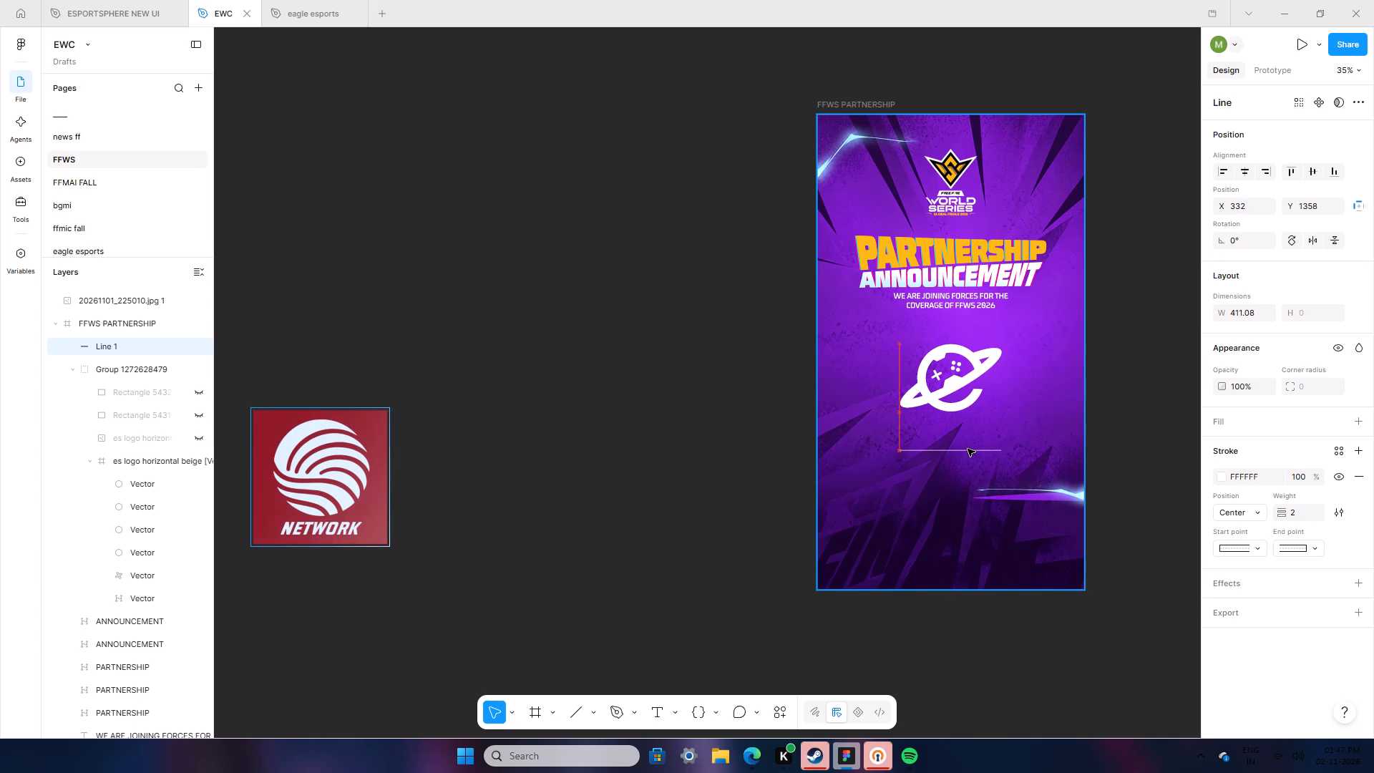
pyautogui.moveTo(968, 449); pyautogui.dragTo(952, 453)
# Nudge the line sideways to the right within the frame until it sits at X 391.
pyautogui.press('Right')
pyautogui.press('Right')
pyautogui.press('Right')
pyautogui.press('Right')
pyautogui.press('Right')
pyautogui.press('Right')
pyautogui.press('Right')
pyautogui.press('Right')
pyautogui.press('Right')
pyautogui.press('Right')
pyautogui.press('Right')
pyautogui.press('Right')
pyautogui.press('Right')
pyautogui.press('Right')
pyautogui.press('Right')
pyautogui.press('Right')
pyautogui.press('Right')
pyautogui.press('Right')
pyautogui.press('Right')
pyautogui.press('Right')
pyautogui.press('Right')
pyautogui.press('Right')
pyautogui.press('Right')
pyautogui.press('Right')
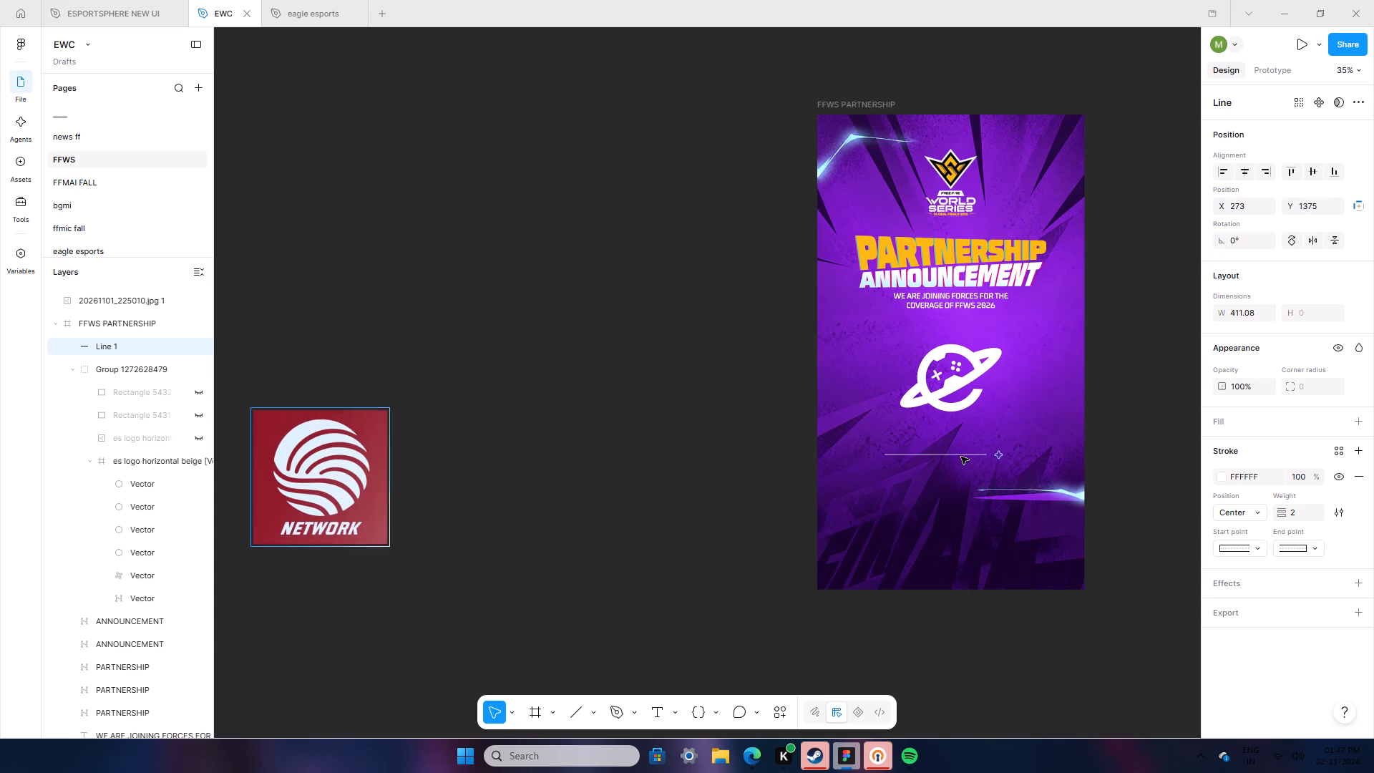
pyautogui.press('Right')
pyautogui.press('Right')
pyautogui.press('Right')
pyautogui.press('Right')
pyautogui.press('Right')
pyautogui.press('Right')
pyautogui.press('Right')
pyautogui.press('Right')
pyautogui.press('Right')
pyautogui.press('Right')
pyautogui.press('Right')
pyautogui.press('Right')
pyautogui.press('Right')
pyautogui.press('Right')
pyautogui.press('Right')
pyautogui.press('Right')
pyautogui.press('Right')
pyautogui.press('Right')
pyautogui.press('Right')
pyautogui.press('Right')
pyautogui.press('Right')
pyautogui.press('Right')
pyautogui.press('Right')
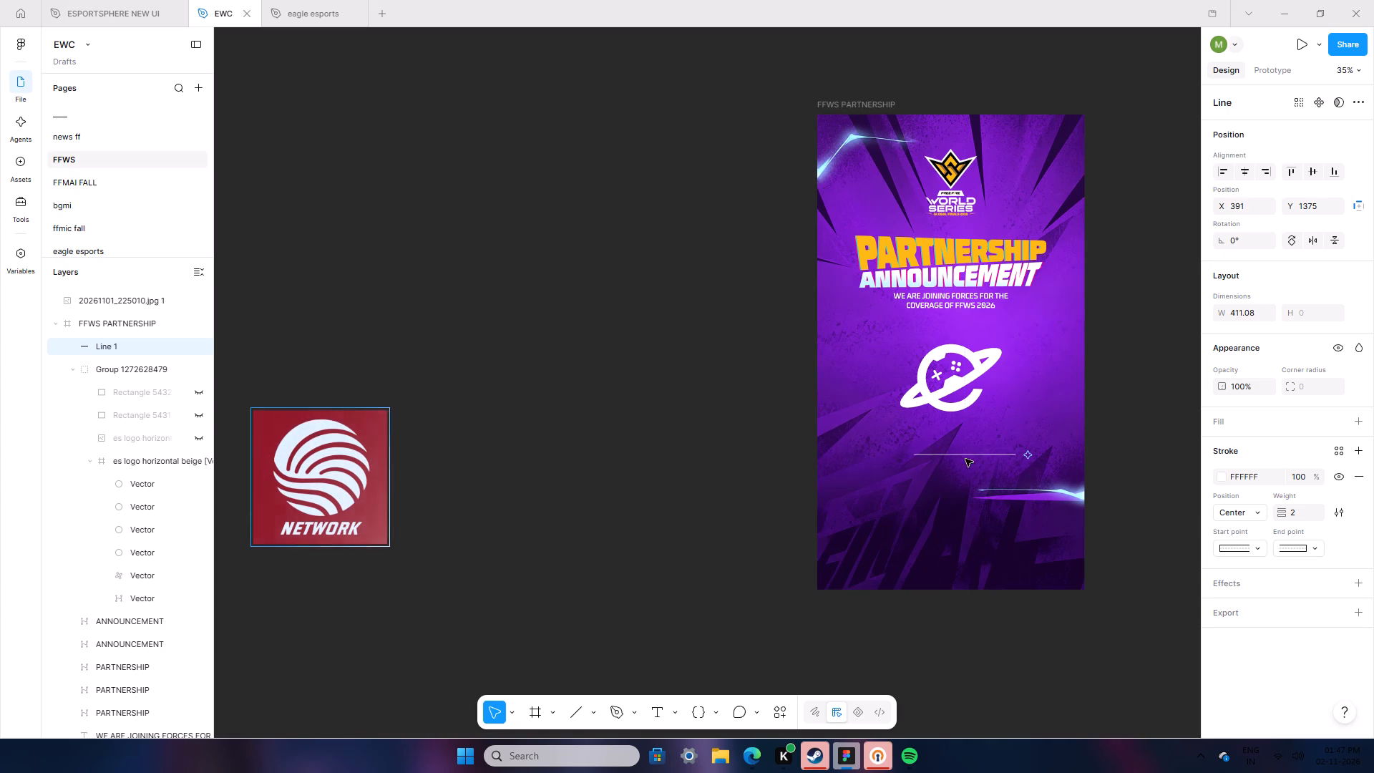
# Reposition the line centred under the planet logo at about X 342, Y 1329, and nudge it up slightly.
pyautogui.moveTo(965, 459); pyautogui.dragTo(946, 460)
pyautogui.click(971, 452)
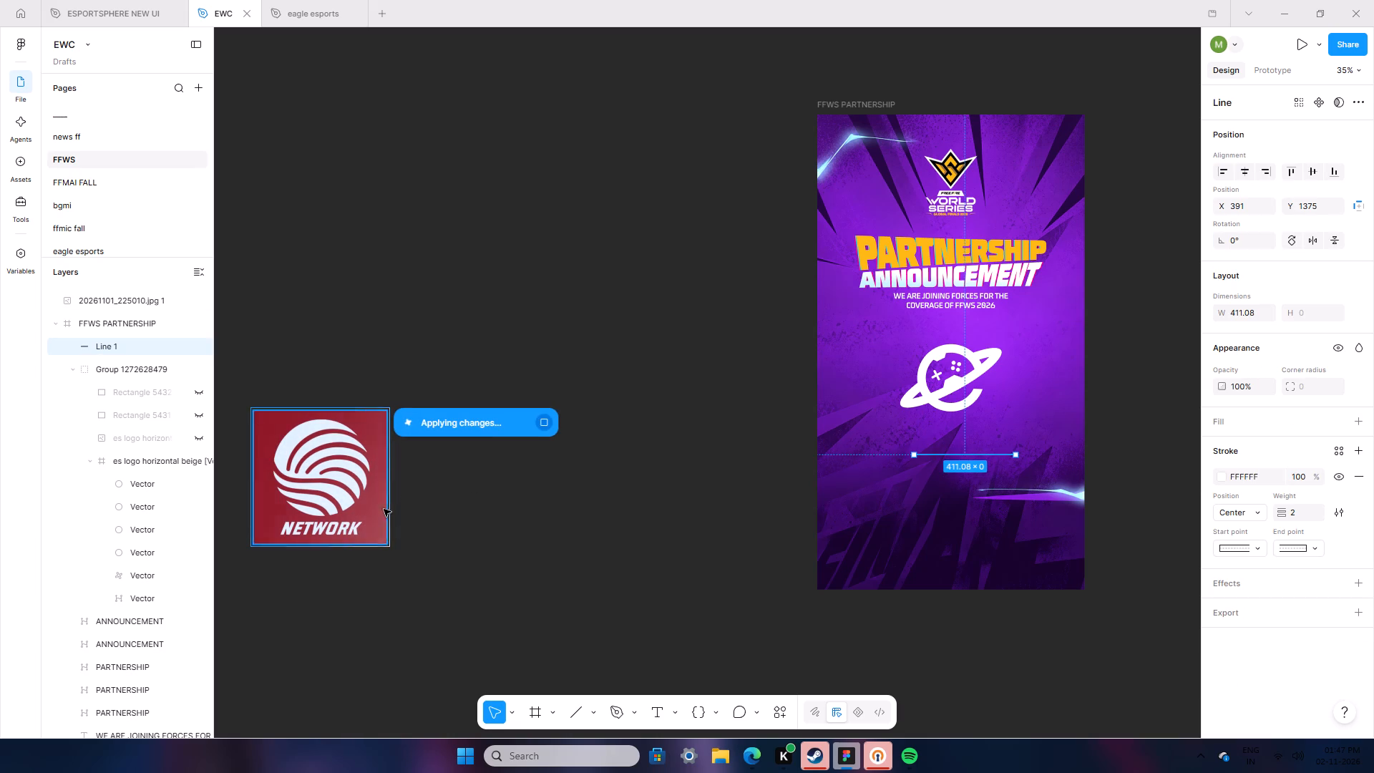
pyautogui.moveTo(987, 453); pyautogui.dragTo(963, 457)
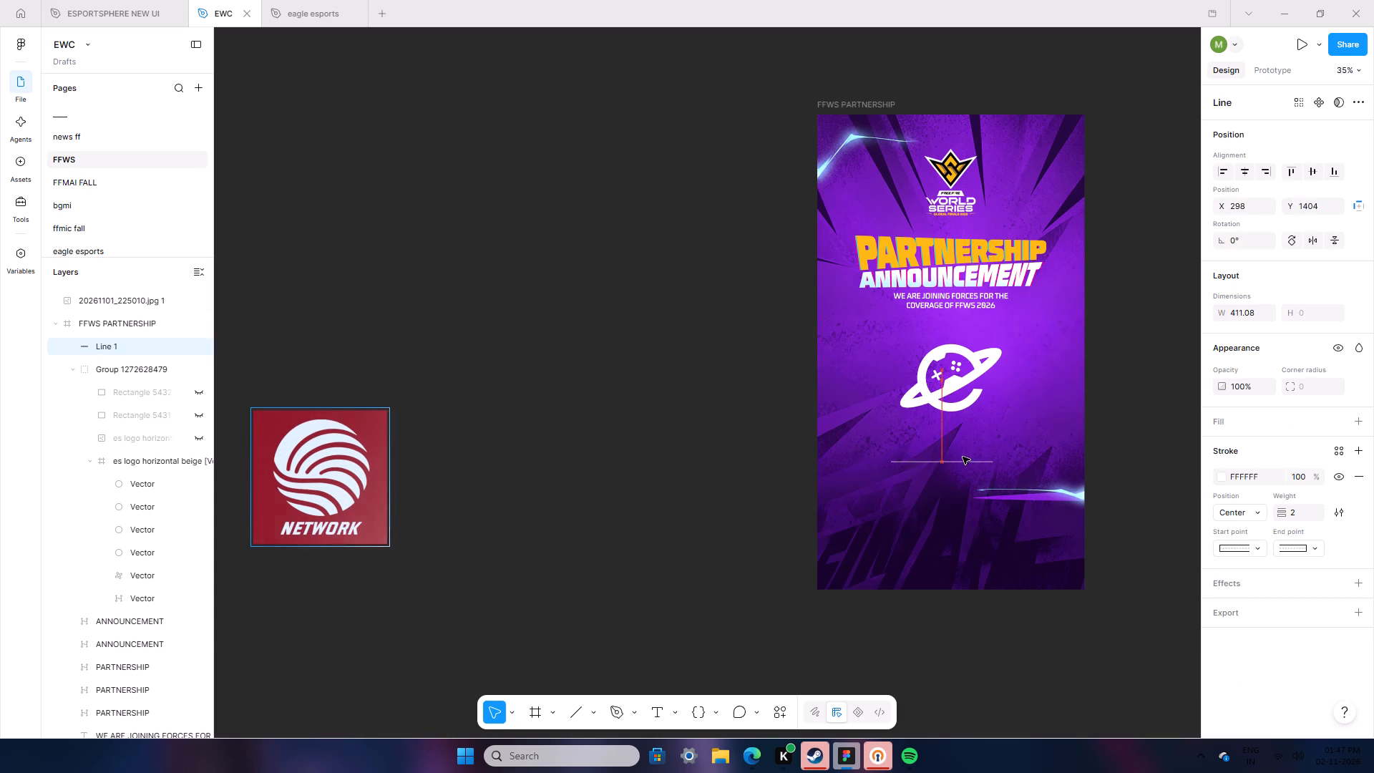
pyautogui.moveTo(963, 457); pyautogui.dragTo(973, 440)
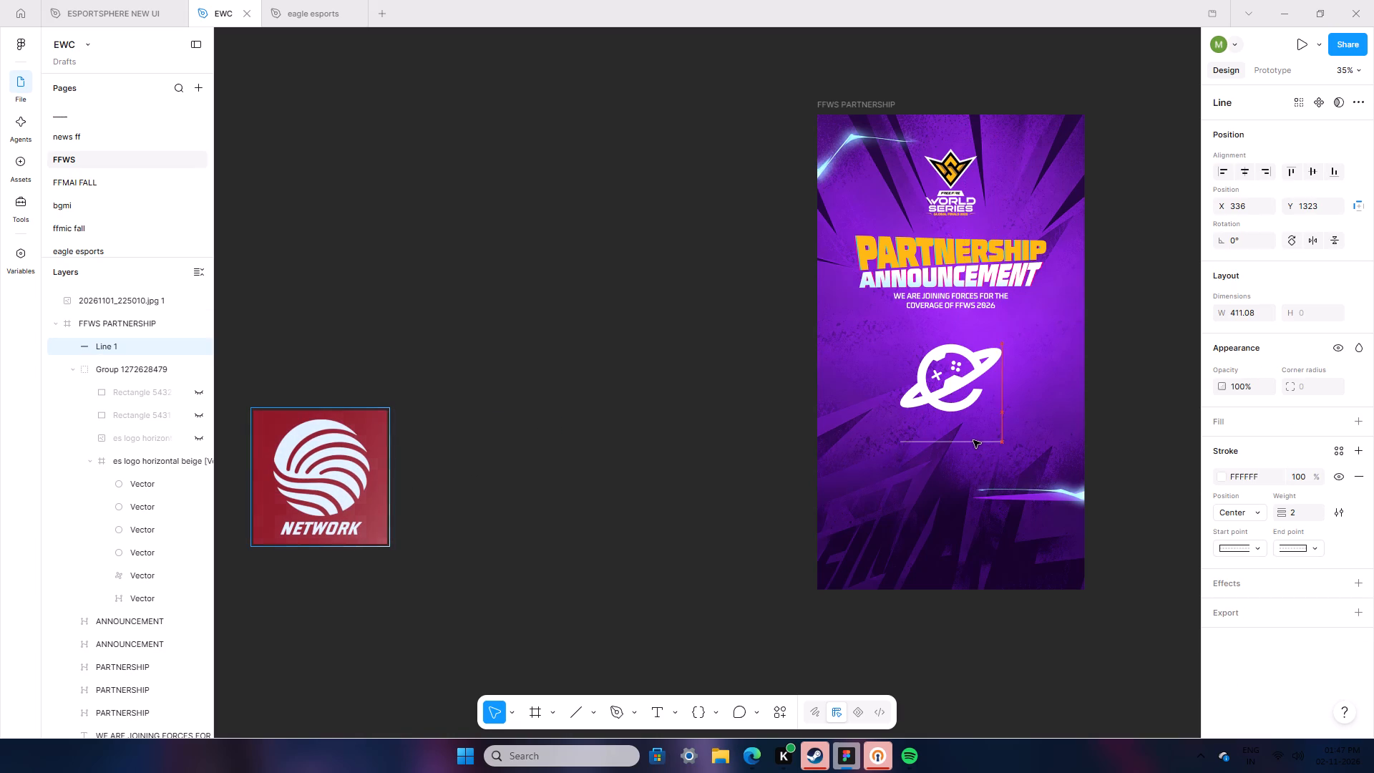
pyautogui.moveTo(973, 440); pyautogui.dragTo(975, 440)
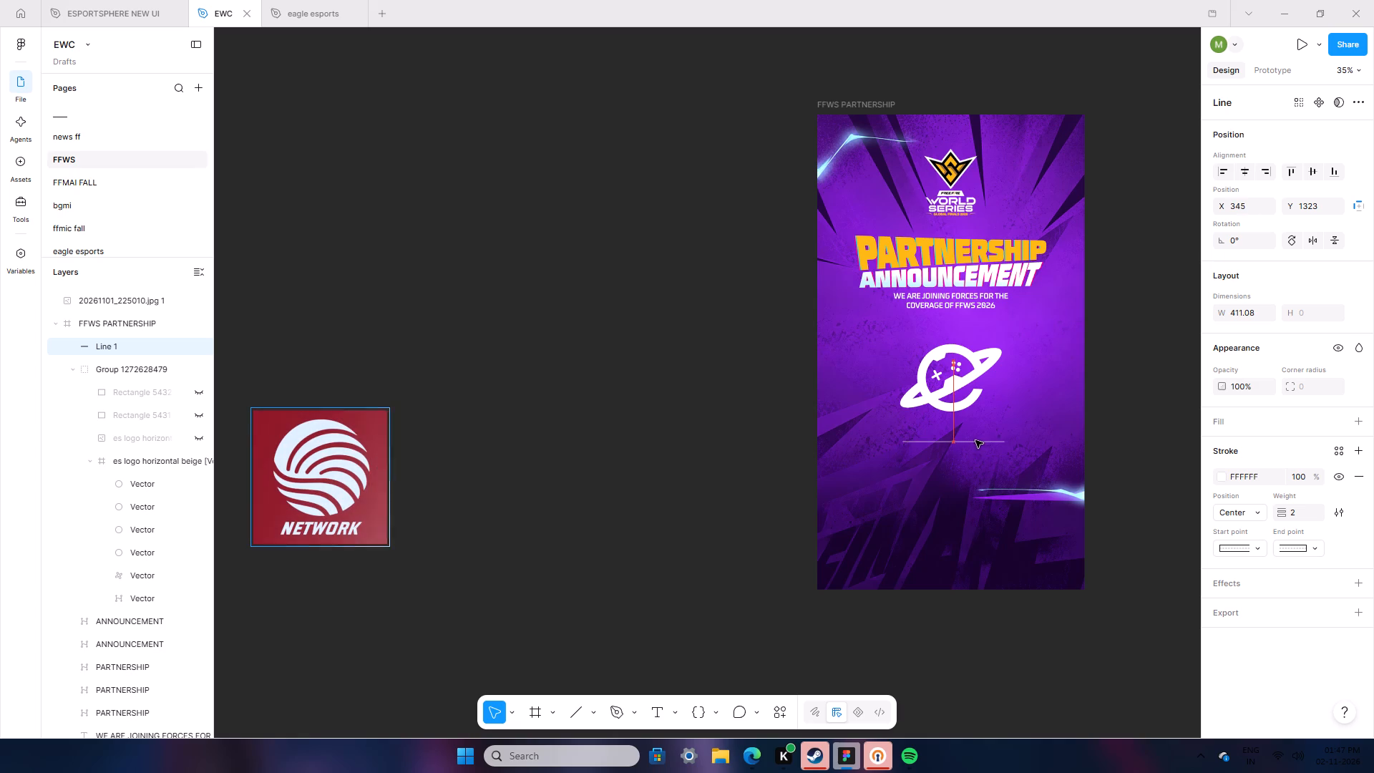
pyautogui.moveTo(975, 440); pyautogui.dragTo(965, 437)
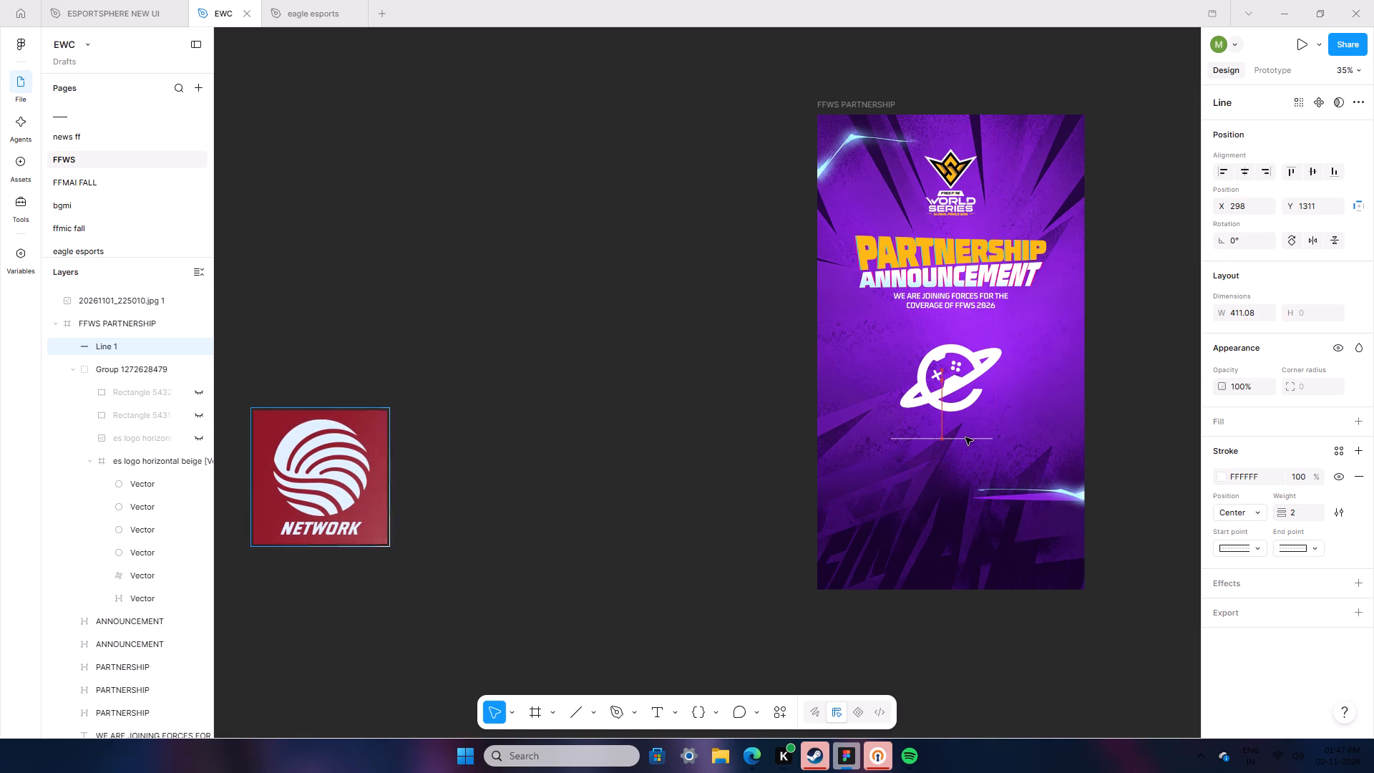
pyautogui.moveTo(965, 437); pyautogui.dragTo(975, 439)
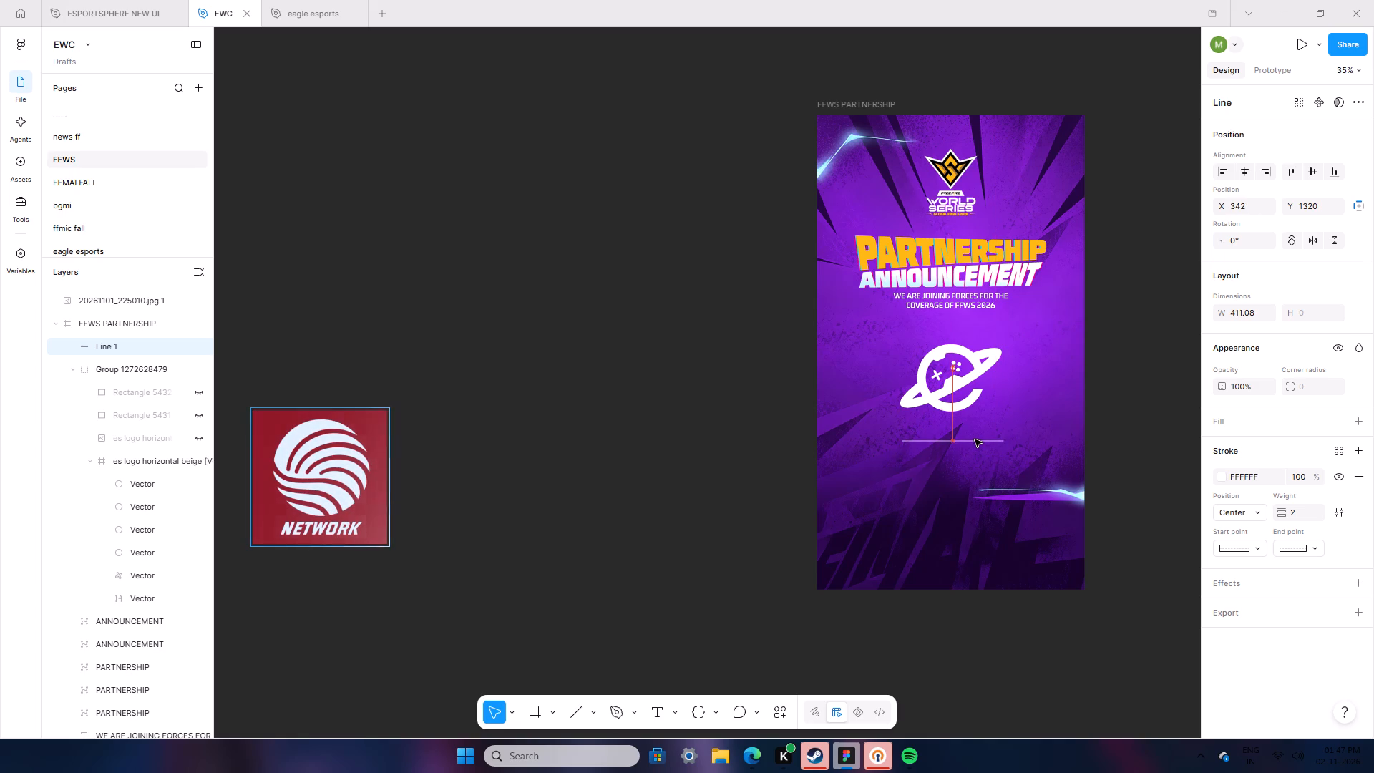
pyautogui.moveTo(975, 439); pyautogui.dragTo(973, 439)
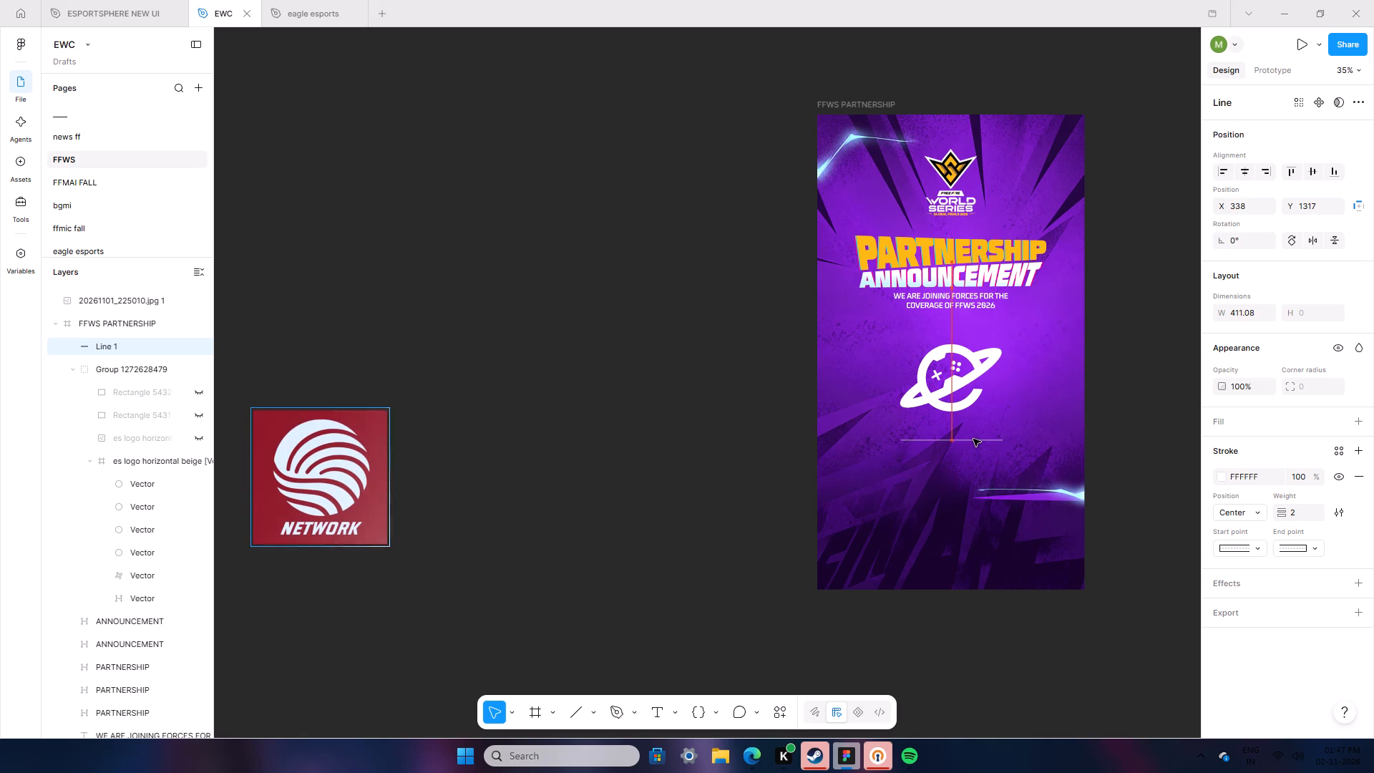
pyautogui.moveTo(973, 439); pyautogui.dragTo(965, 440)
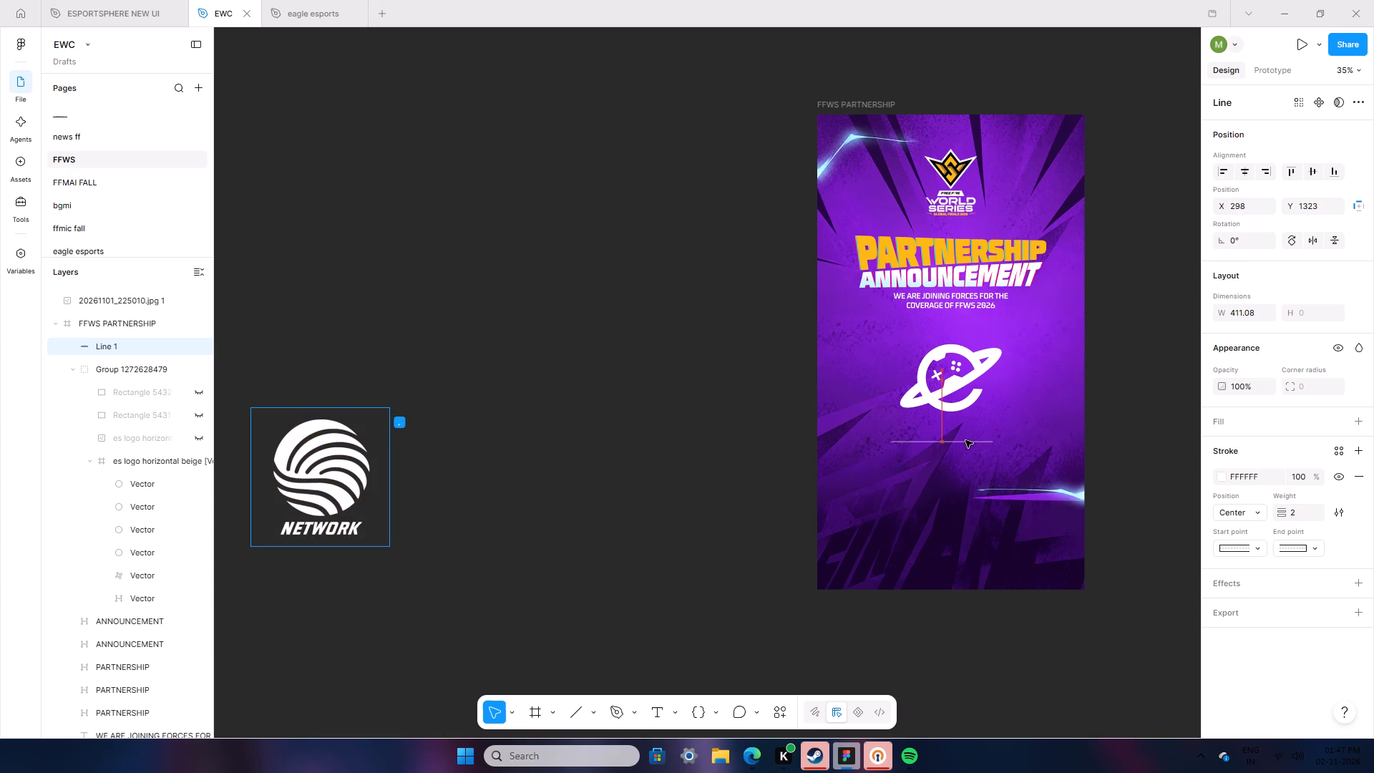
pyautogui.moveTo(965, 440); pyautogui.dragTo(973, 442)
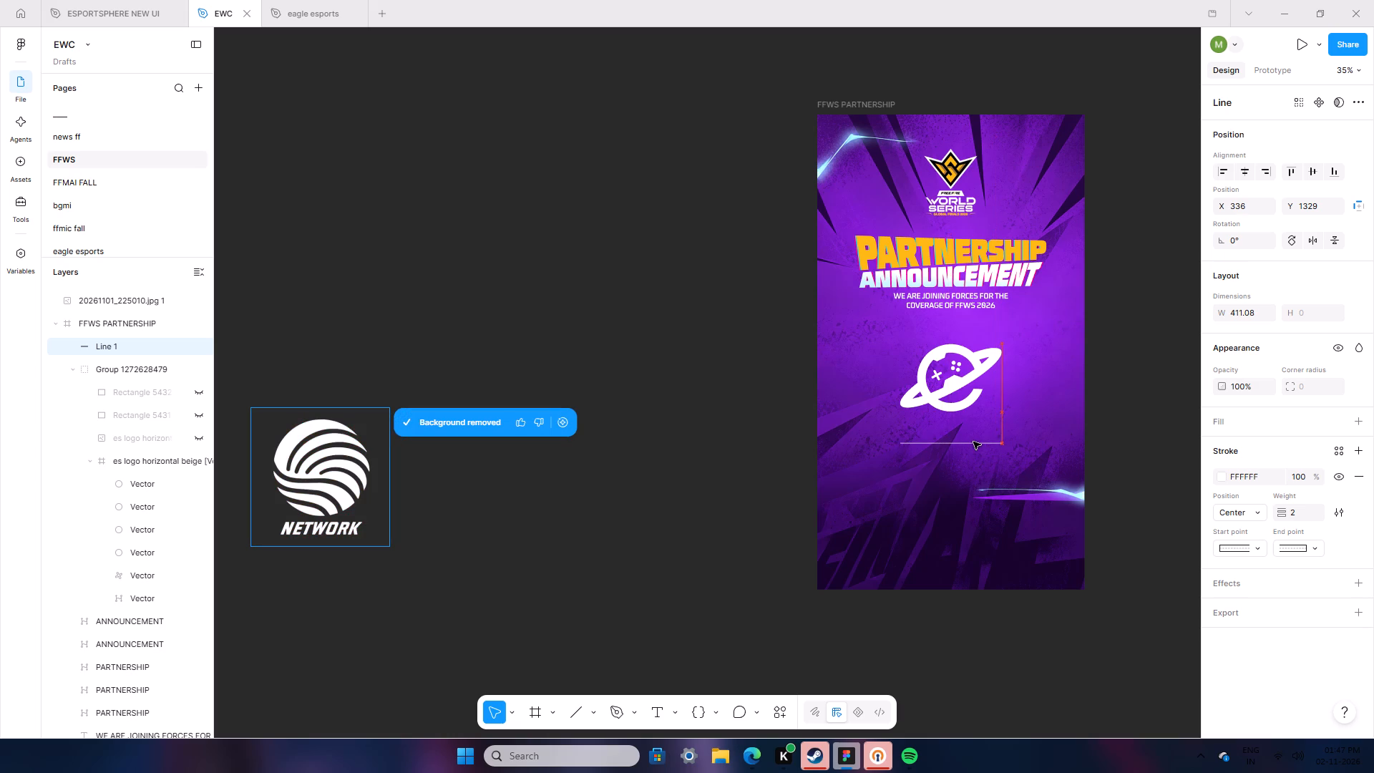
pyautogui.moveTo(973, 442); pyautogui.dragTo(970, 442)
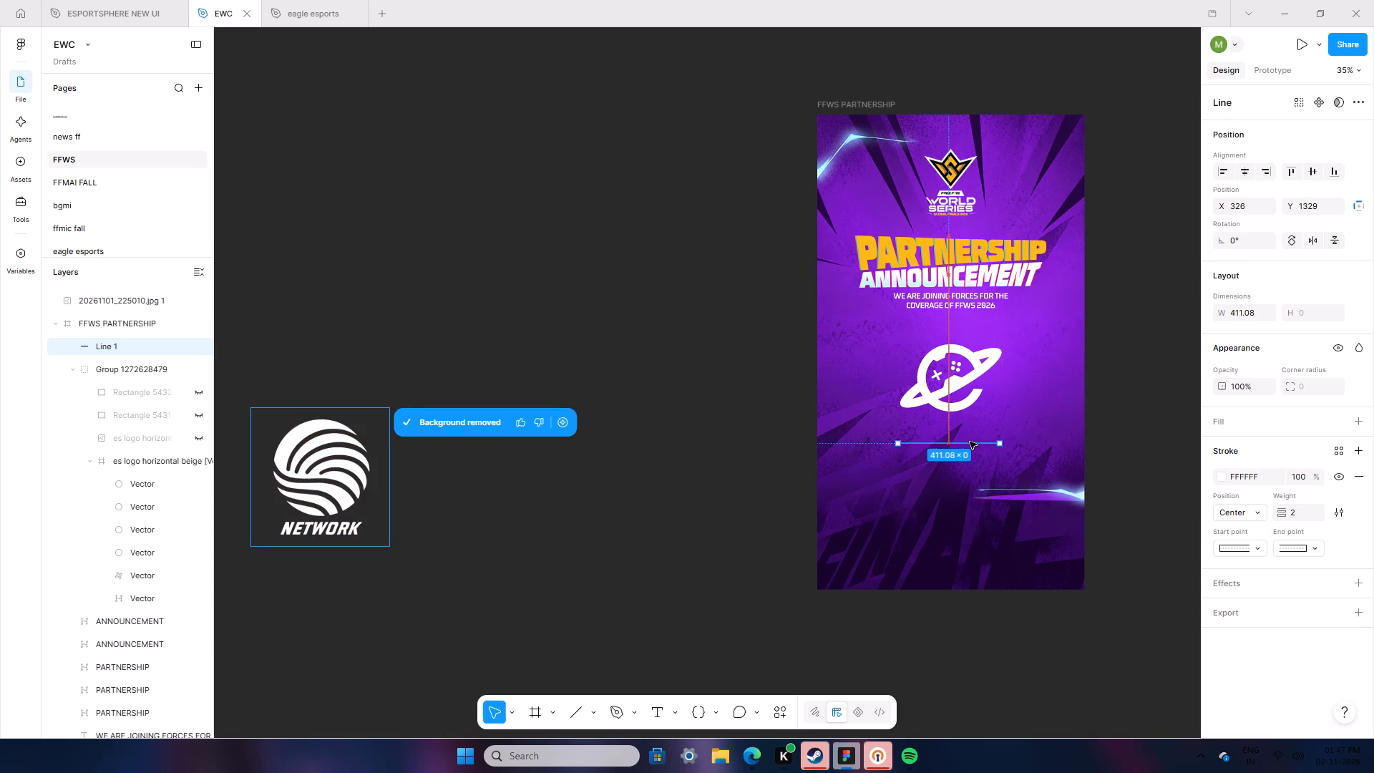
pyautogui.moveTo(970, 442); pyautogui.dragTo(975, 442)
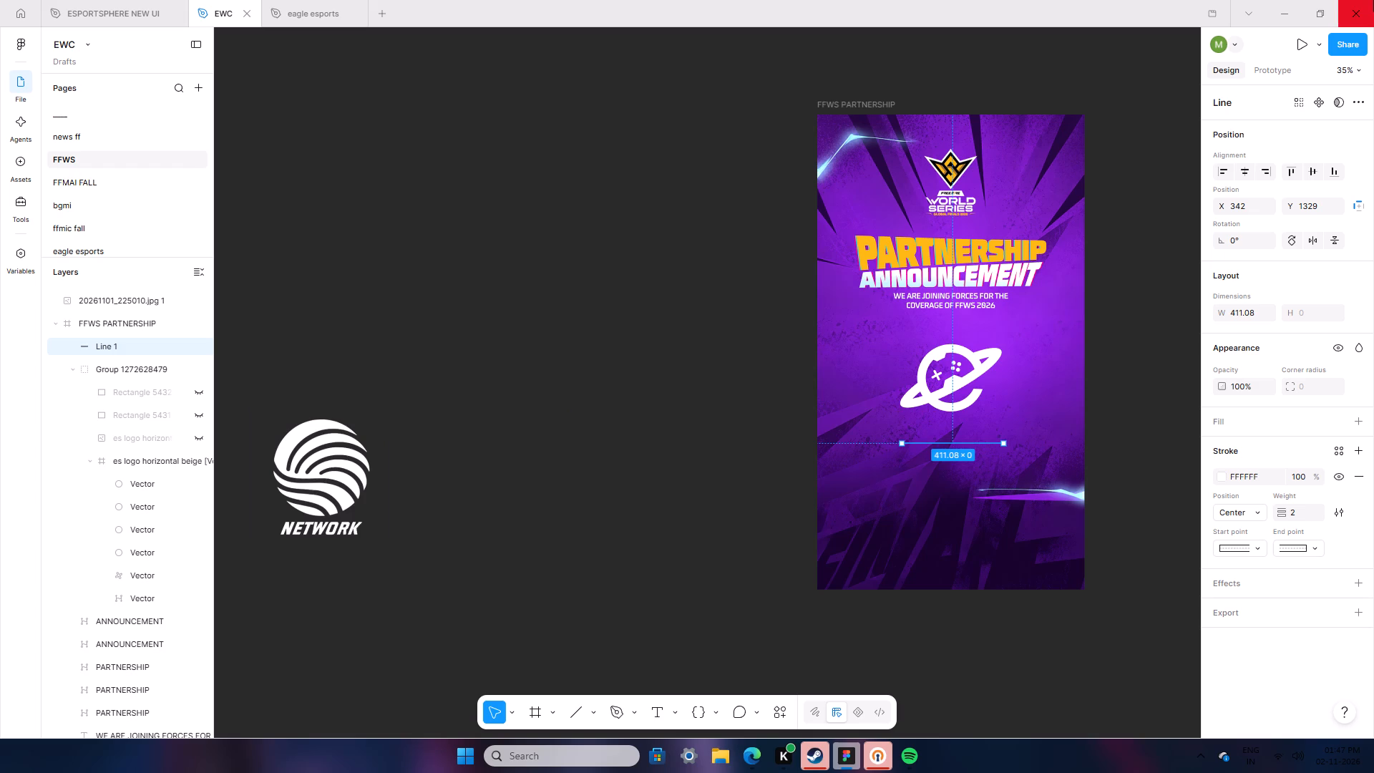
pyautogui.press('Up')
pyautogui.press('Up')
pyautogui.press('Up')
pyautogui.press('Up')
pyautogui.click(523, 490)
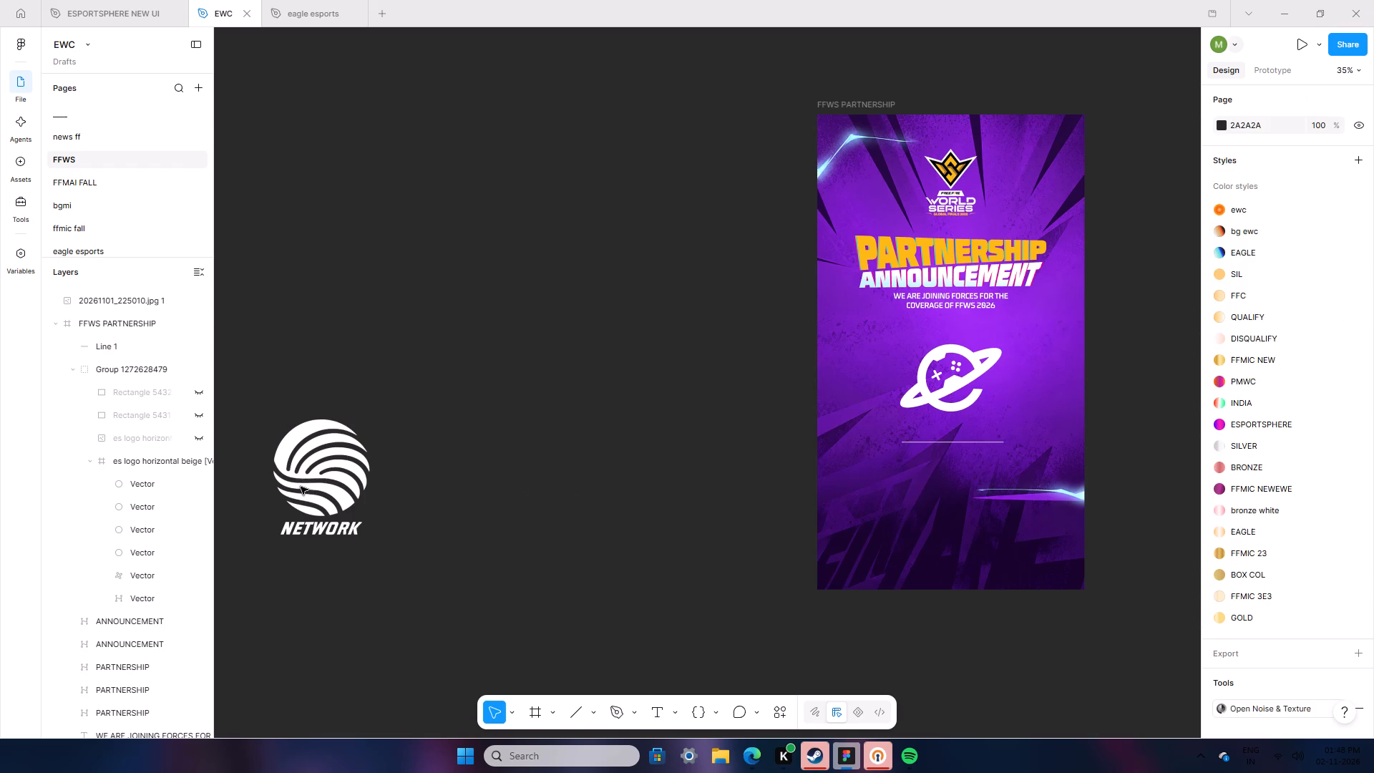
# Scale the NETWORK logo image down proportionally to about 370 × 370 px.
pyautogui.click(314, 489)
pyautogui.moveTo(336, 550); pyautogui.dragTo(333, 505)
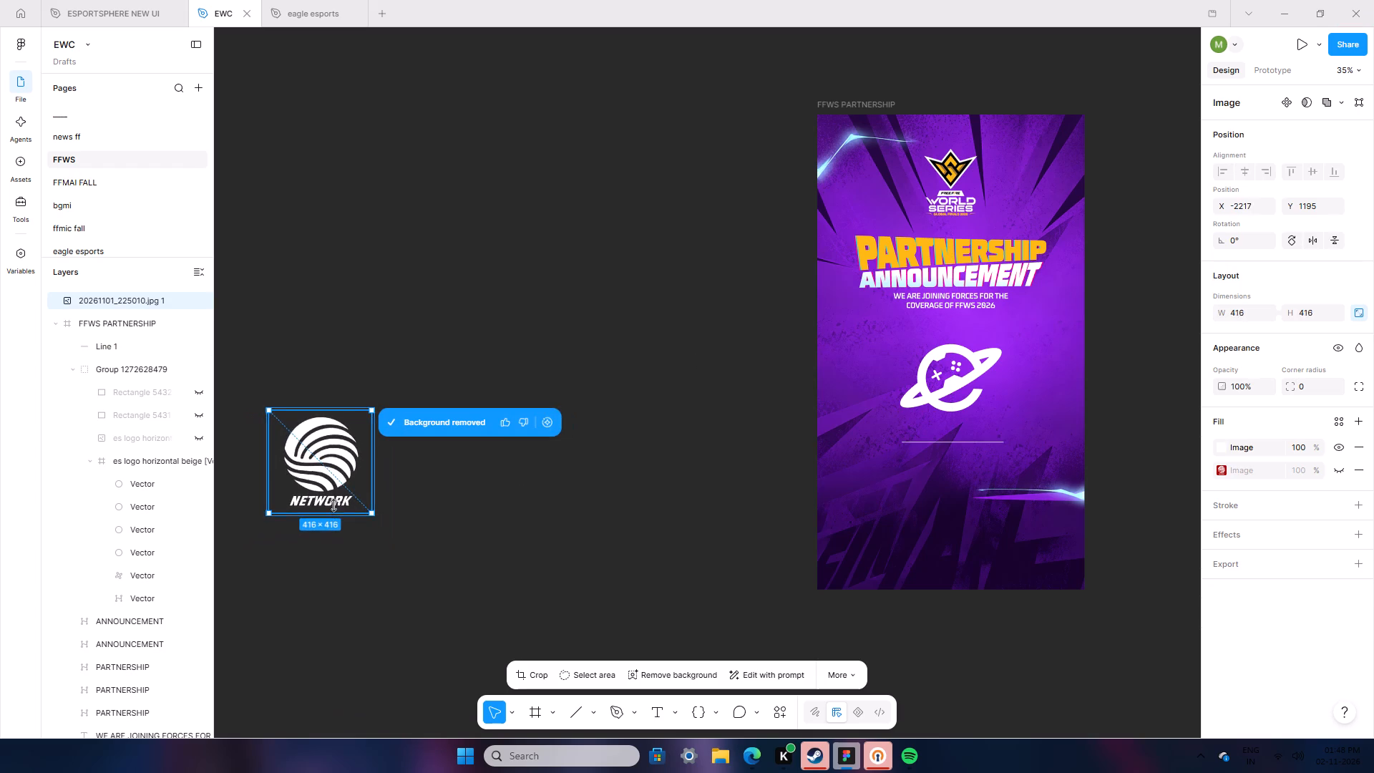
pyautogui.moveTo(333, 505); pyautogui.dragTo(333, 502)
# Move the NETWORK logo into the FFWS PARTNERSHIP frame, centred below the divider line near X 358, Y 1389.
pyautogui.moveTo(319, 457); pyautogui.dragTo(963, 512)
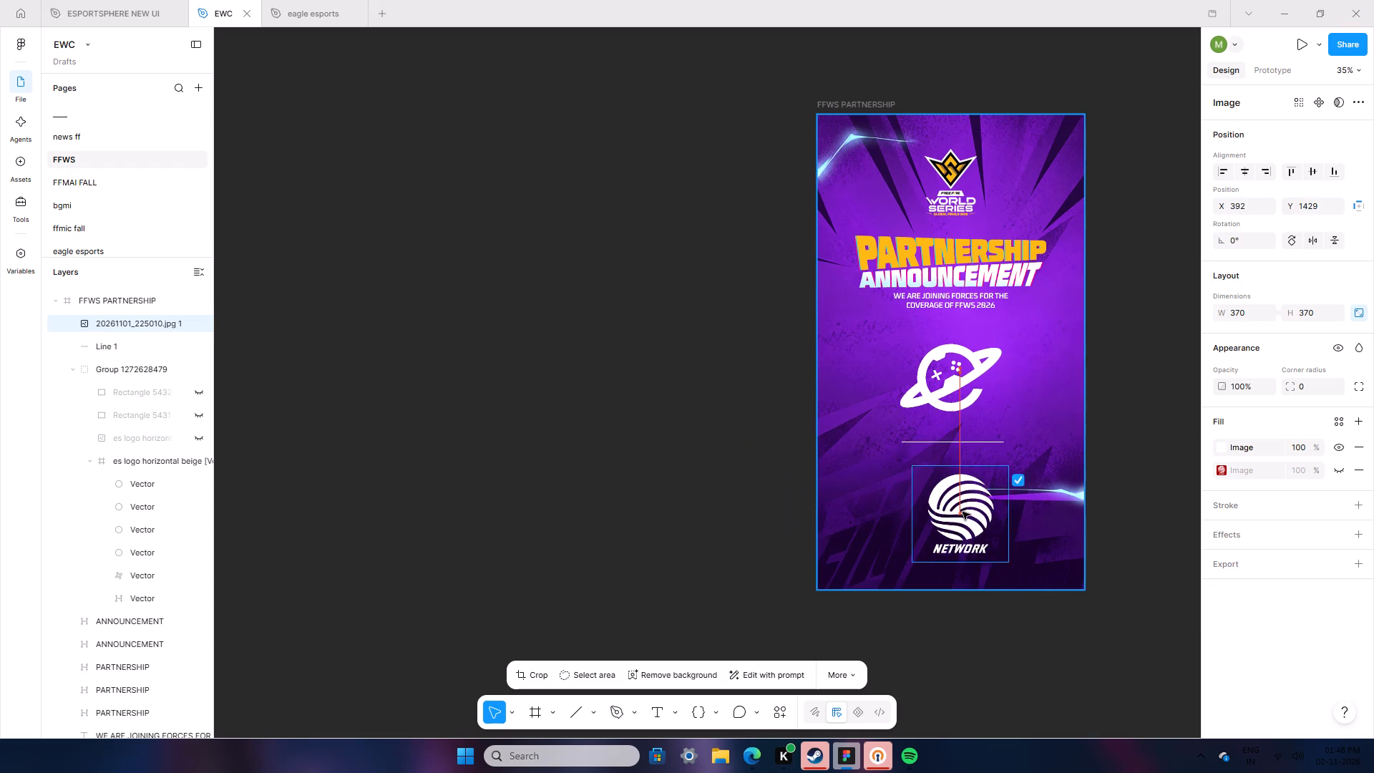
pyautogui.moveTo(963, 512); pyautogui.dragTo(946, 504)
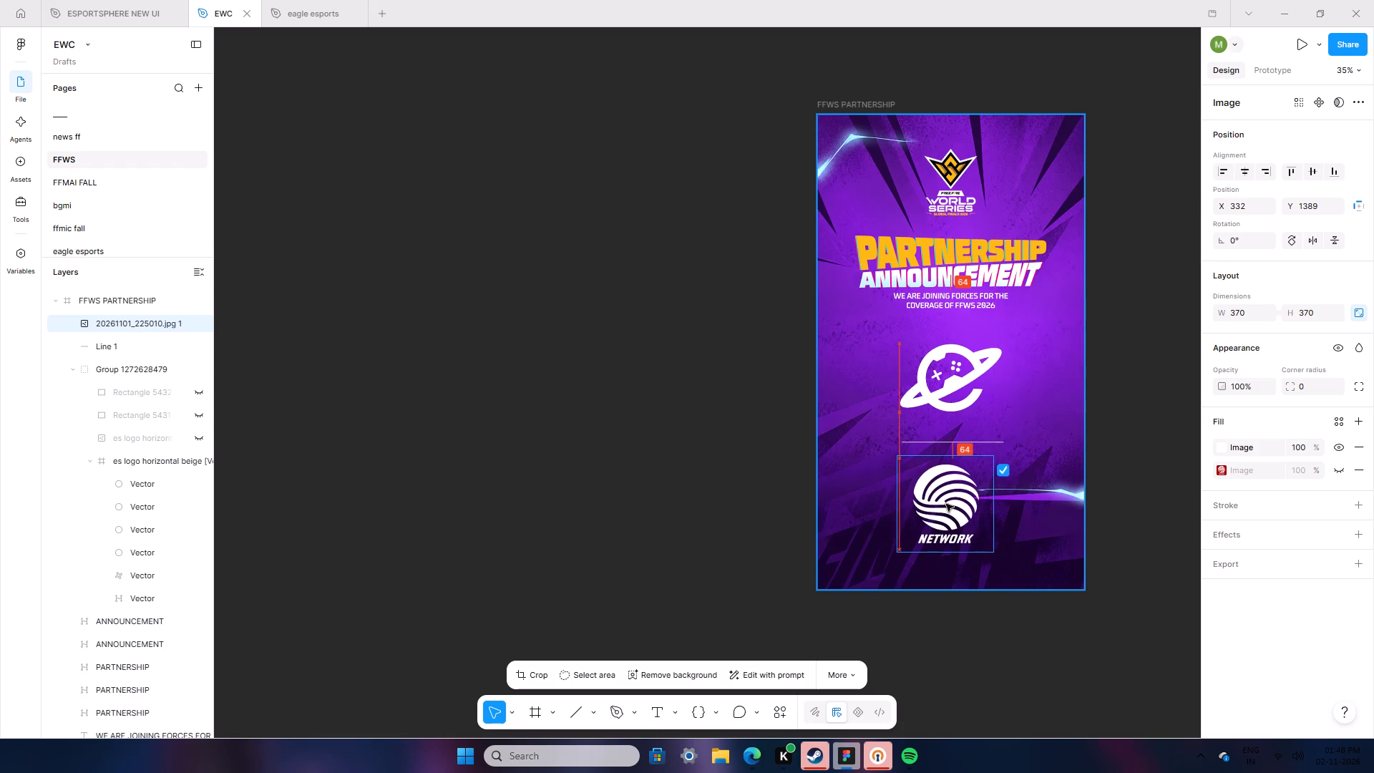
pyautogui.moveTo(946, 504); pyautogui.dragTo(950, 503)
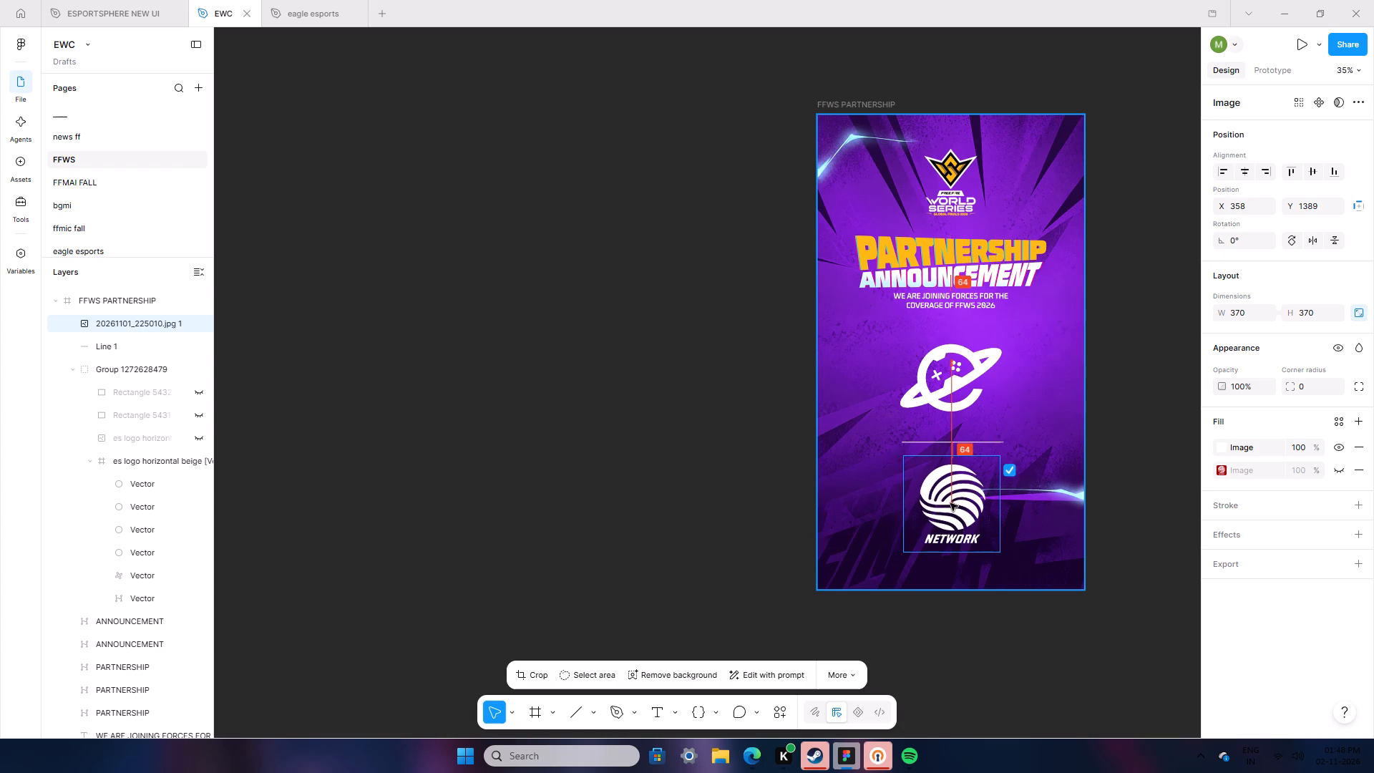
pyautogui.moveTo(950, 503); pyautogui.dragTo(950, 502)
pyautogui.moveTo(950, 502); pyautogui.dragTo(951, 501)
pyautogui.click(1134, 457)
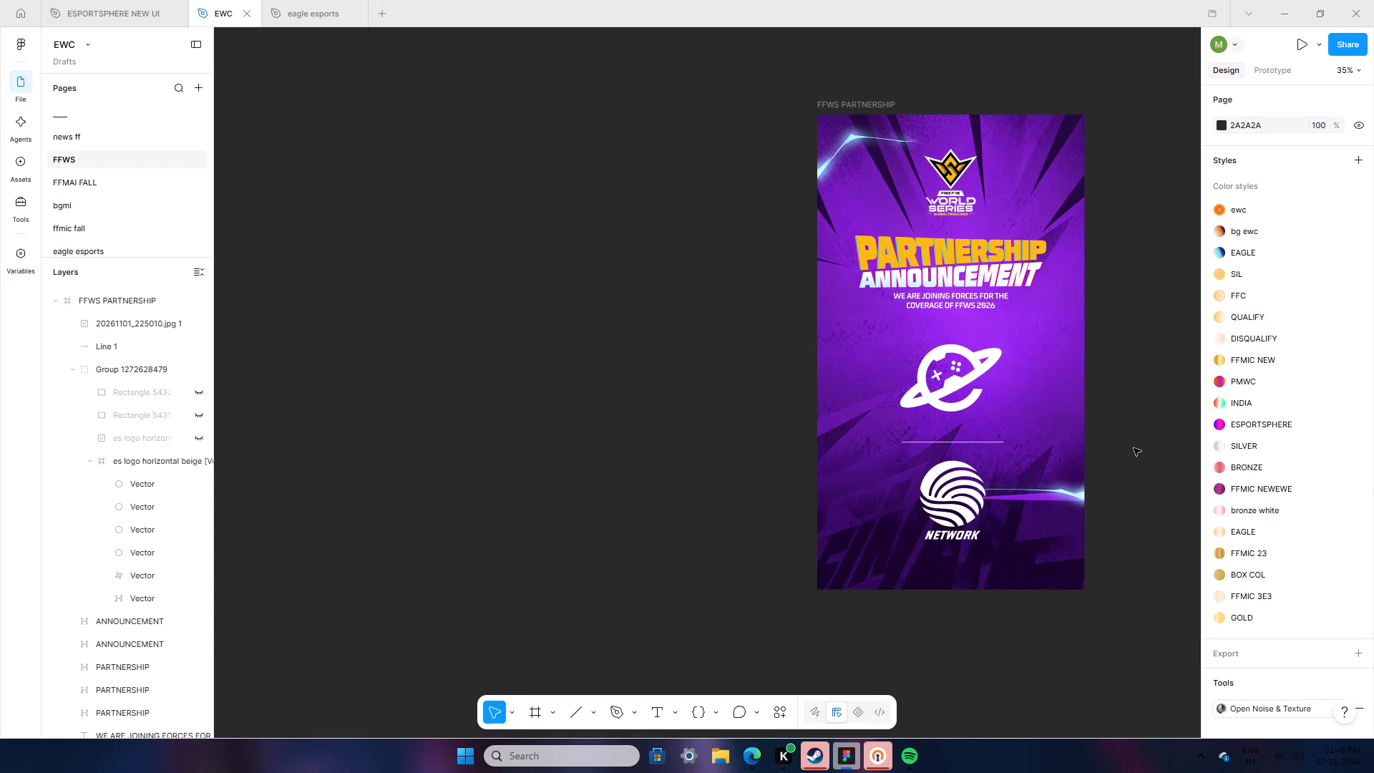
# Nudge the divider line up by about 14 px between the planet and NETWORK logos.
pyautogui.click(970, 440)
pyautogui.press('Up')
pyautogui.press('Up')
pyautogui.press('Up')
pyautogui.press('Up')
pyautogui.press('Up')
pyautogui.press('Up')
pyautogui.press('Up')
pyautogui.press('Up')
pyautogui.press('Up')
pyautogui.press('Up')
pyautogui.press('Up')
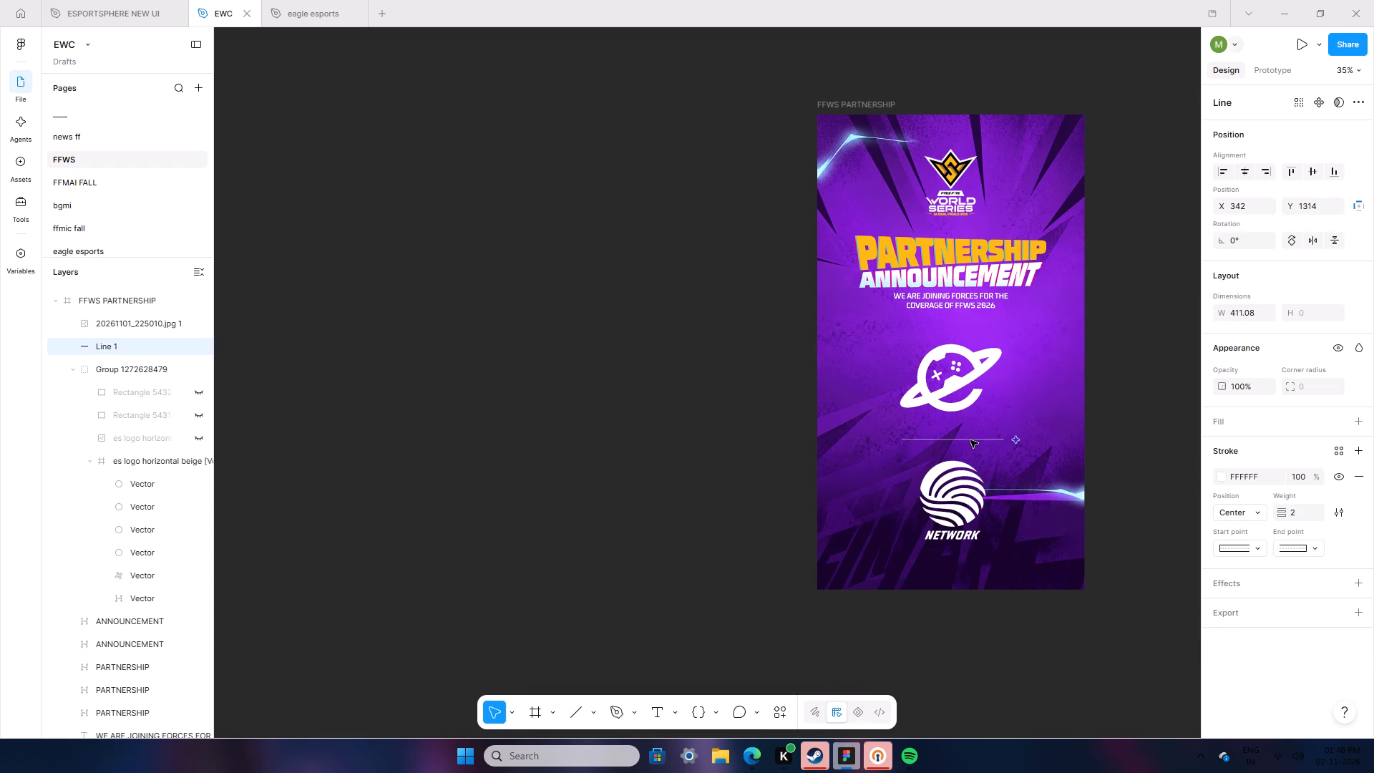
pyautogui.press('Up')
pyautogui.press('Up')
pyautogui.press('Up')
pyautogui.click(1105, 653)
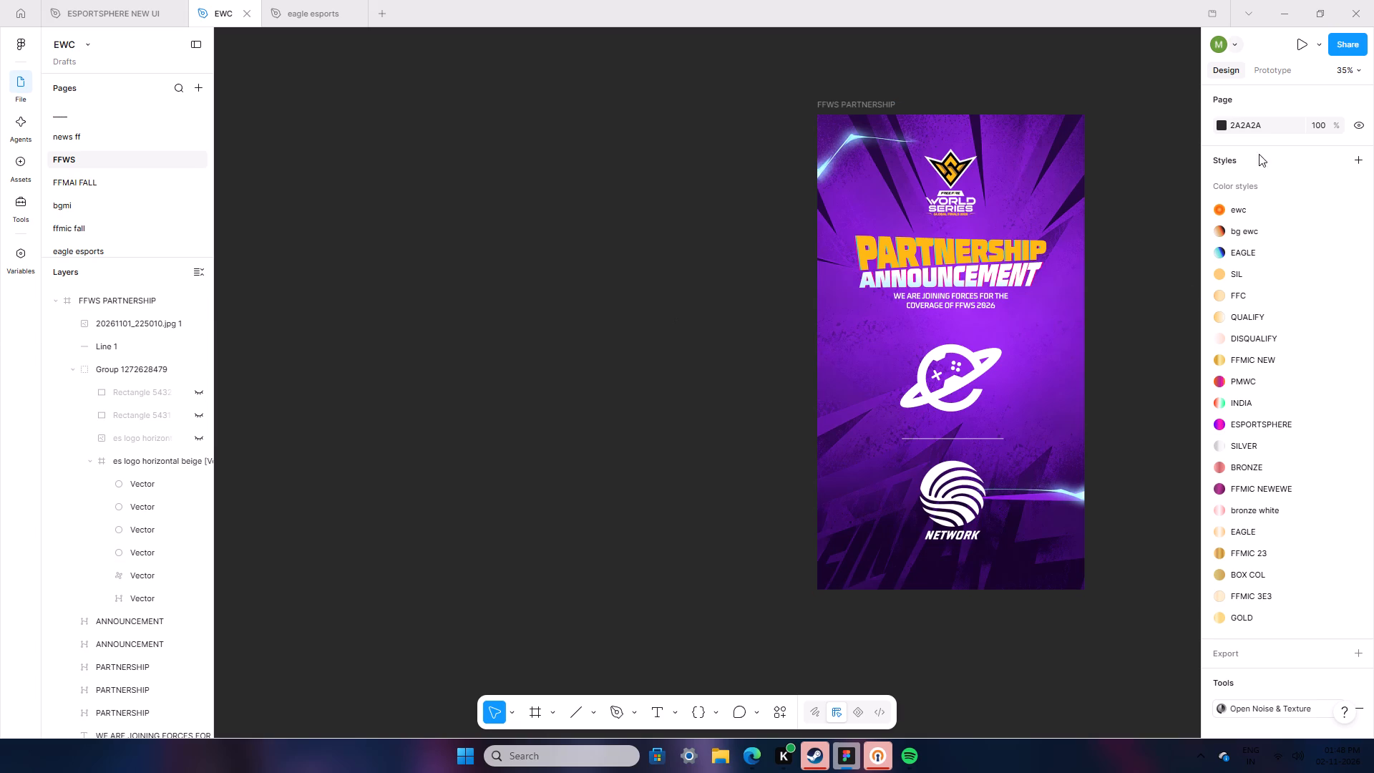
# Examine the FFWS PARTNERSHIP design up close and as a whole, checking the heading, tagline and logo layout.
pyautogui.keyDown('ctrl'); pyautogui.scroll(5, 1114, 487); pyautogui.keyUp('ctrl')
pyautogui.scroll(7, 1106, 498)
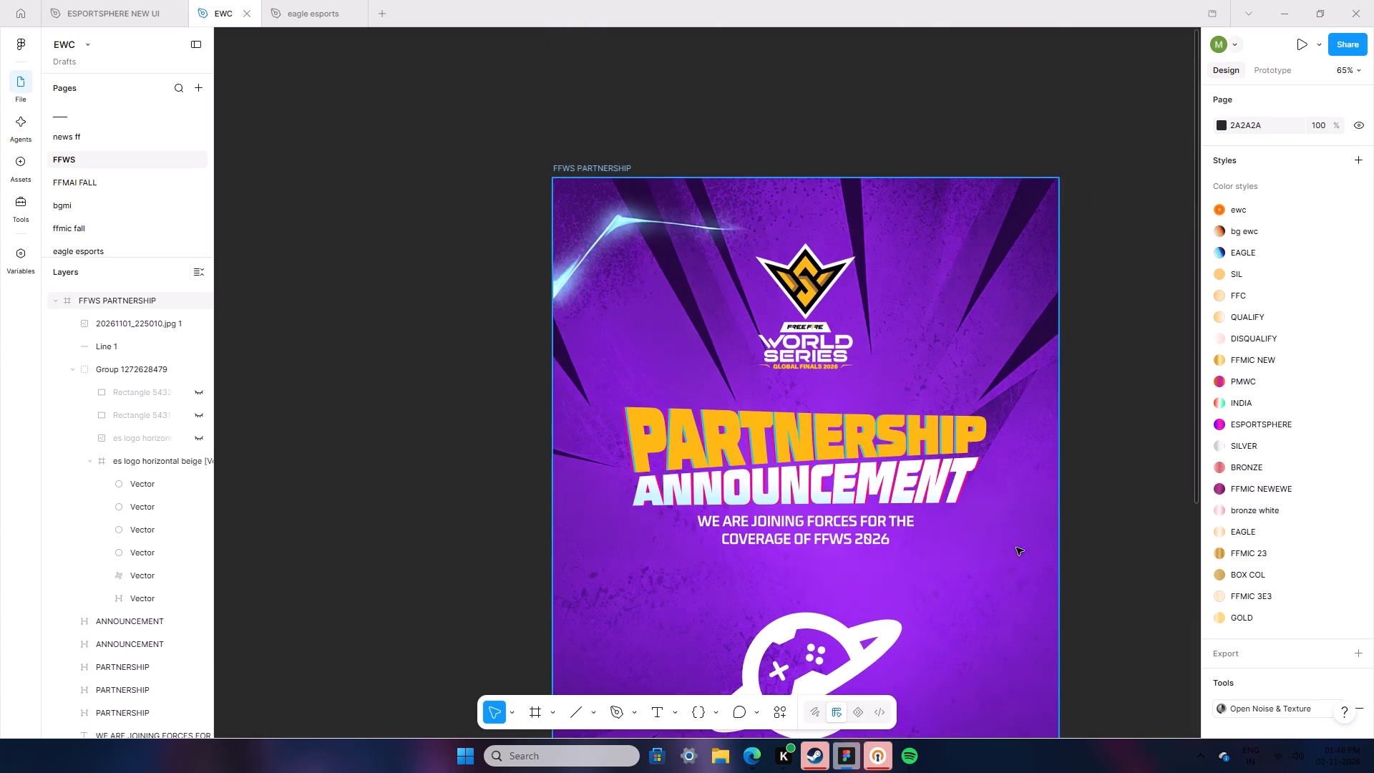
pyautogui.keyDown('ctrl'); pyautogui.scroll(7, 1010, 573); pyautogui.keyUp('ctrl')
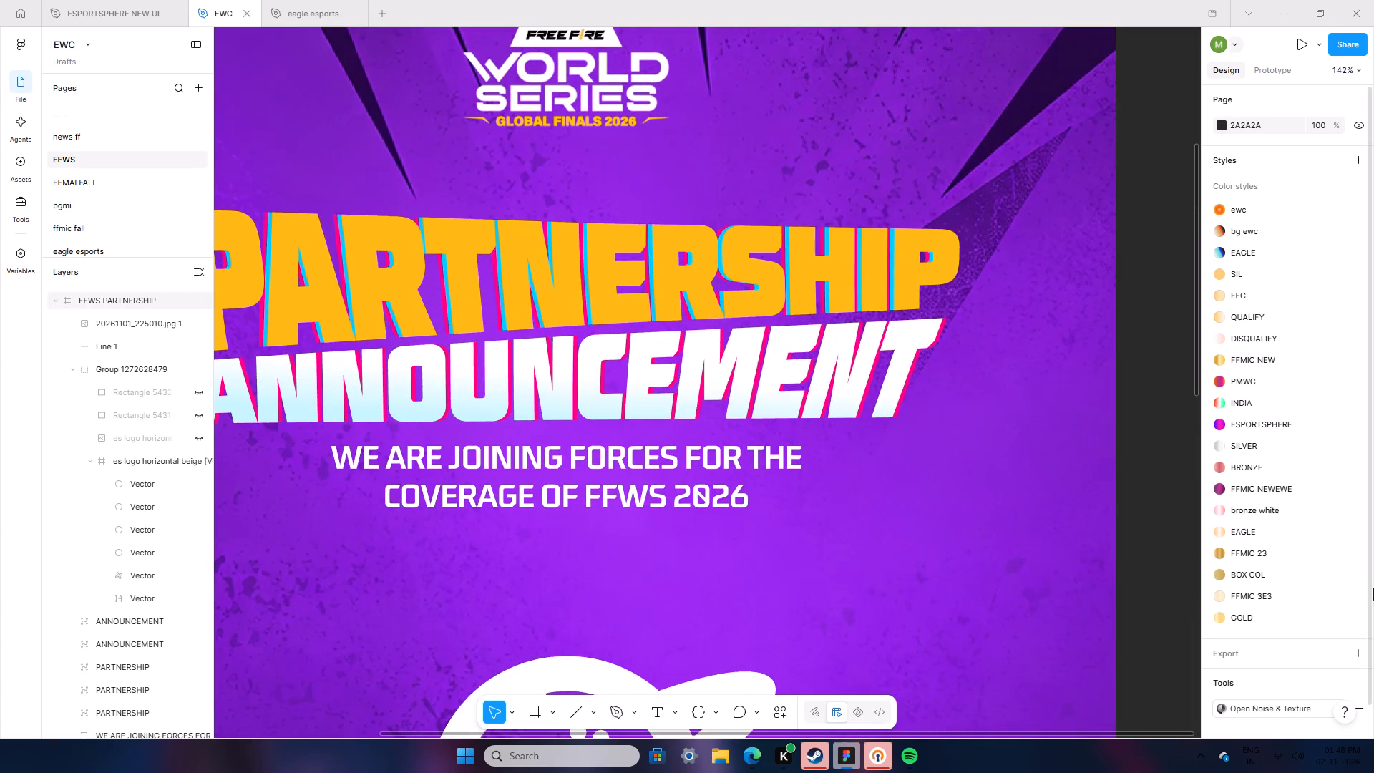
pyautogui.keyDown('ctrl'); pyautogui.scroll(-19, 748, 610); pyautogui.keyUp('ctrl')
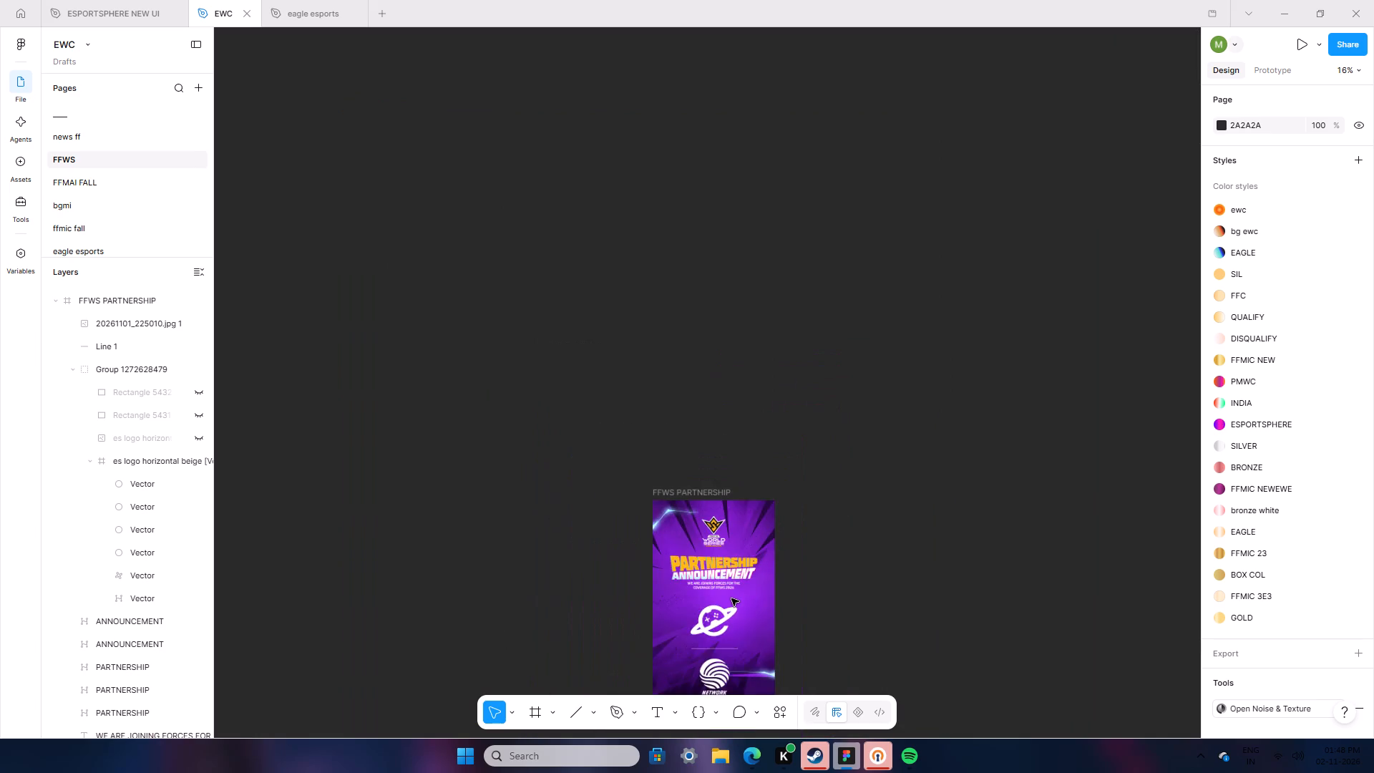
pyautogui.scroll(-6, 731, 598)
pyautogui.keyDown('ctrl'); pyautogui.scroll(12, 671, 596); pyautogui.keyUp('ctrl')
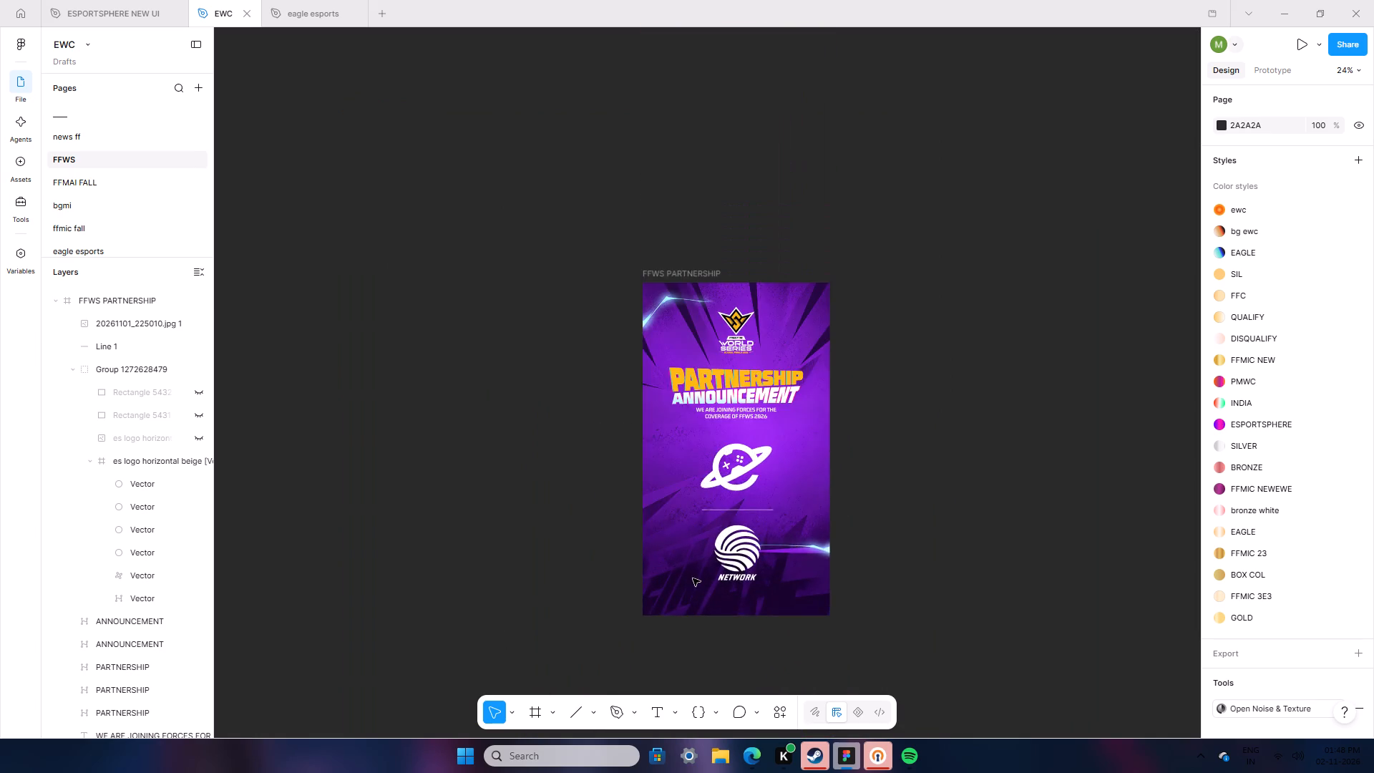
pyautogui.keyDown('ctrl'); pyautogui.scroll(6, 709, 603); pyautogui.keyUp('ctrl')
pyautogui.scroll(5, 789, 220)
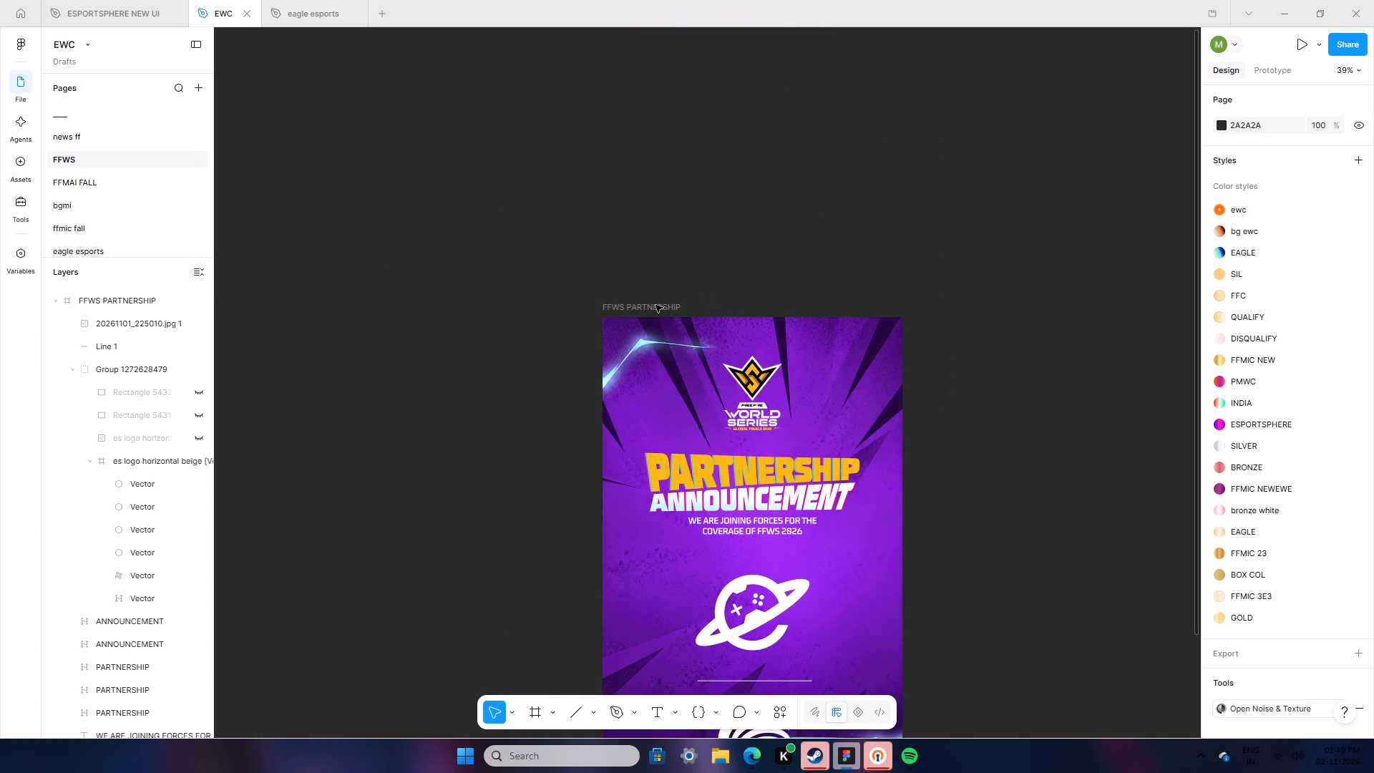
# Export the FFWS PARTNERSHIP frame as a 4x PNG and save it as FFWS PARTNERSHIP in Downloads.
pyautogui.click(656, 306)
pyautogui.scroll(-7, 1293, 603)
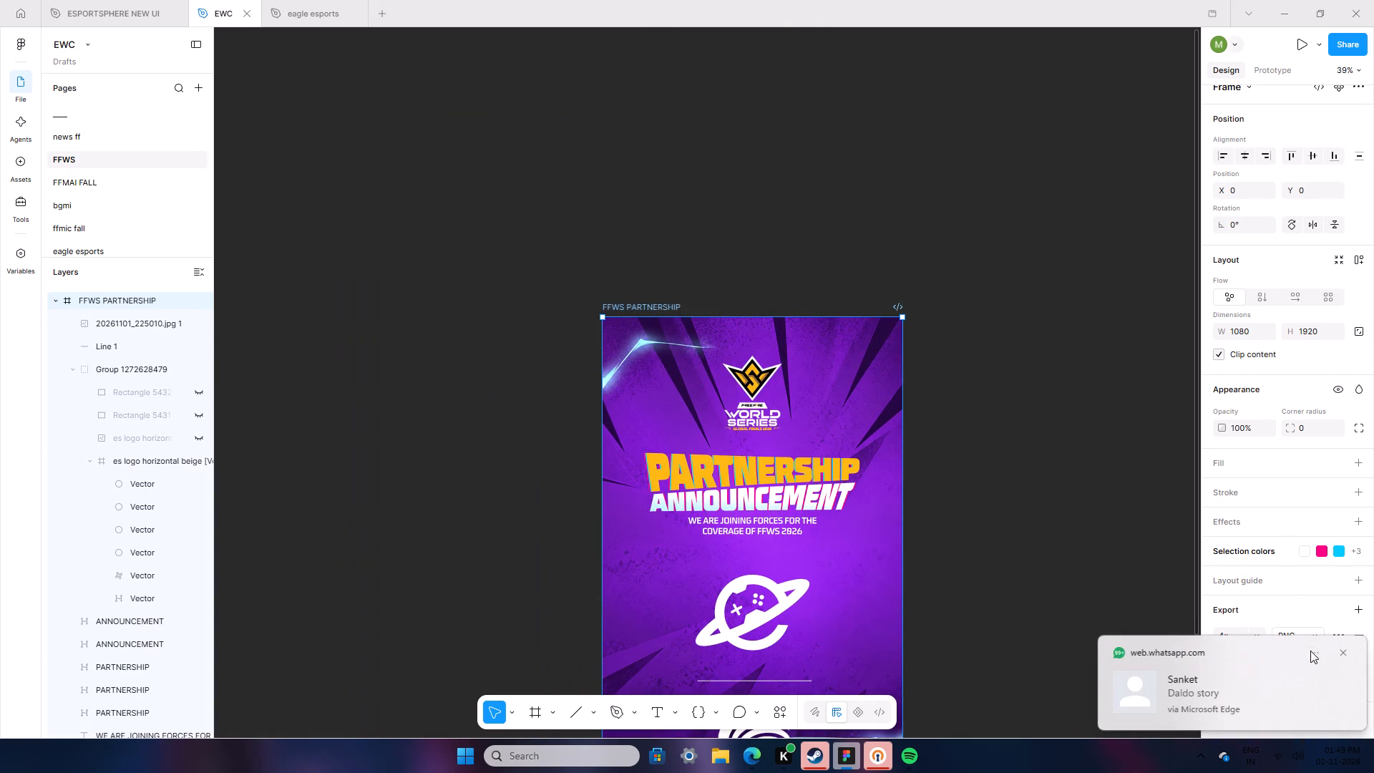
pyautogui.click(1342, 654)
pyautogui.click(1287, 653)
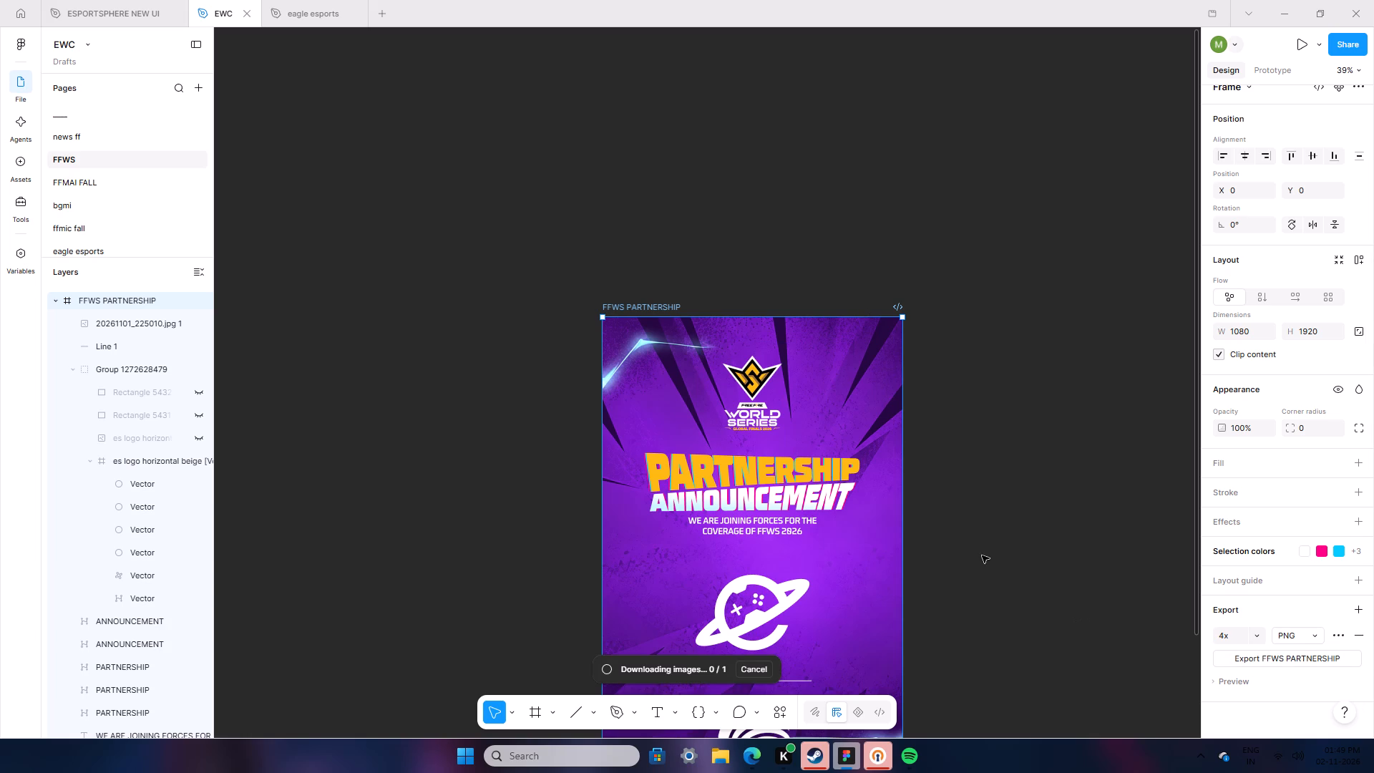
pyautogui.scroll(-9, 981, 545)
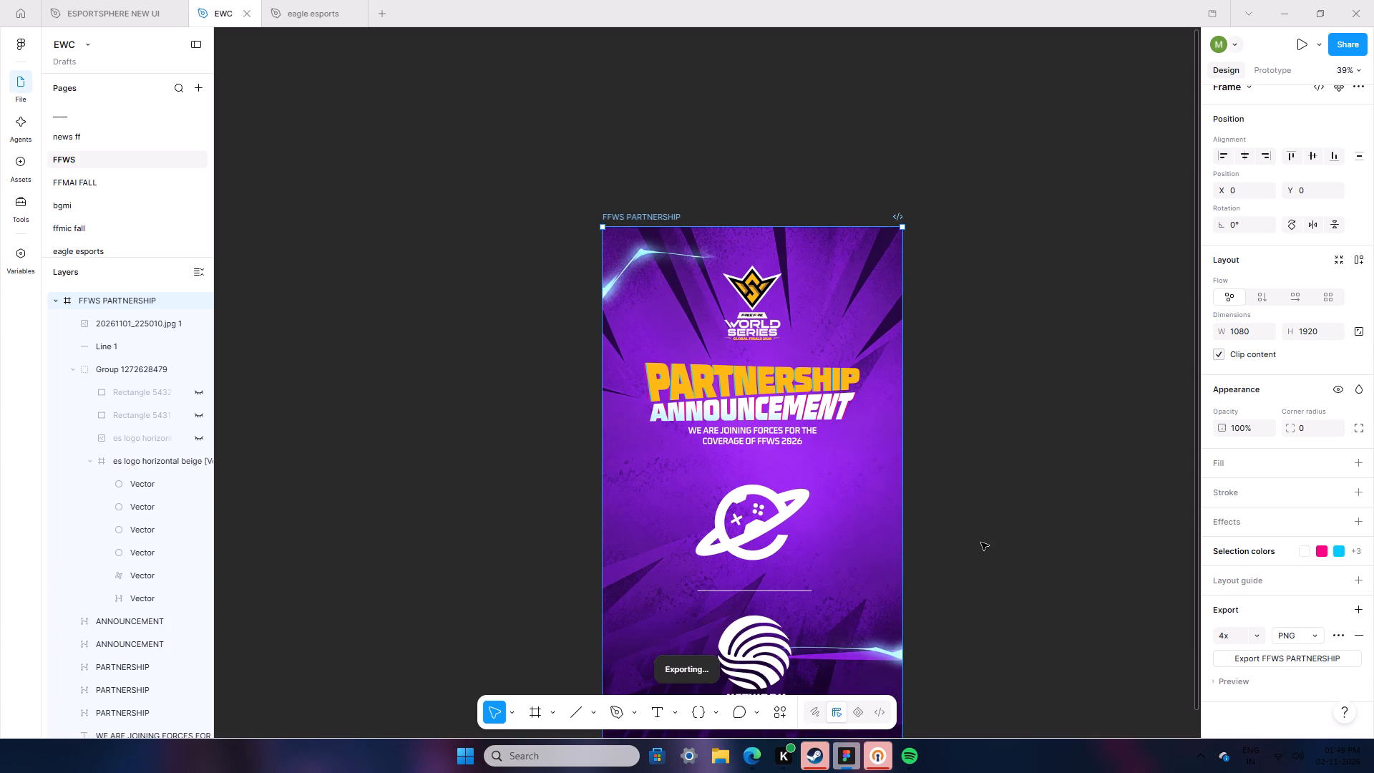
pyautogui.scroll(-2, 981, 543)
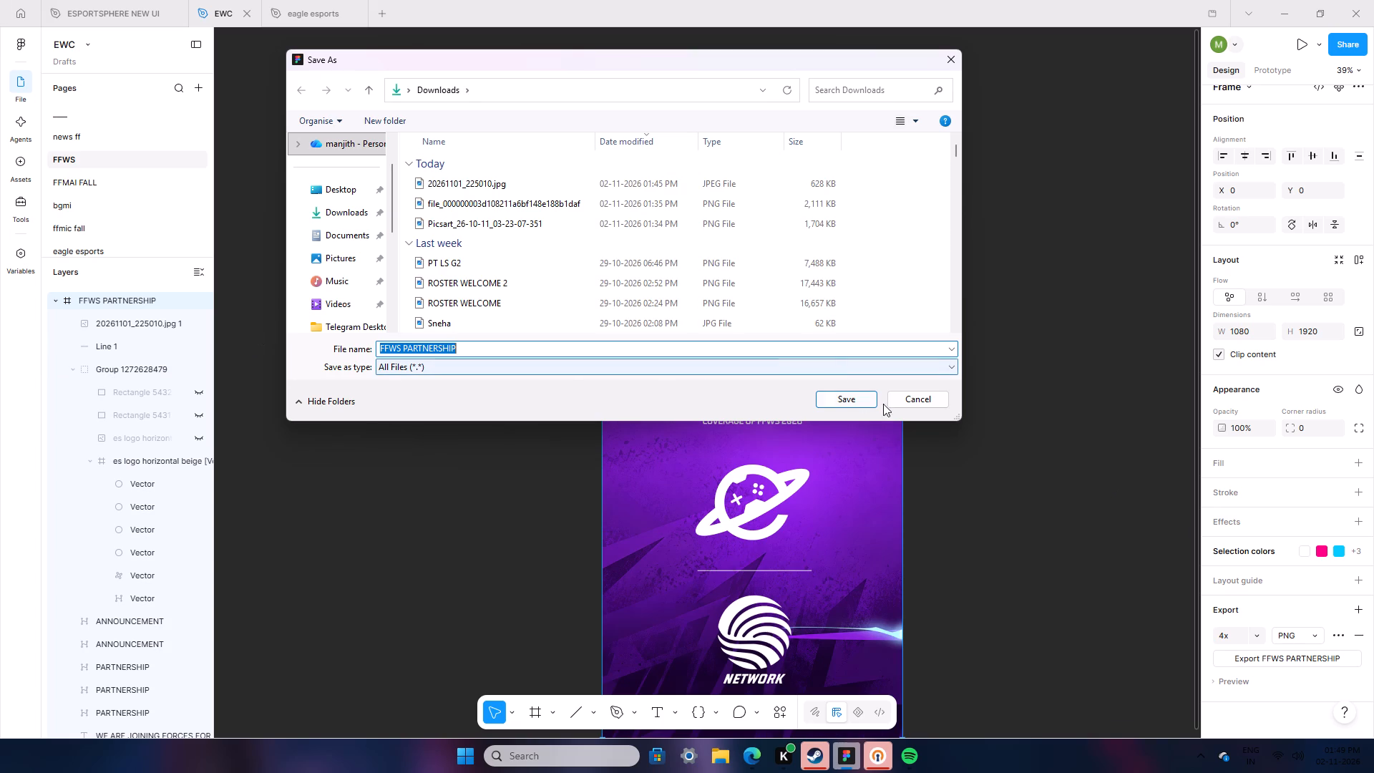
pyautogui.click(856, 402)
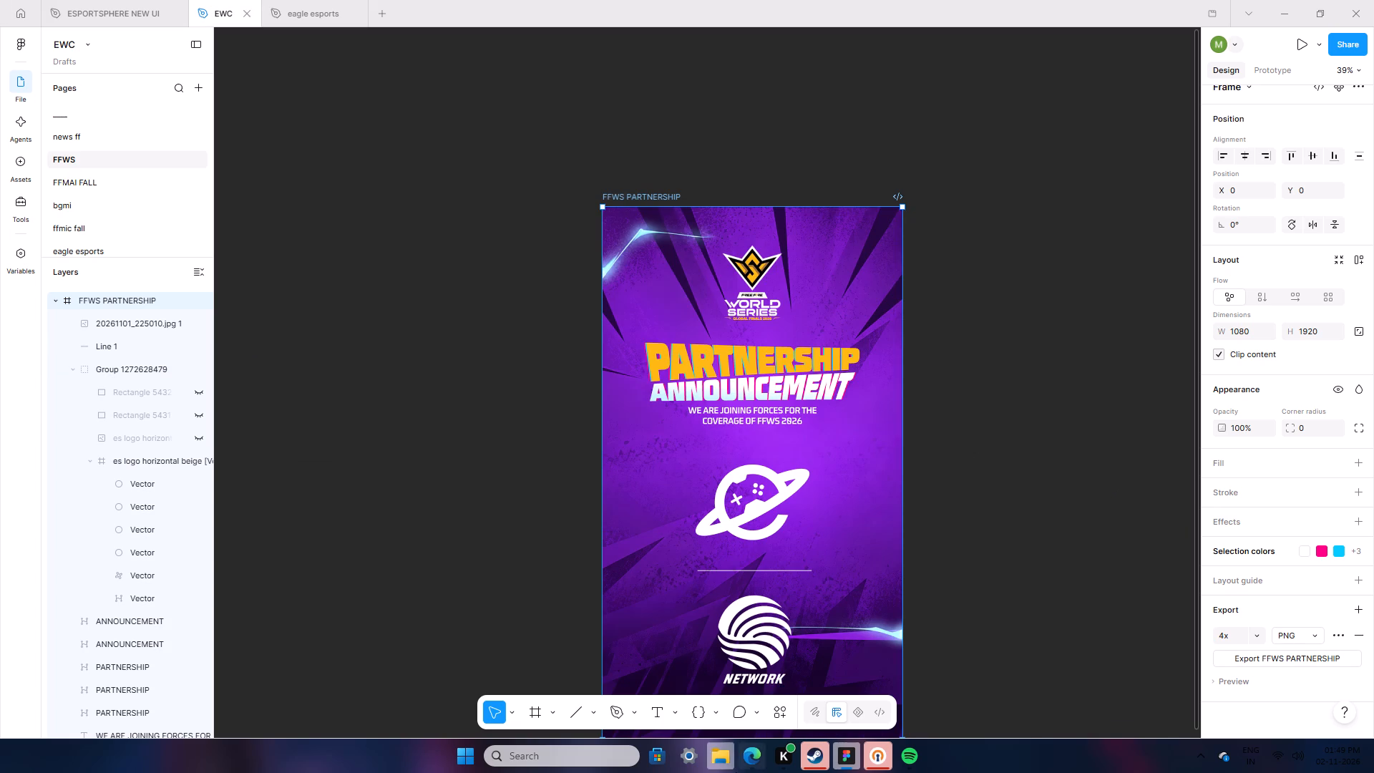